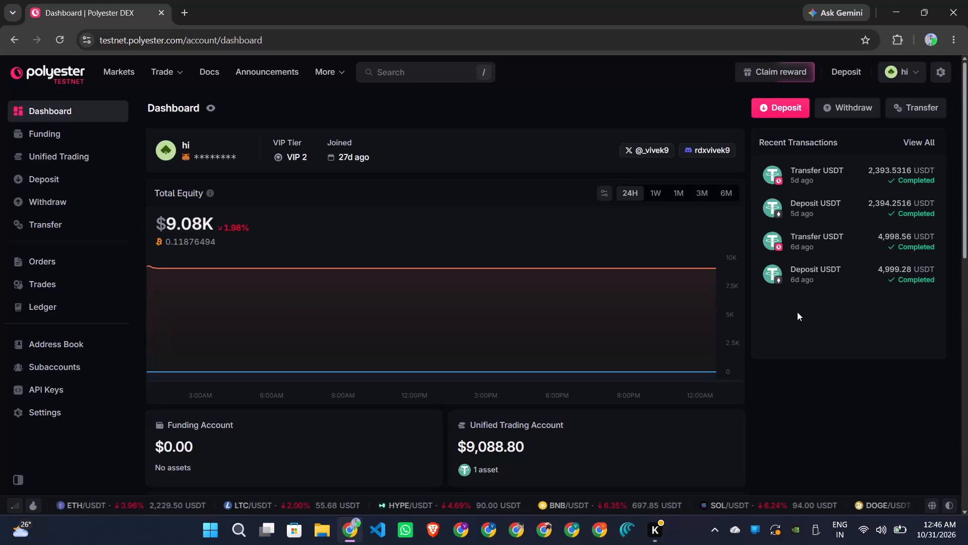
# Turn on Do not disturb and clear all system notifications.
pyautogui.click(925, 532)
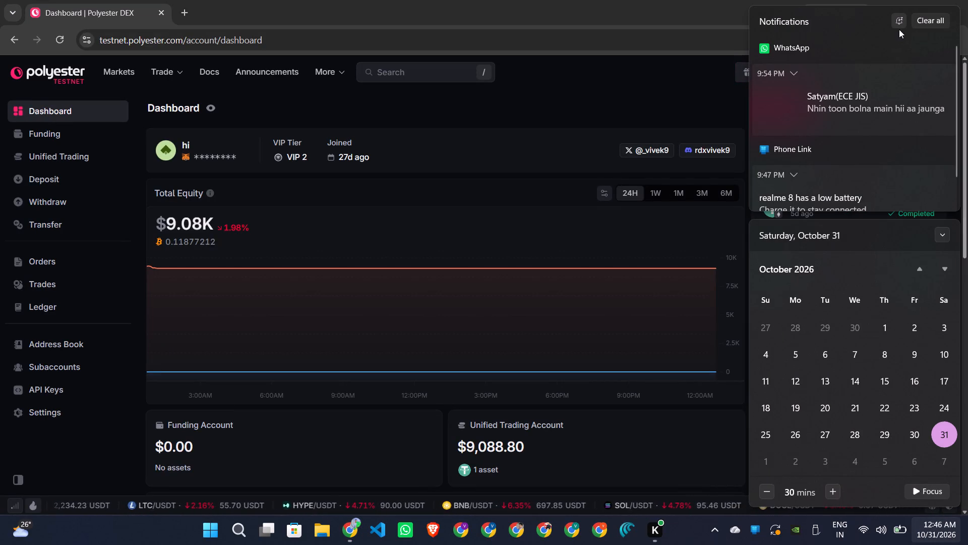
pyautogui.click(897, 27)
pyautogui.click(924, 23)
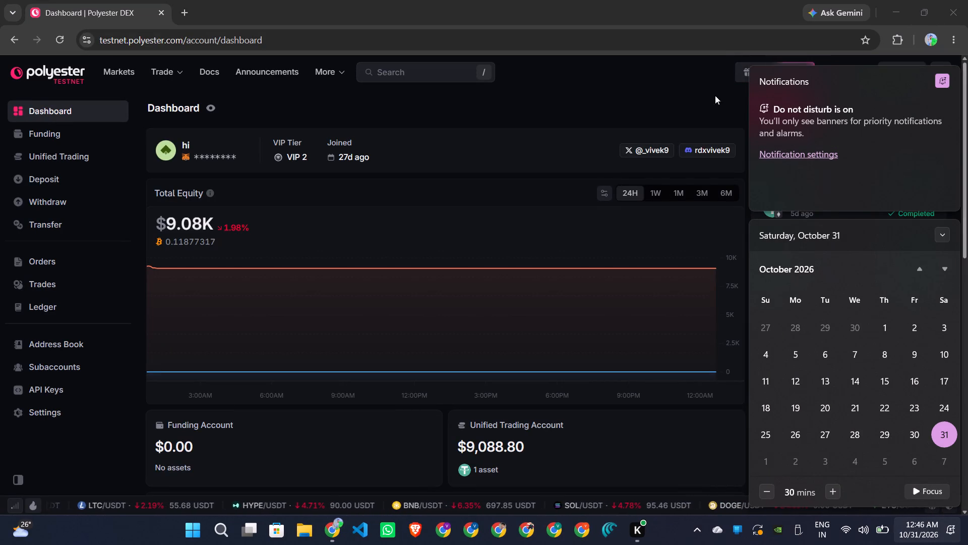
pyautogui.click(680, 87)
# Try to claim the daily testnet reward with credit to the hi subaccount, and dismiss the reward dialog.
pyautogui.click(770, 70)
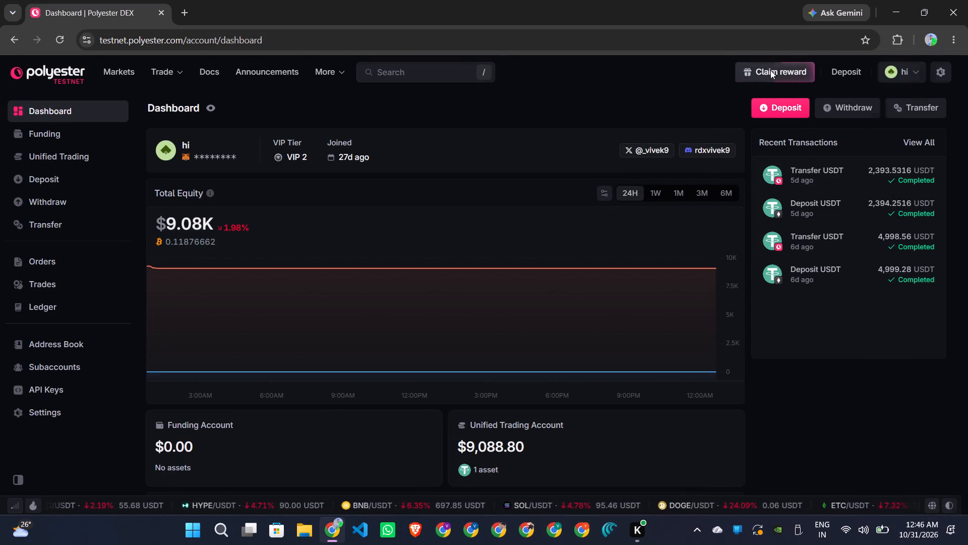
pyautogui.click(513, 384)
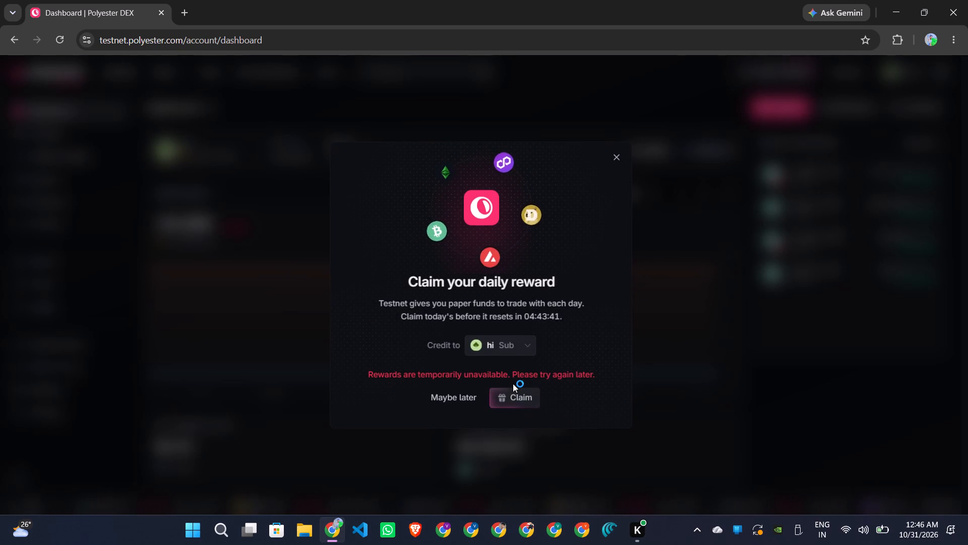
pyautogui.click(505, 396)
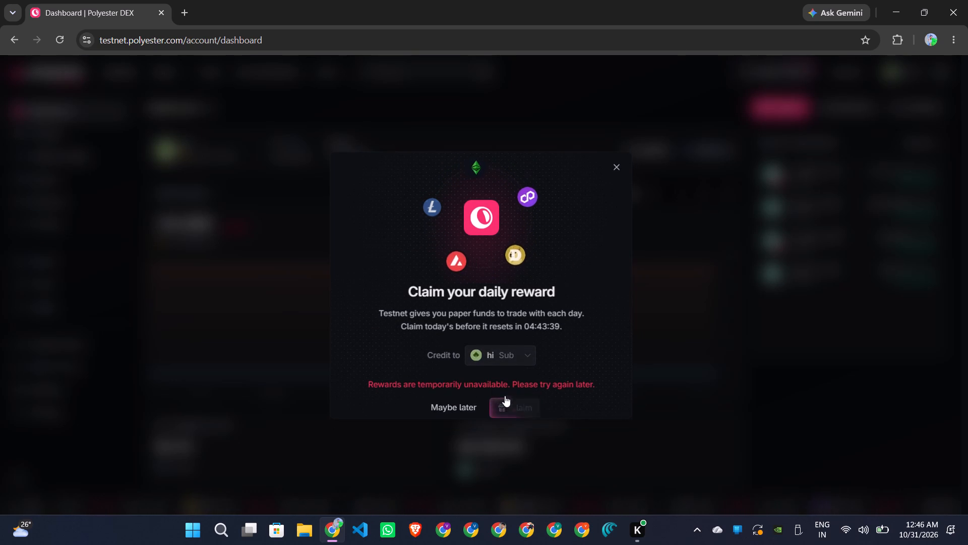
pyautogui.click(513, 338)
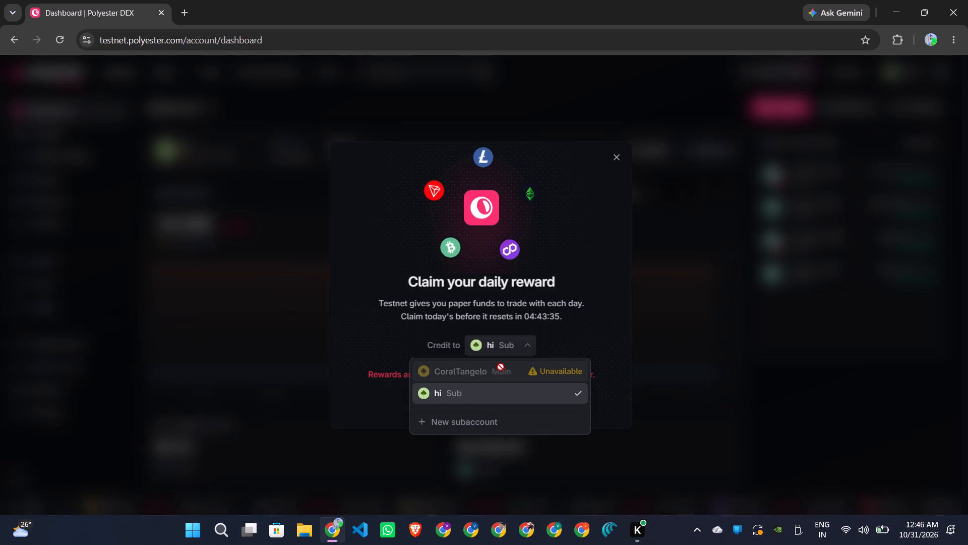
pyautogui.click(557, 294)
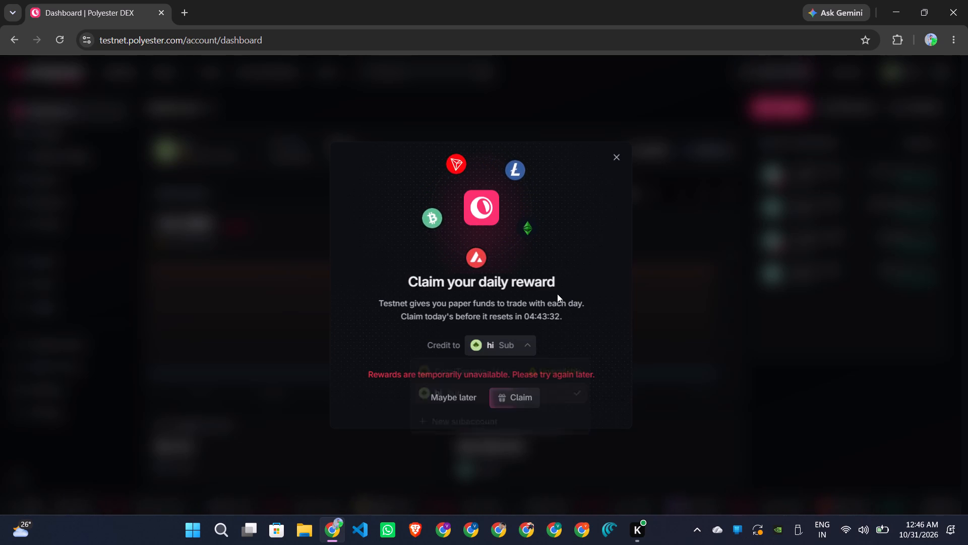
pyautogui.click(514, 398)
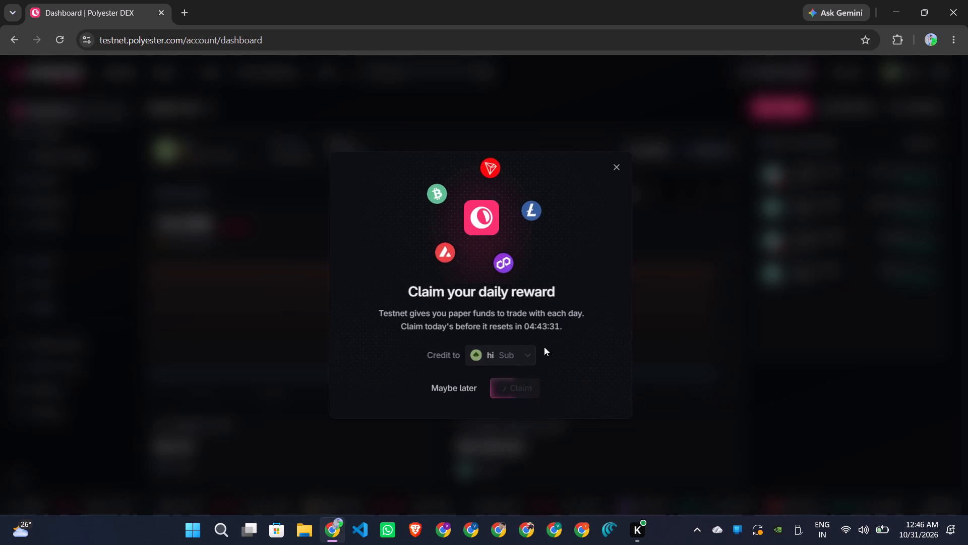
pyautogui.click(622, 159)
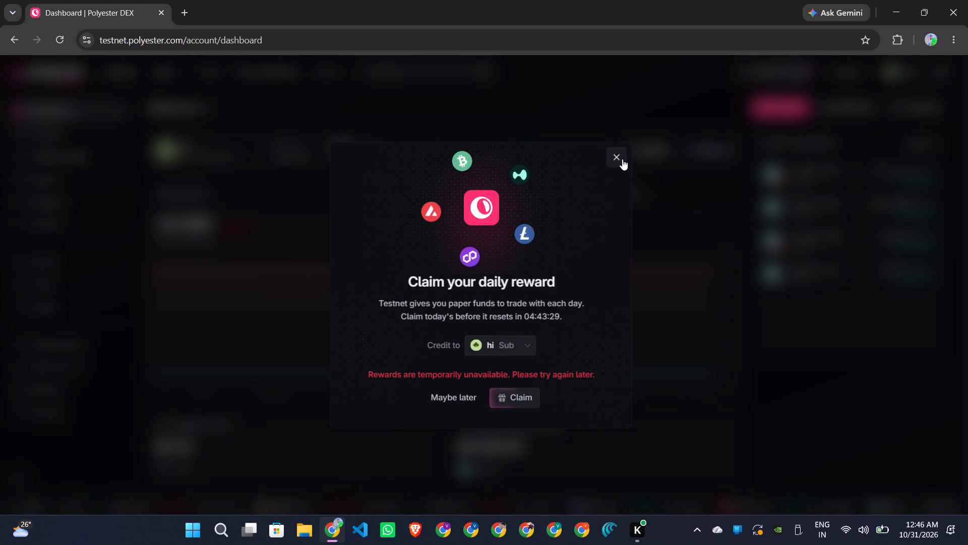
# Reload the dashboard and look over its account balances, asset list and daily reward status.
pyautogui.click(65, 43)
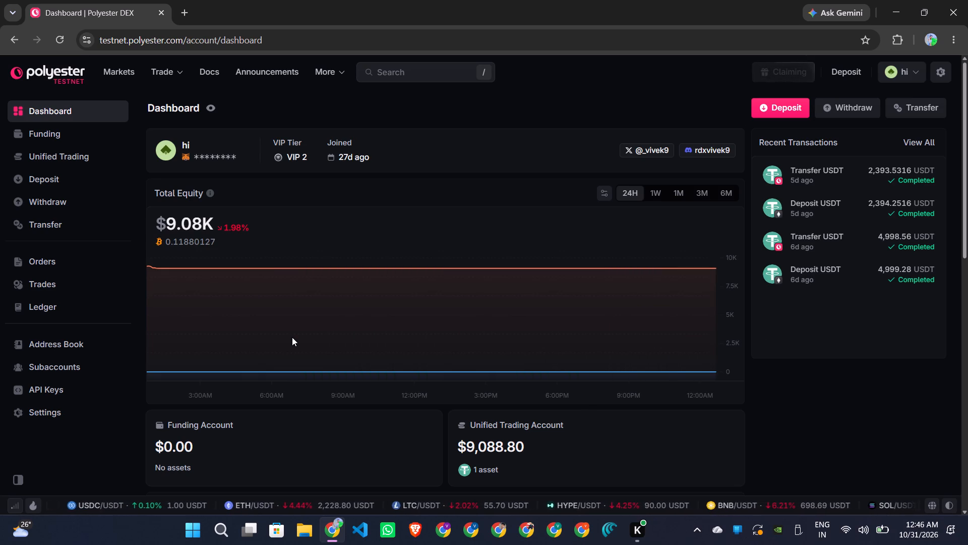
pyautogui.click(63, 35)
pyautogui.click(63, 35)
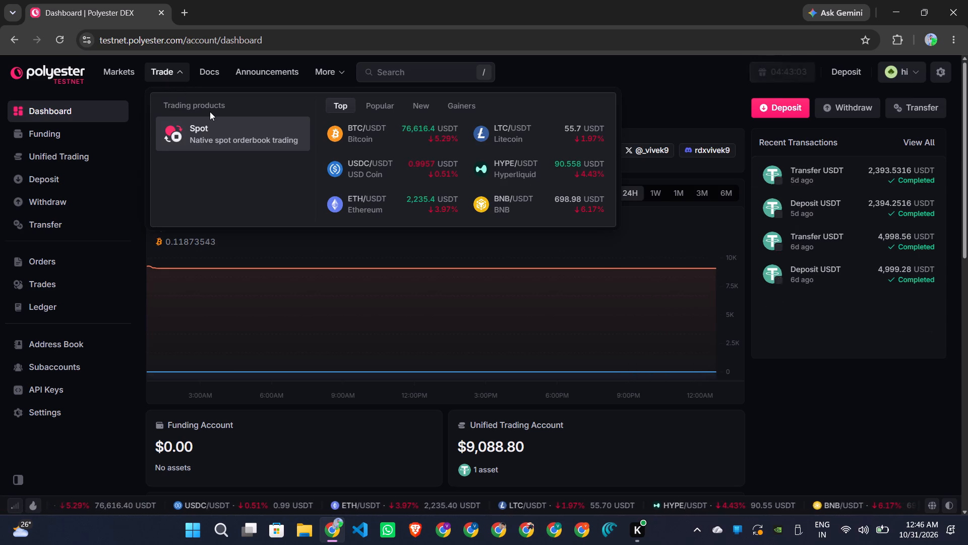
pyautogui.scroll(-2, 724, 426)
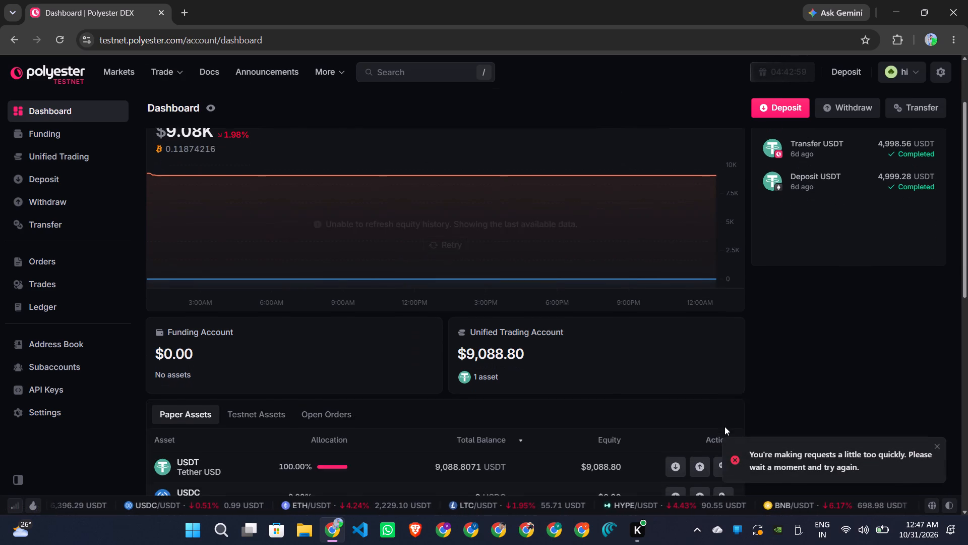
pyautogui.scroll(-4, 724, 426)
pyautogui.scroll(2, 724, 426)
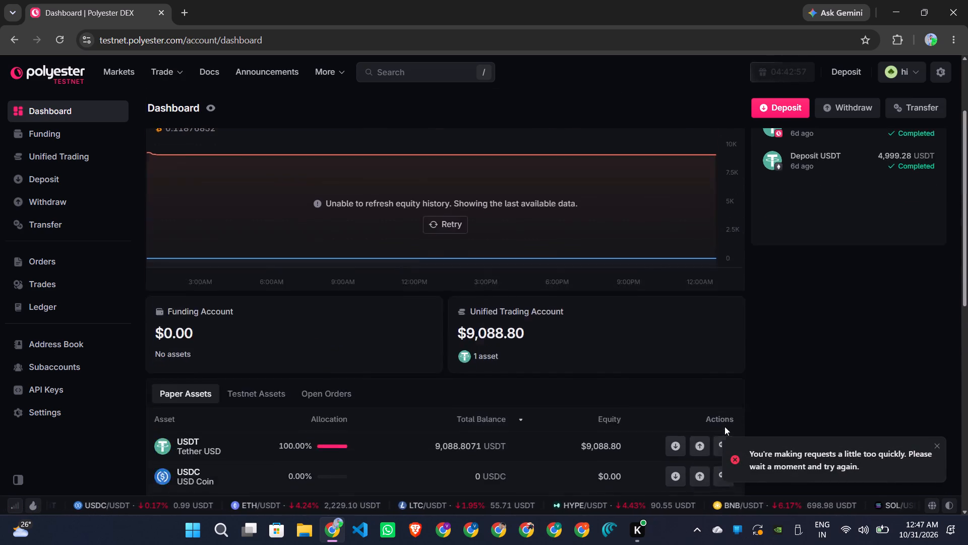
pyautogui.click(784, 72)
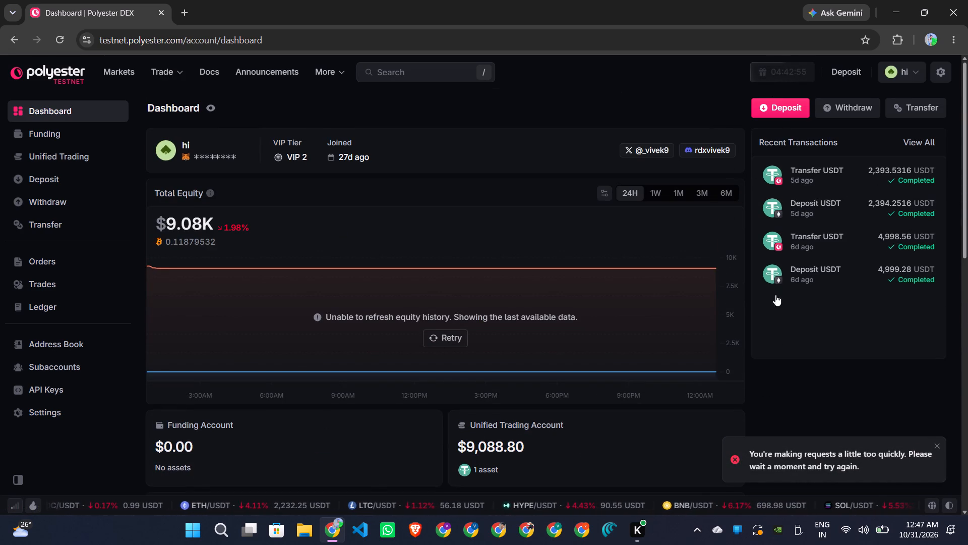
pyautogui.scroll(-6, 782, 336)
pyautogui.scroll(4, 782, 336)
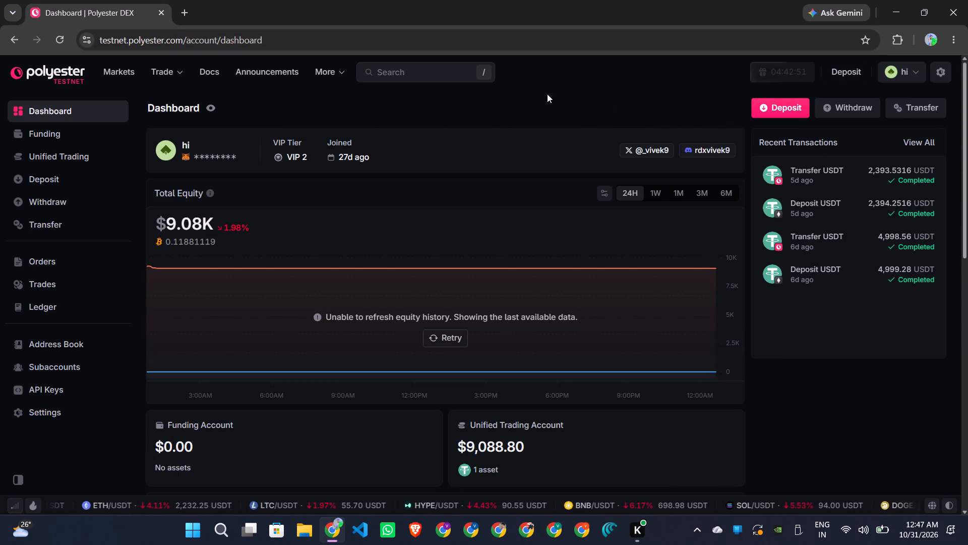
# Open spot trading for the BTC/USDT pair.
pyautogui.click(243, 144)
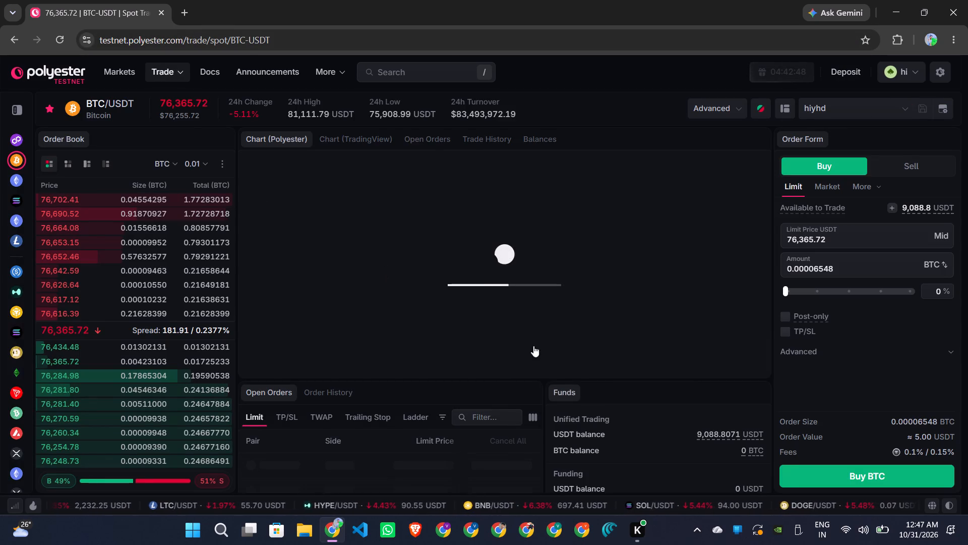
# Examine the recent price movement on the BTC/USDT one-minute chart.
pyautogui.scroll(-1, 862, 256)
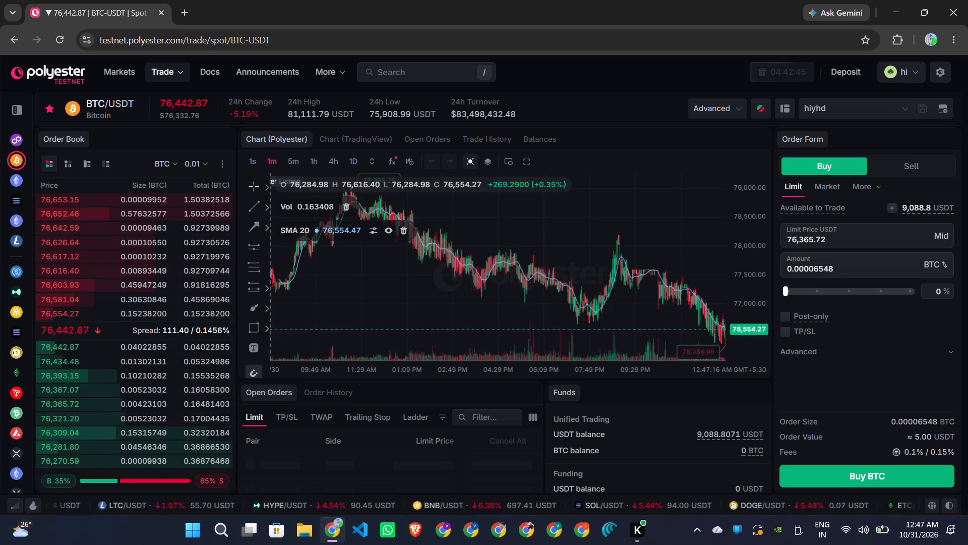
pyautogui.hscroll(-4, 565, 256)
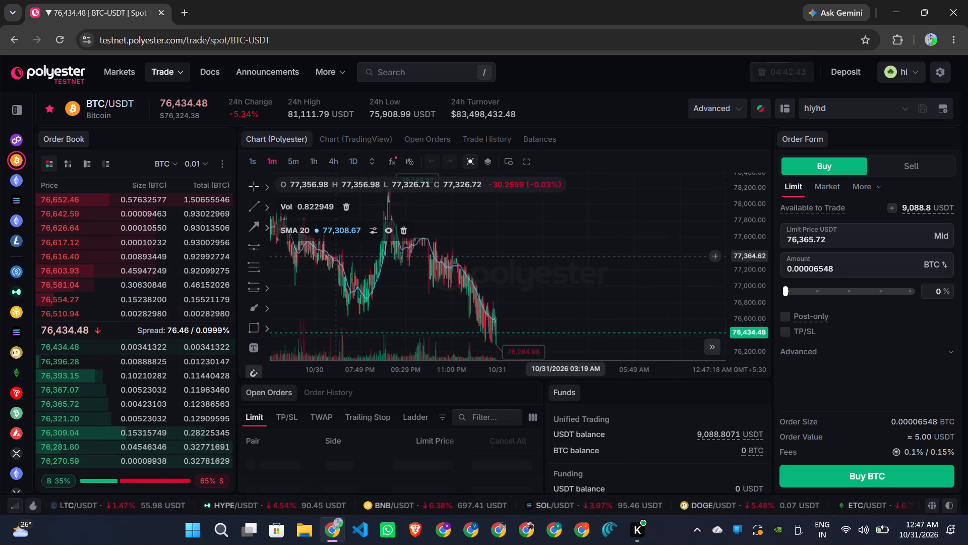
pyautogui.hscroll(-2, 565, 256)
pyautogui.scroll(-1, 565, 256)
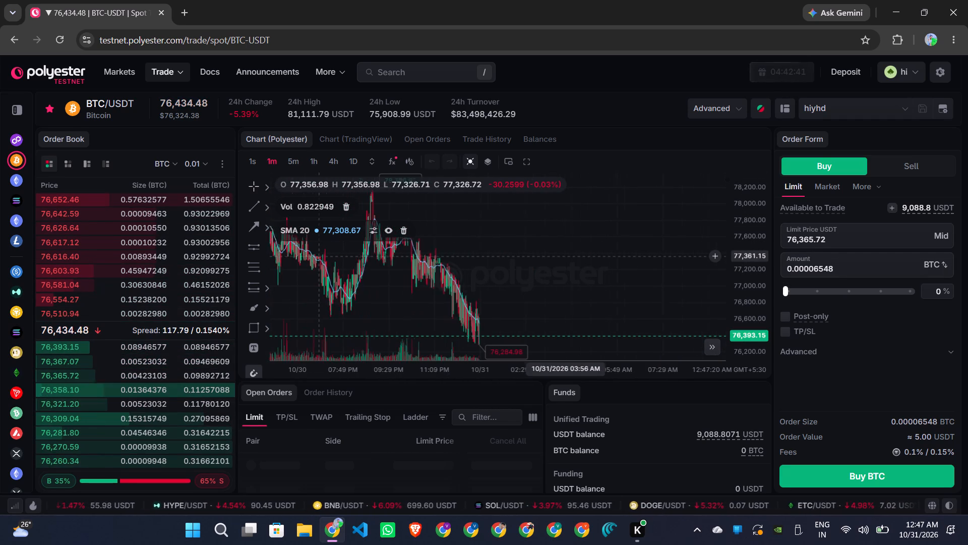
pyautogui.scroll(-1, 565, 256)
pyautogui.hscroll(-1, 565, 256)
pyautogui.hscroll(1, 565, 256)
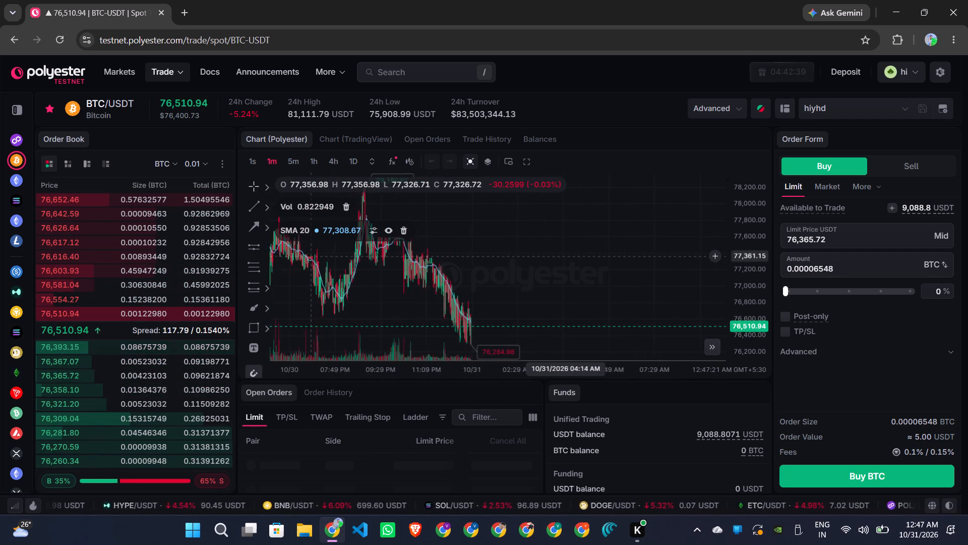
pyautogui.hscroll(1, 565, 256)
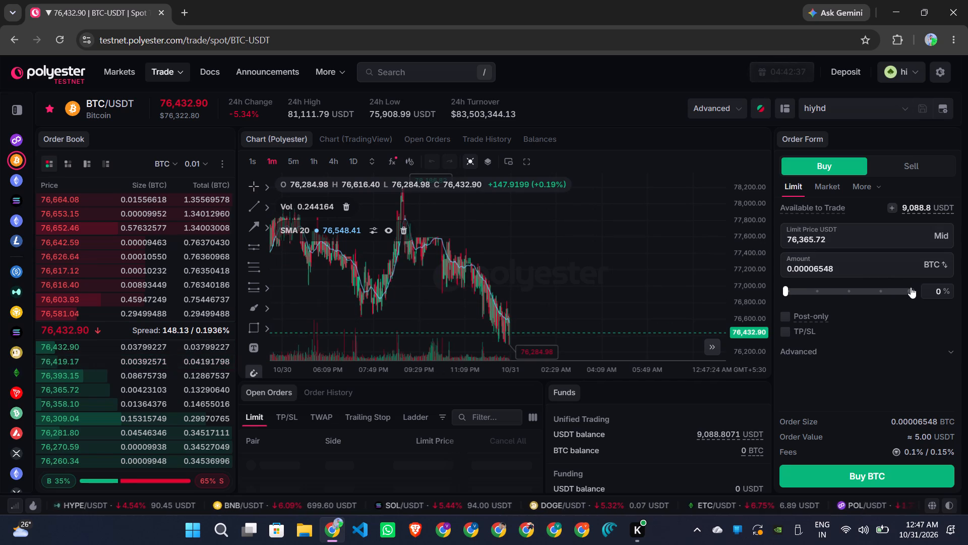
# Place a limit buy order at 76,365.72 USDT using 93% of the available balance, for 0.11051987 BTC.
pyautogui.click(911, 287)
pyautogui.moveTo(911, 287); pyautogui.dragTo(906, 288)
pyautogui.click(873, 478)
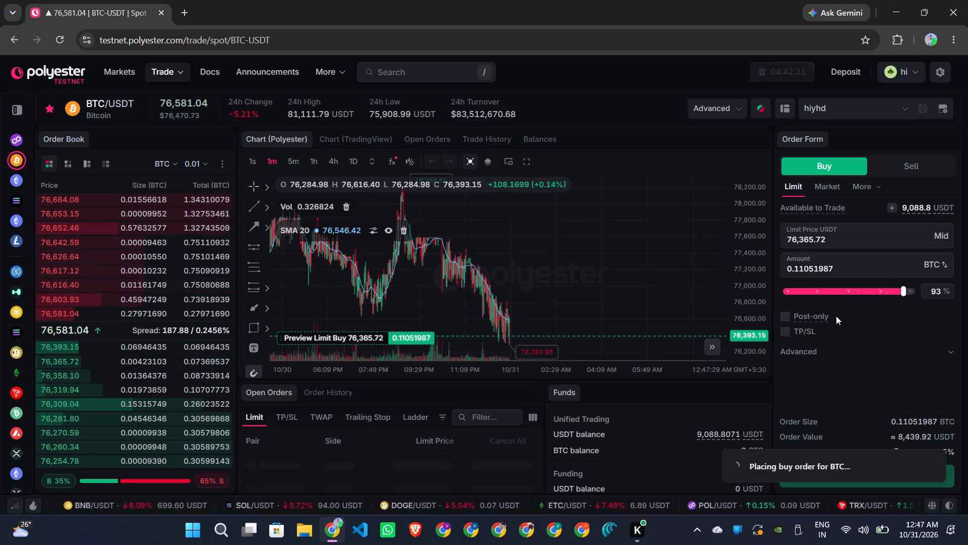
pyautogui.scroll(-3, 836, 316)
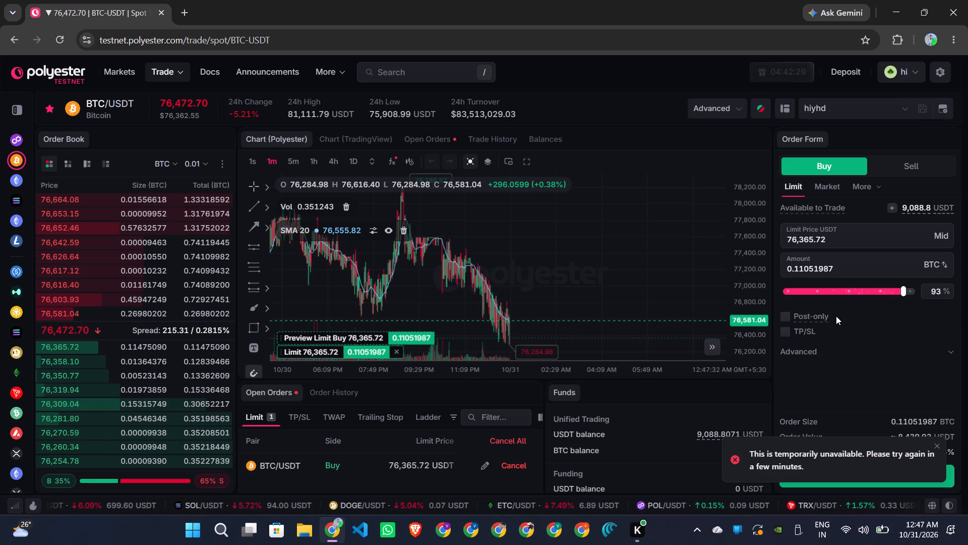
pyautogui.scroll(-2, 836, 316)
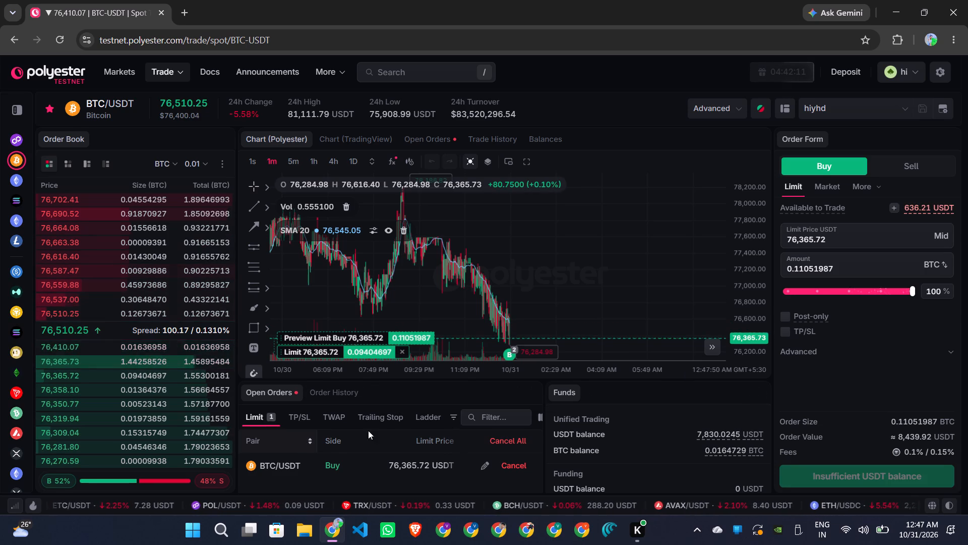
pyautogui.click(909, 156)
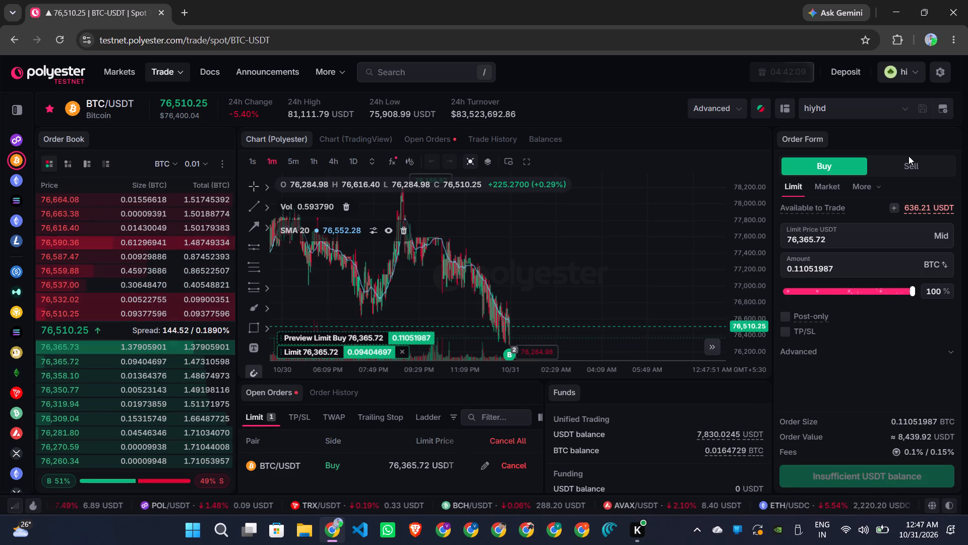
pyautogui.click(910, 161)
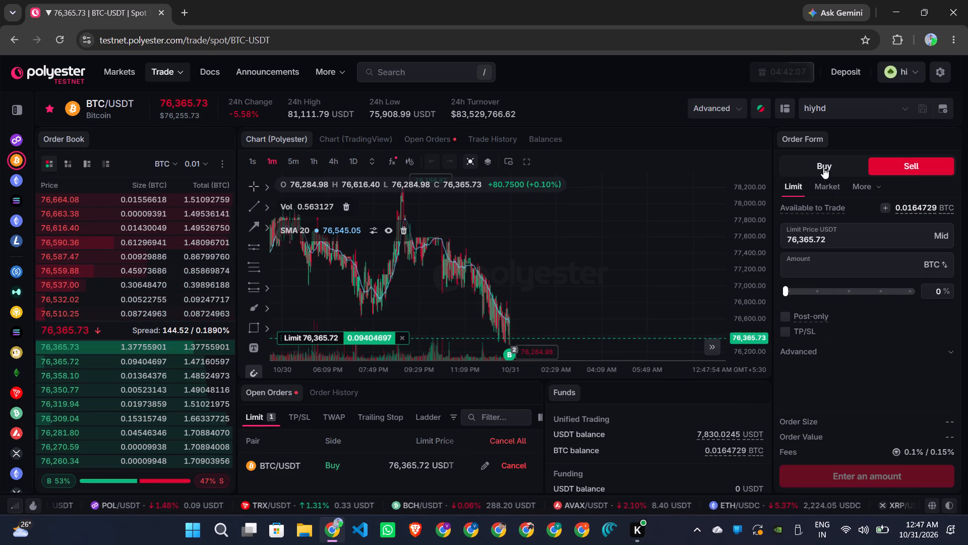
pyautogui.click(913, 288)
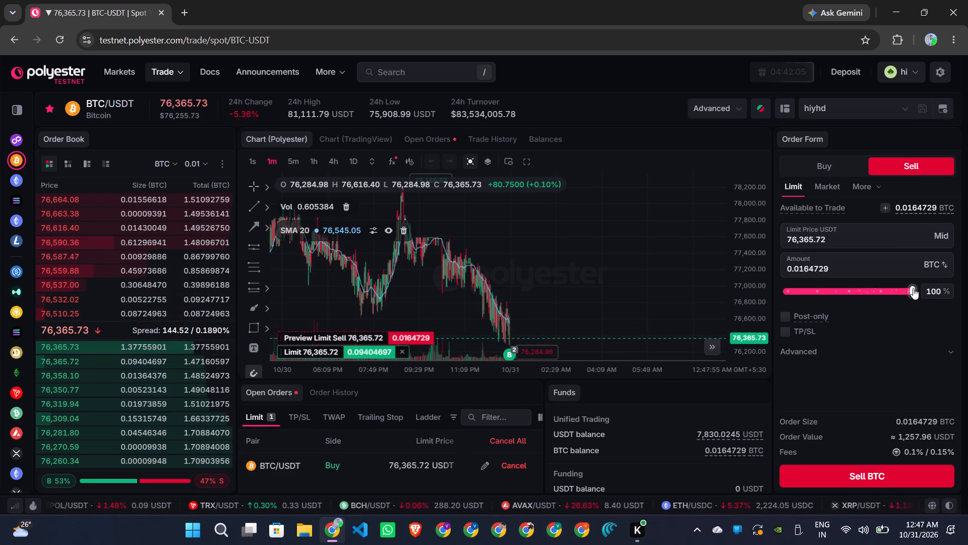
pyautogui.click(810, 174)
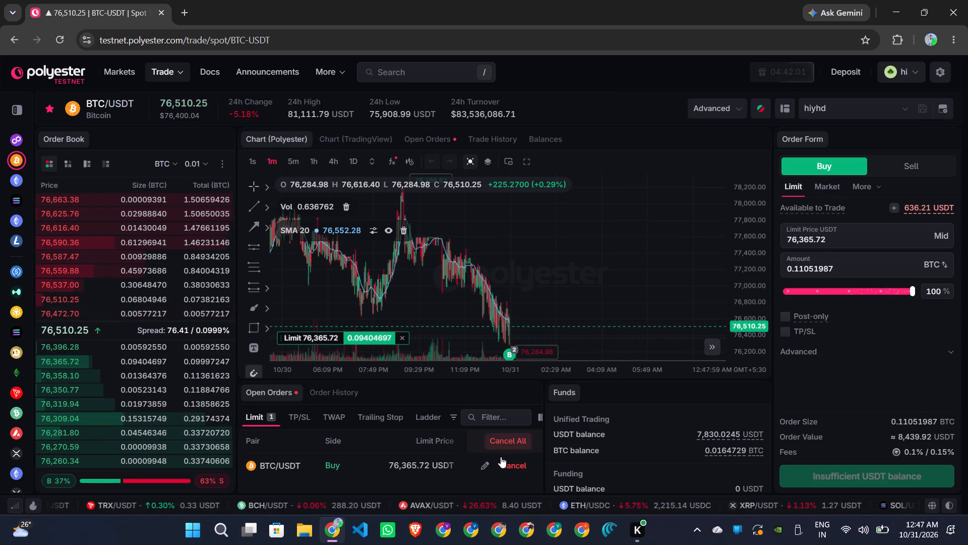
# Check the quantity and fill status of the open BTC/USDT limit buy order.
pyautogui.hscroll(-2, 361, 457)
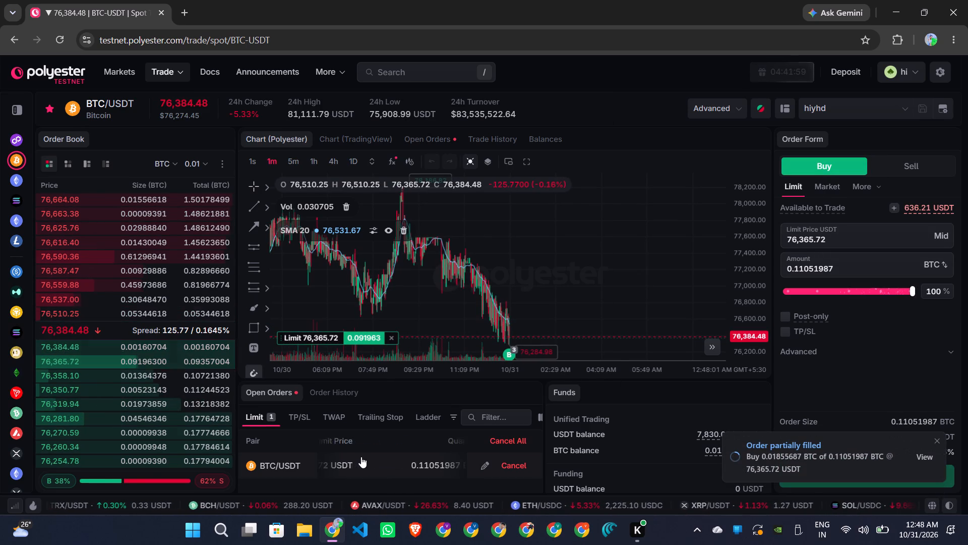
pyautogui.hscroll(-2, 361, 457)
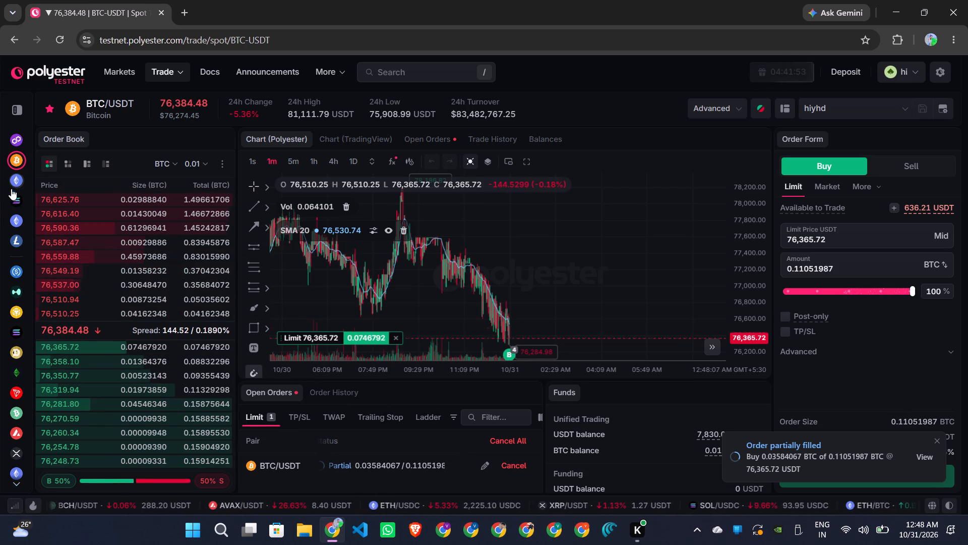
# Look through the list of other trading pairs and examine the BTC/USDT price chart.
pyautogui.scroll(-2, 17, 353)
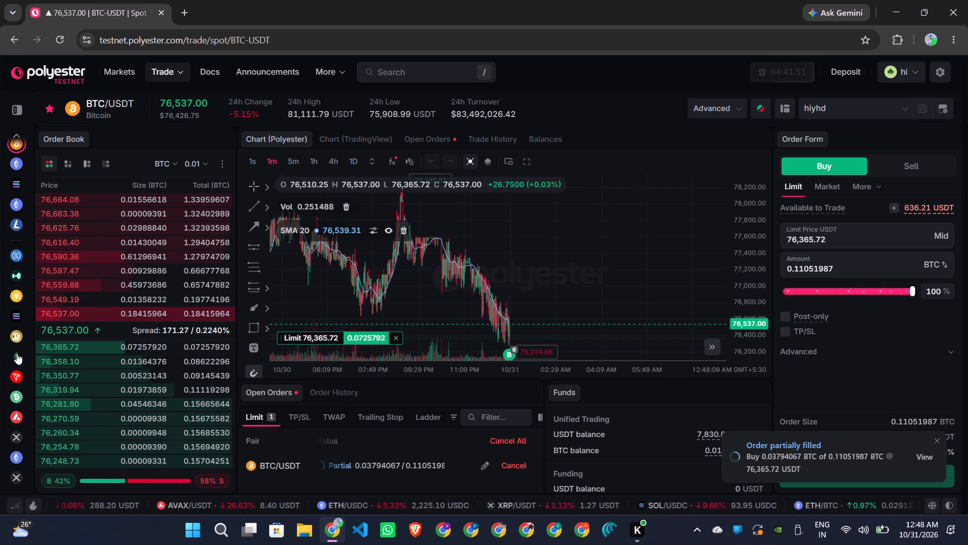
pyautogui.scroll(-3, 17, 353)
pyautogui.scroll(4, 17, 353)
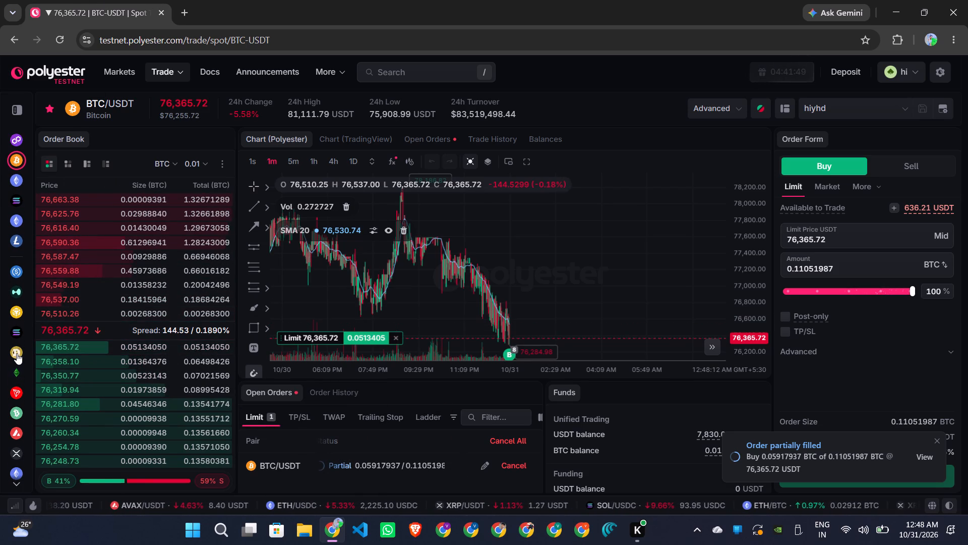
pyautogui.scroll(-1, 17, 353)
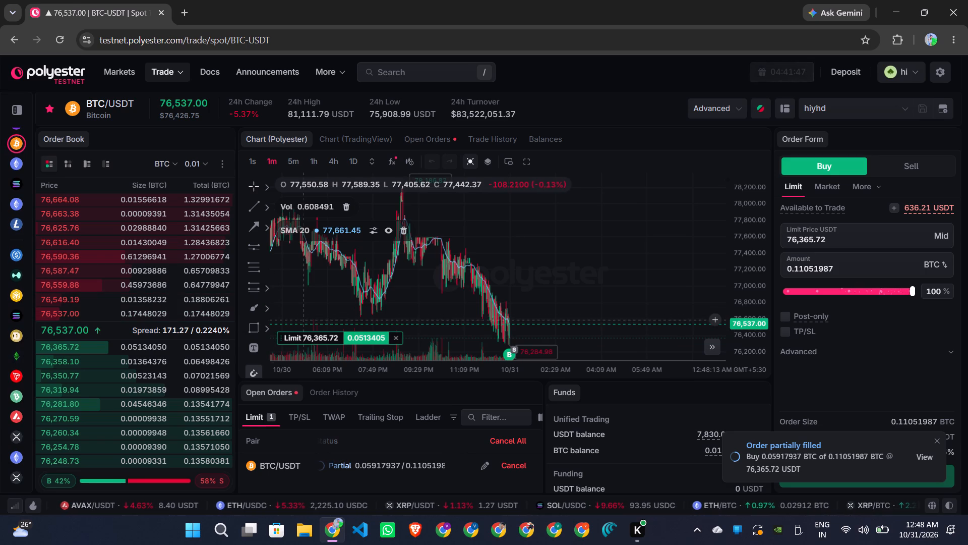
pyautogui.scroll(-1, 427, 259)
pyautogui.hscroll(-1, 427, 259)
pyautogui.hscroll(2, 427, 259)
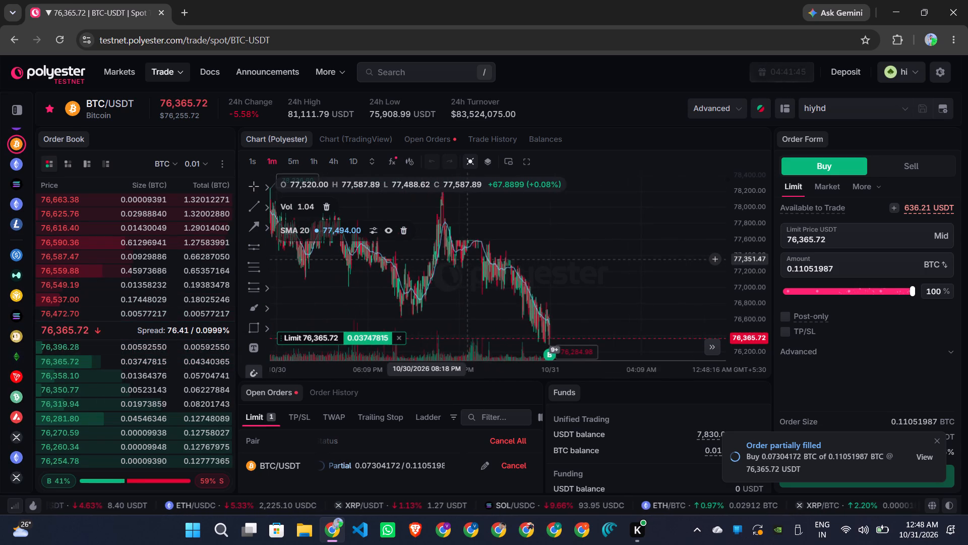
pyautogui.hscroll(-1, 427, 259)
pyautogui.scroll(-2, 427, 259)
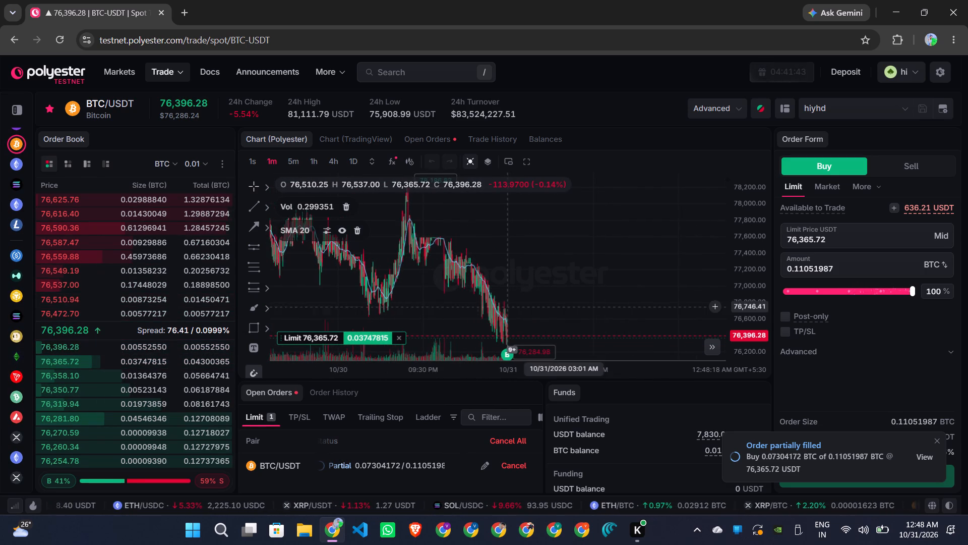
# Examine the latest price movement on the BTC/USDT one-minute chart.
pyautogui.hscroll(-1, 567, 311)
pyautogui.scroll(4, 567, 311)
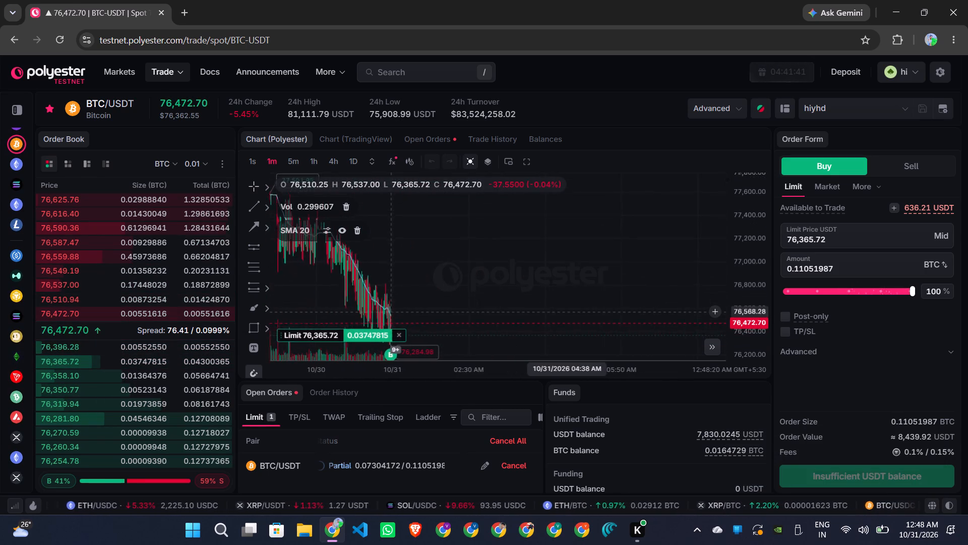
pyautogui.hscroll(2, 484, 296)
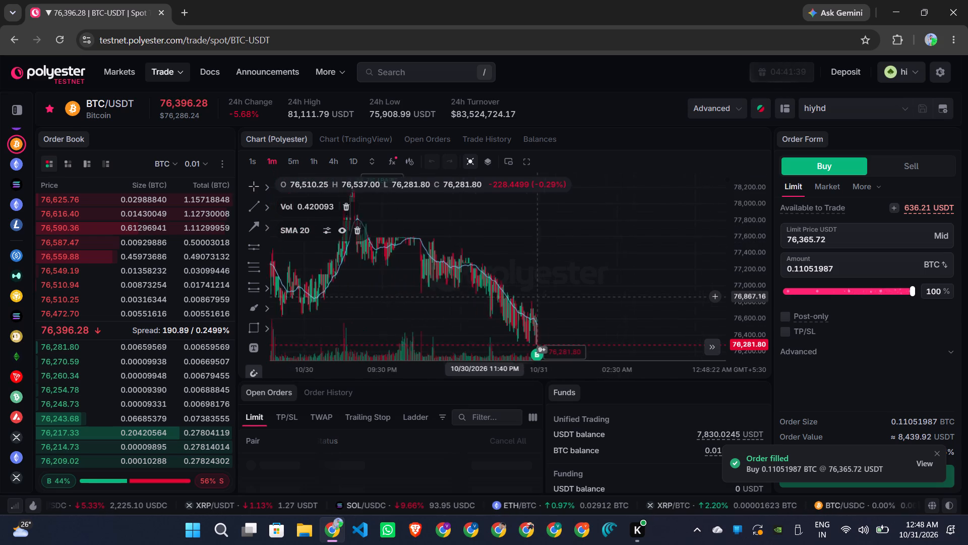
pyautogui.scroll(2, 484, 296)
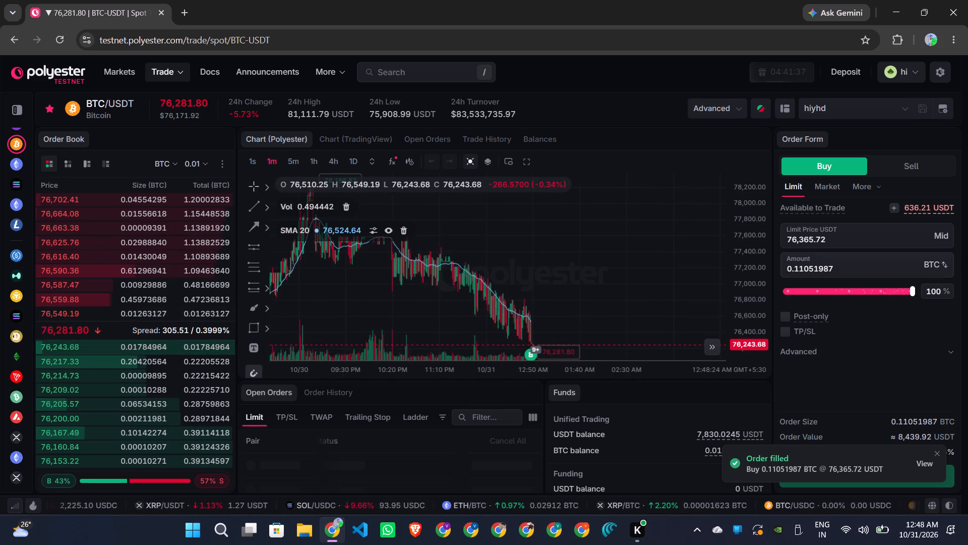
# Review the BTC/USDT limit buy order in the order history.
pyautogui.click(309, 392)
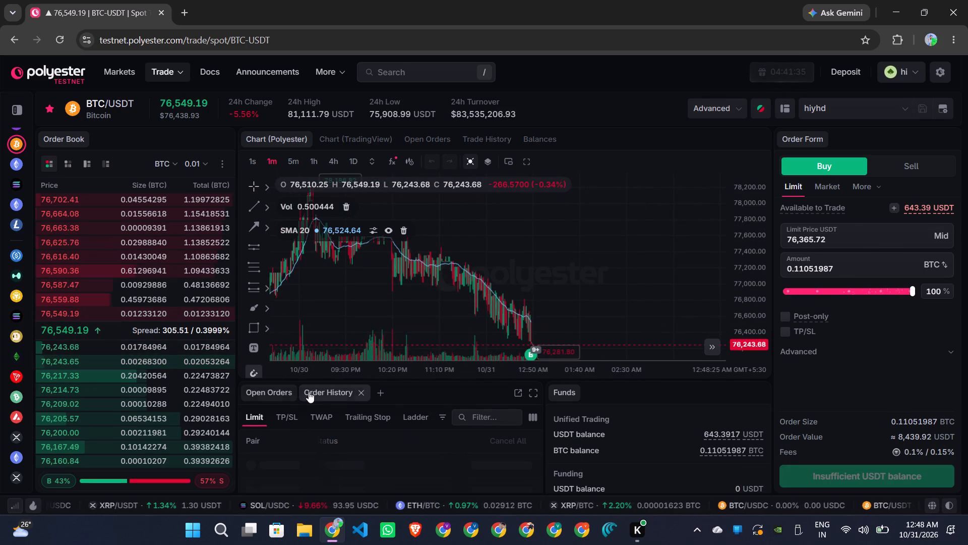
pyautogui.hscroll(-1, 344, 466)
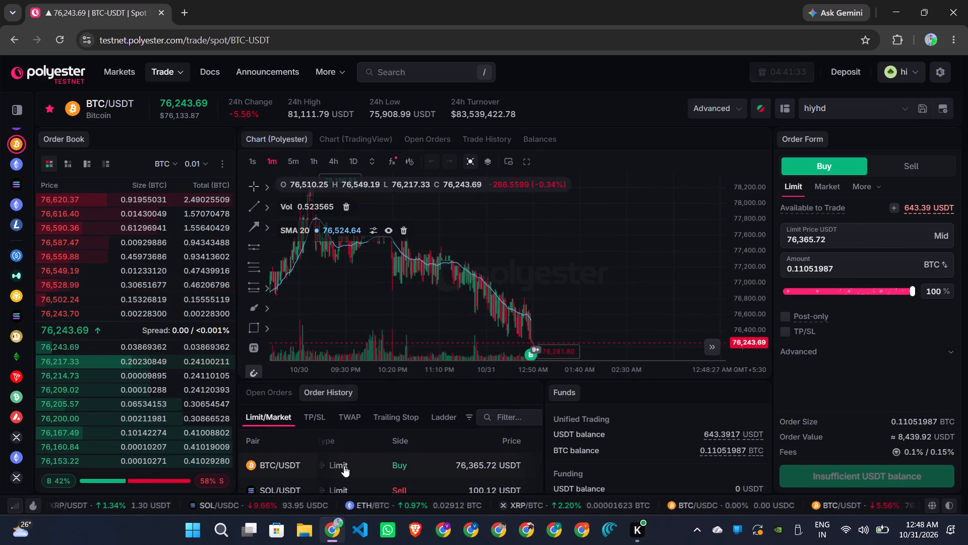
# Place a limit sell order at 76,450.23 USDT for 100% of the available BTC, 0.11051987 BTC.
pyautogui.click(910, 163)
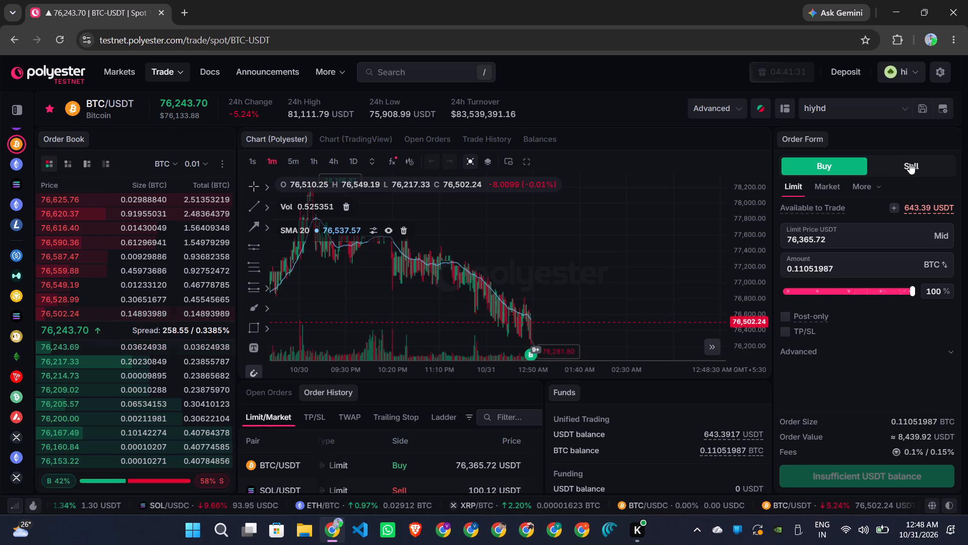
pyautogui.click(819, 184)
pyautogui.click(794, 189)
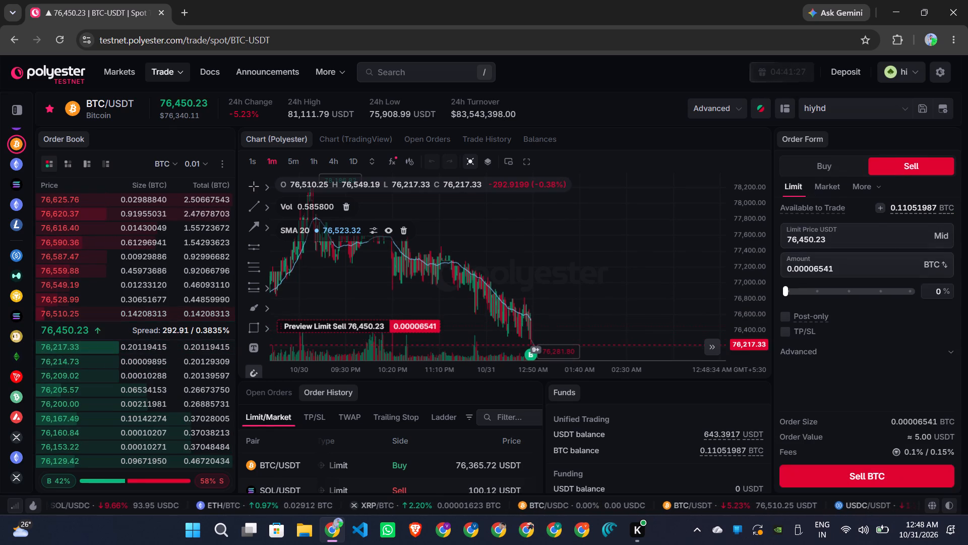
pyautogui.click(915, 287)
pyautogui.click(871, 469)
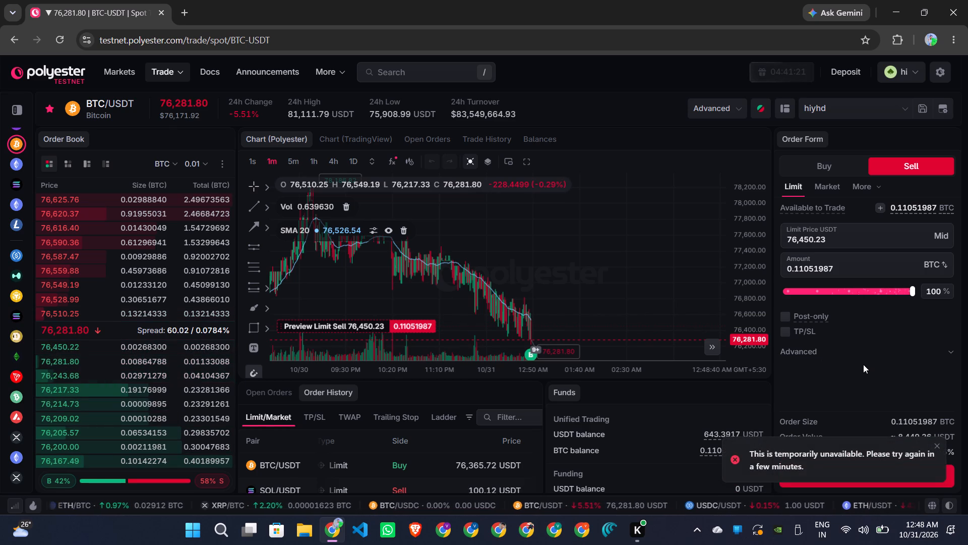
pyautogui.scroll(-2, 863, 364)
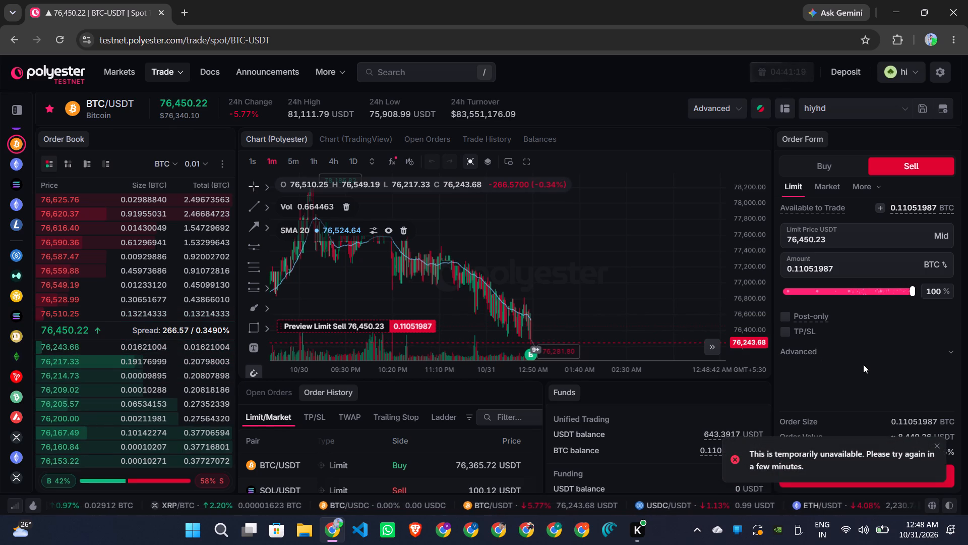
pyautogui.scroll(-1, 863, 364)
# Check the limit price and quantity of the open BTC/USDT limit sell order.
pyautogui.click(269, 389)
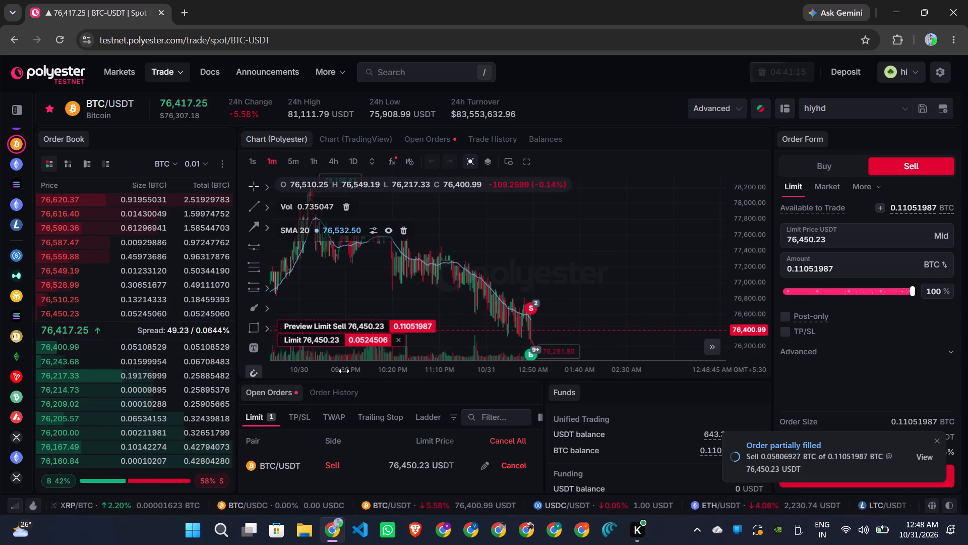
pyautogui.hscroll(-2, 333, 458)
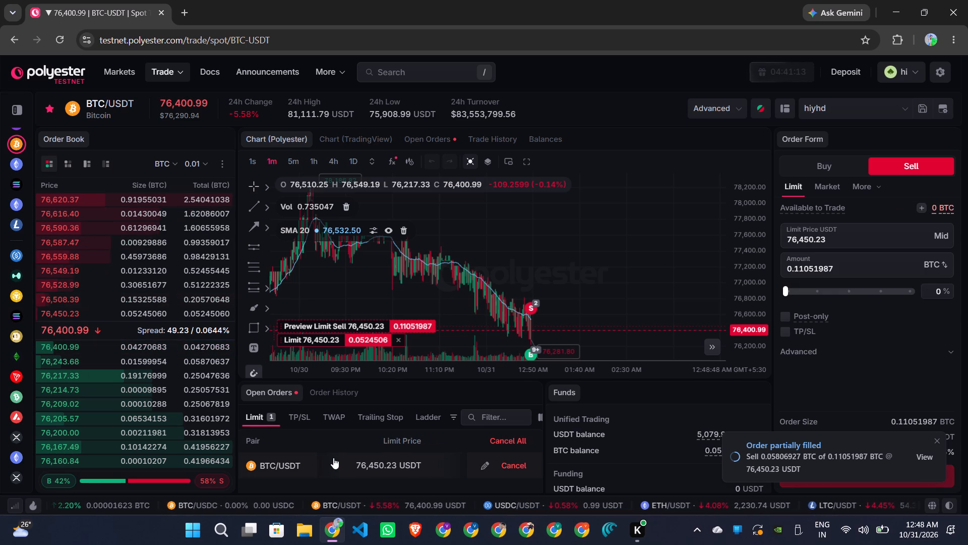
pyautogui.hscroll(-2, 333, 458)
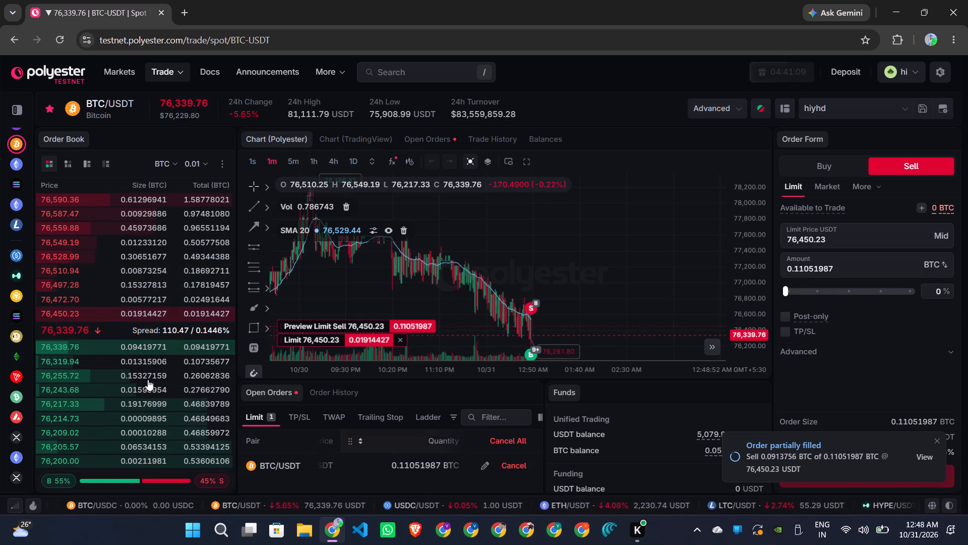
# Switch to the BNB/USDT spot market and set the order form to buy.
pyautogui.scroll(3, 18, 157)
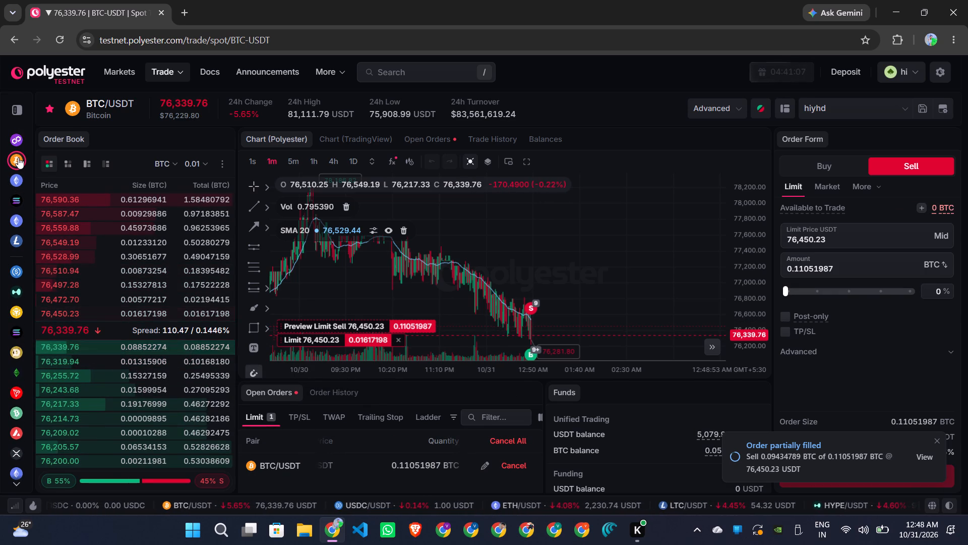
pyautogui.scroll(1, 18, 157)
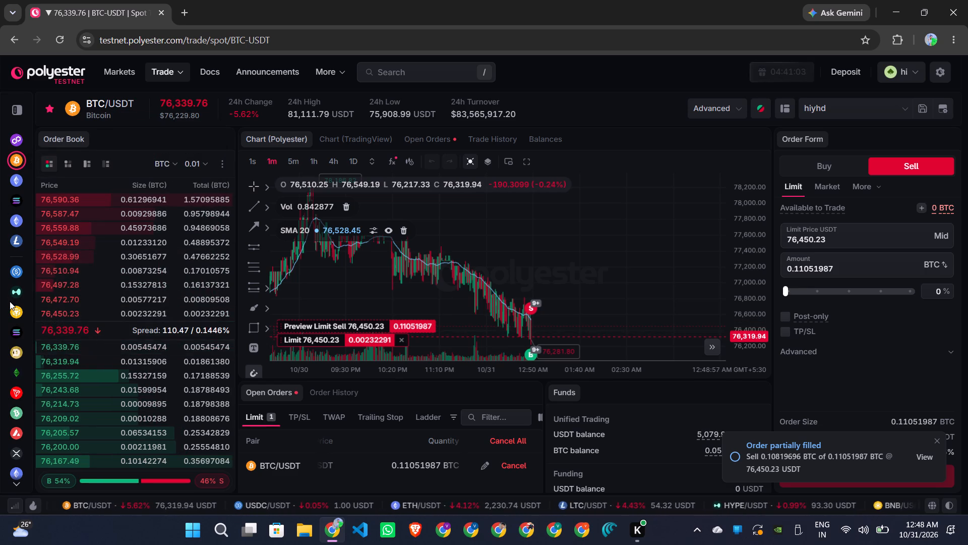
pyautogui.scroll(-1, 10, 301)
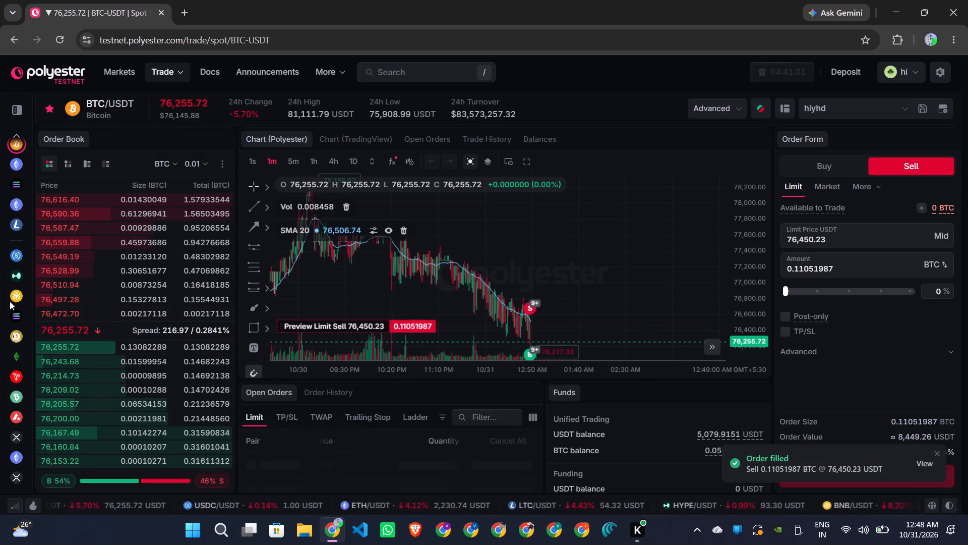
pyautogui.click(12, 294)
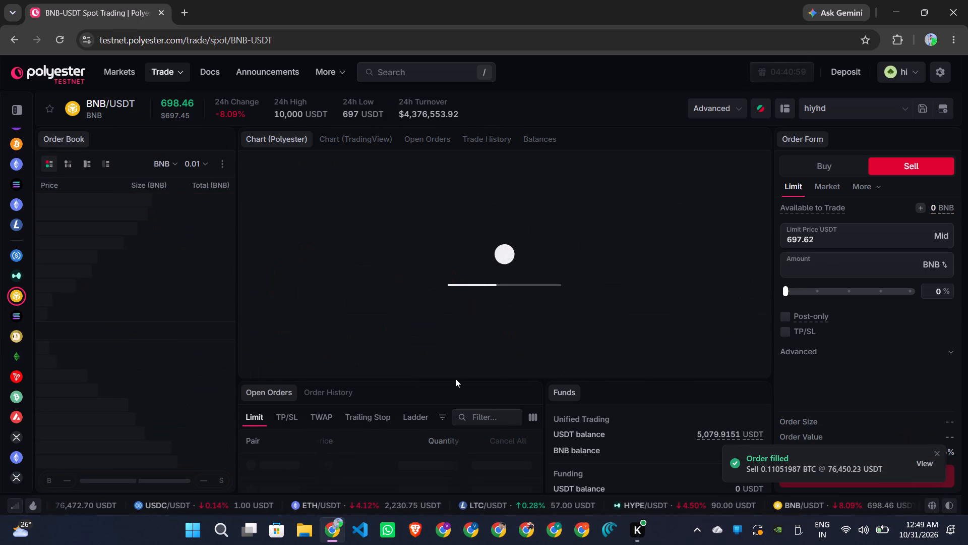
pyautogui.click(830, 160)
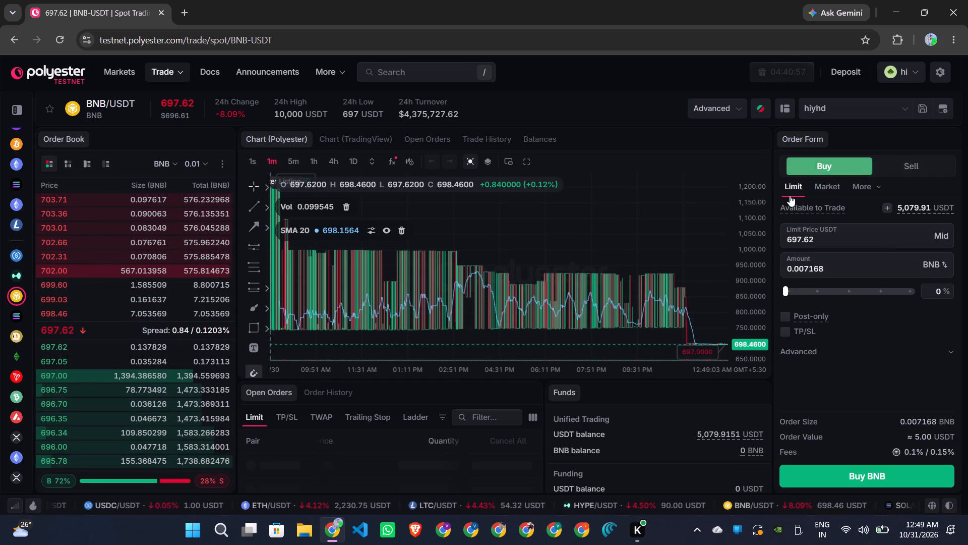
# Examine the recent price movement on the BNB/USDT one-minute chart.
pyautogui.hscroll(-4, 611, 329)
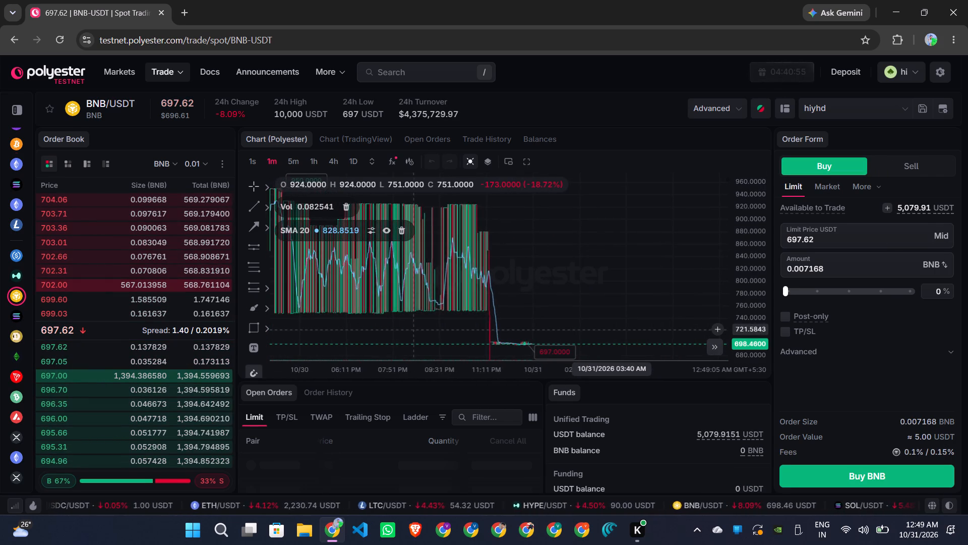
pyautogui.scroll(5, 611, 329)
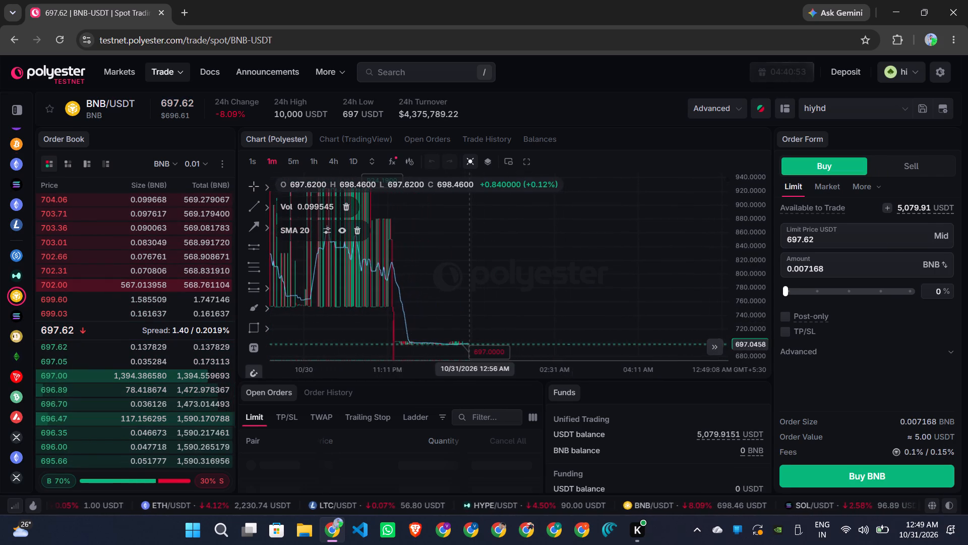
pyautogui.hscroll(-2, 654, 346)
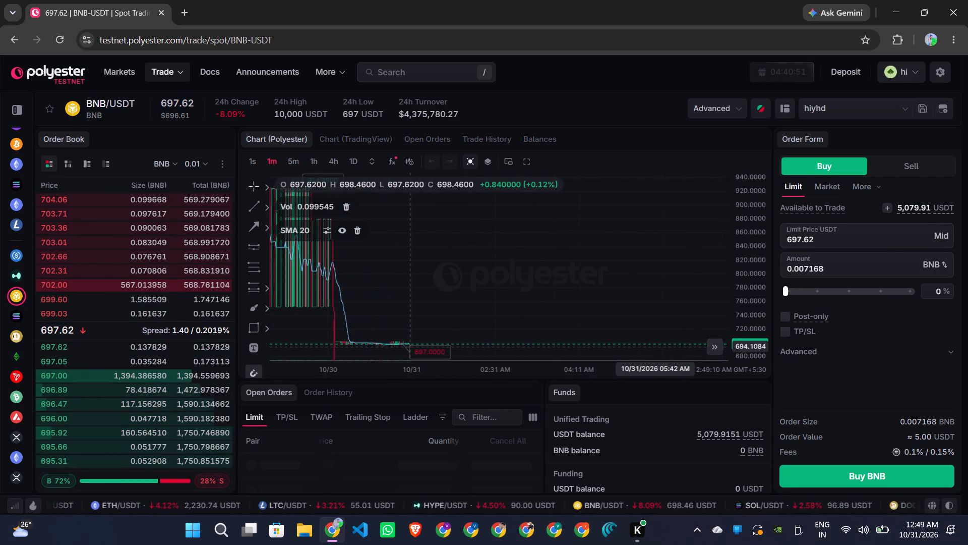
pyautogui.hscroll(-1, 654, 346)
pyautogui.hscroll(1, 564, 315)
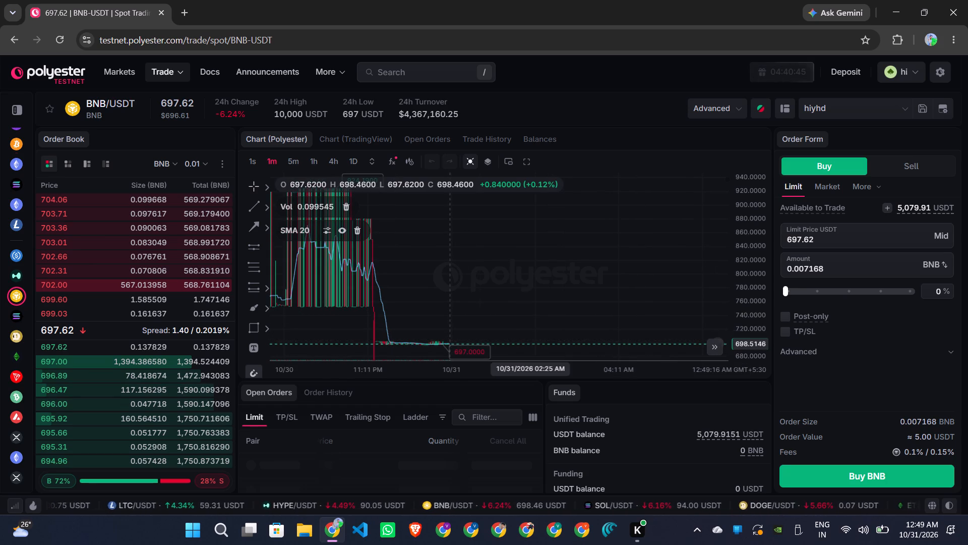
pyautogui.scroll(7, 511, 340)
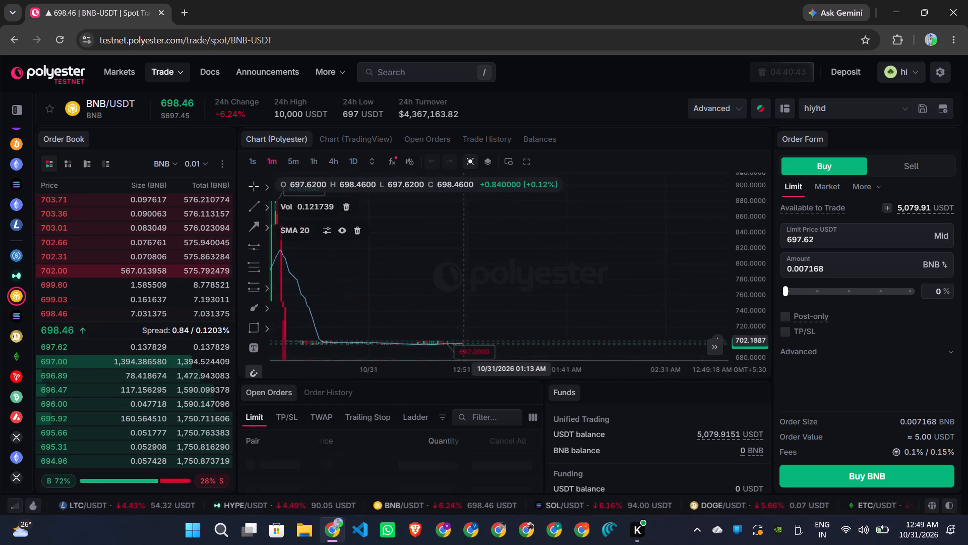
pyautogui.scroll(1, 511, 340)
pyautogui.hscroll(2, 511, 340)
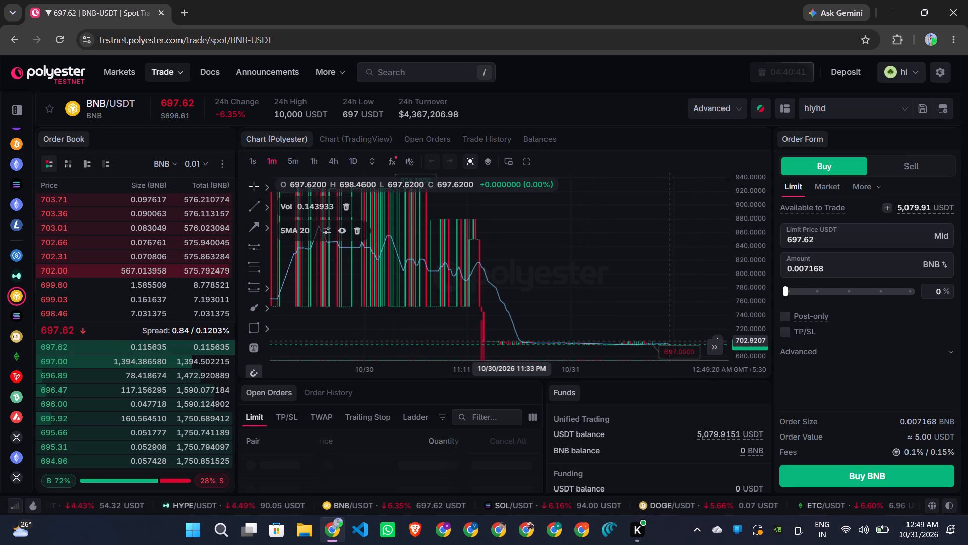
pyautogui.hscroll(1, 511, 340)
# Set the BNB/USDT chart to the 5m interval and examine its price history.
pyautogui.click(290, 164)
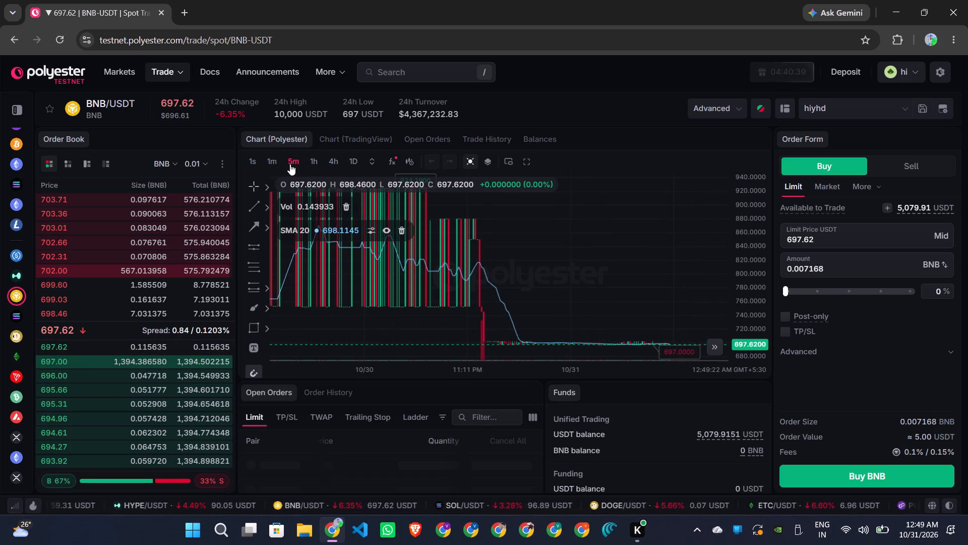
pyautogui.hscroll(-3, 595, 308)
pyautogui.scroll(9, 595, 308)
pyautogui.hscroll(-2, 595, 308)
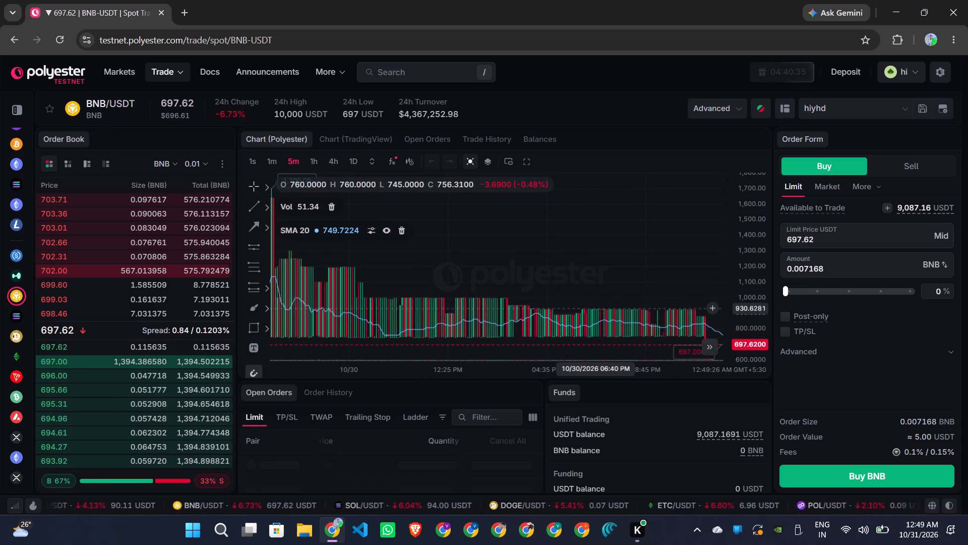
pyautogui.scroll(-3, 602, 267)
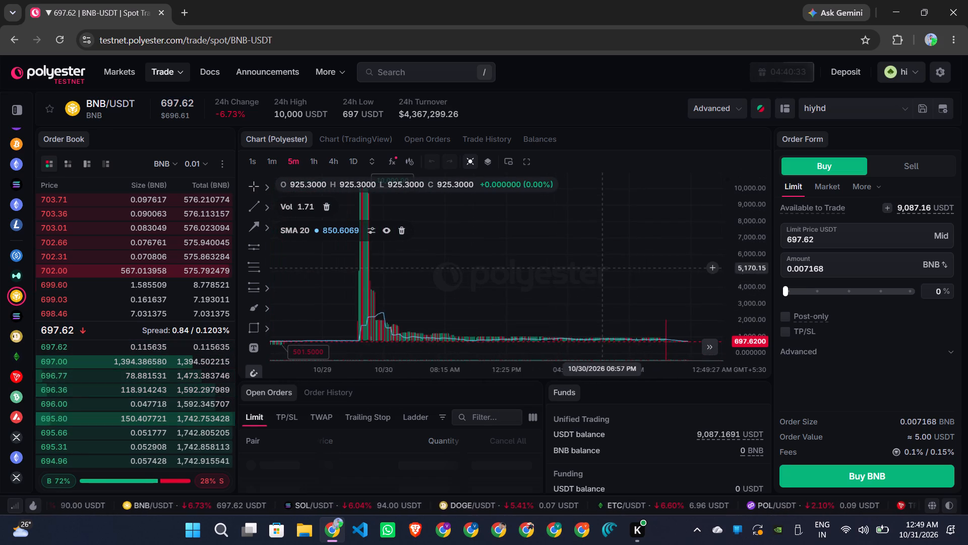
pyautogui.hscroll(-3, 602, 267)
pyautogui.scroll(3, 602, 267)
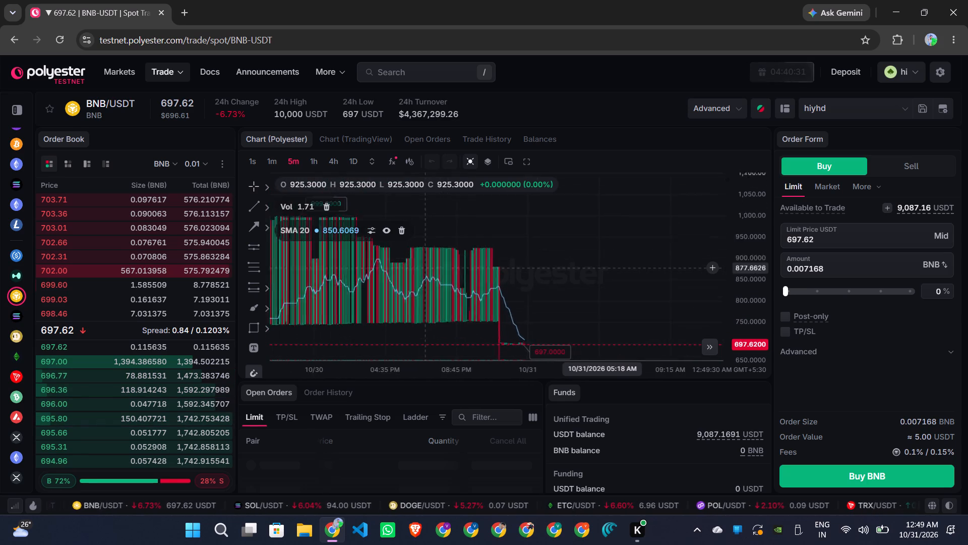
pyautogui.scroll(4, 602, 267)
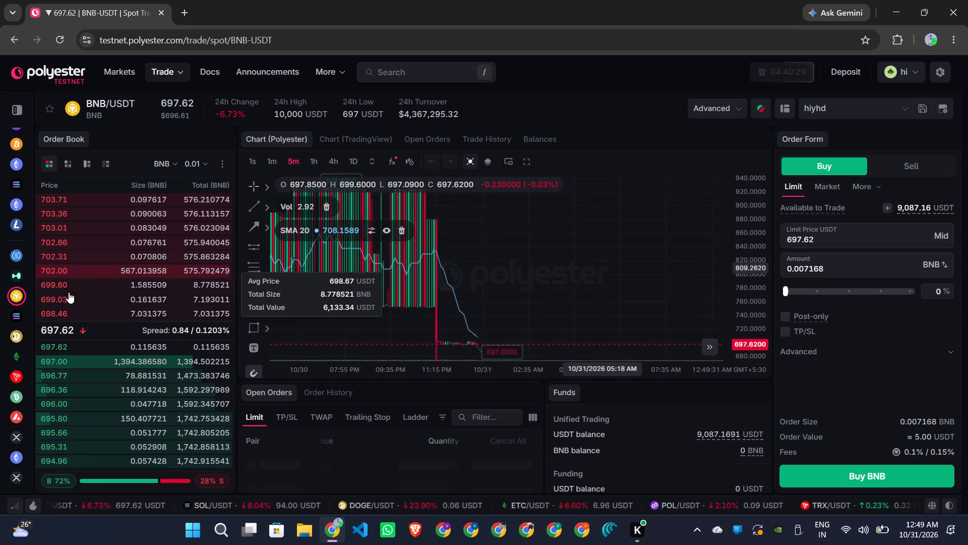
# Display the BNB/USDT order book sizes and totals in USDT.
pyautogui.scroll(1, 117, 260)
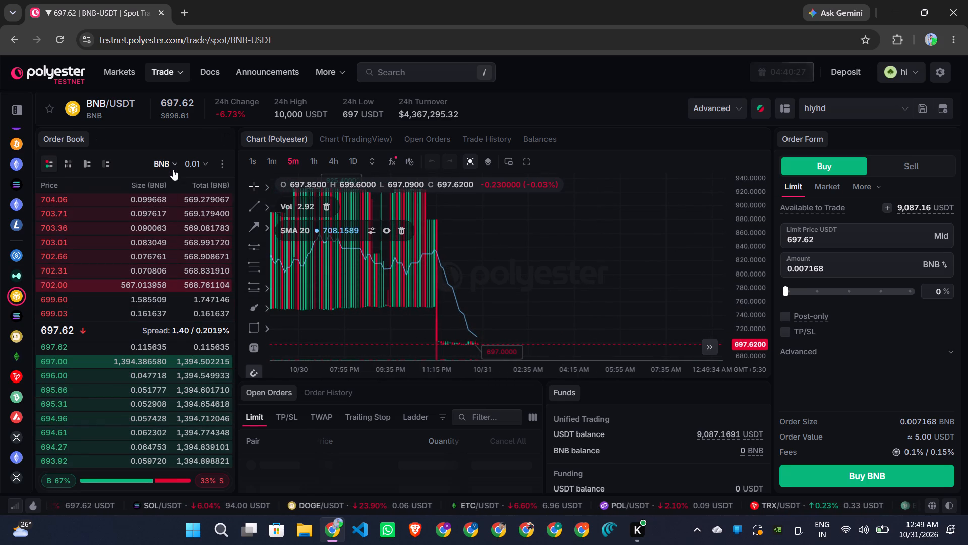
pyautogui.click(170, 162)
pyautogui.click(155, 194)
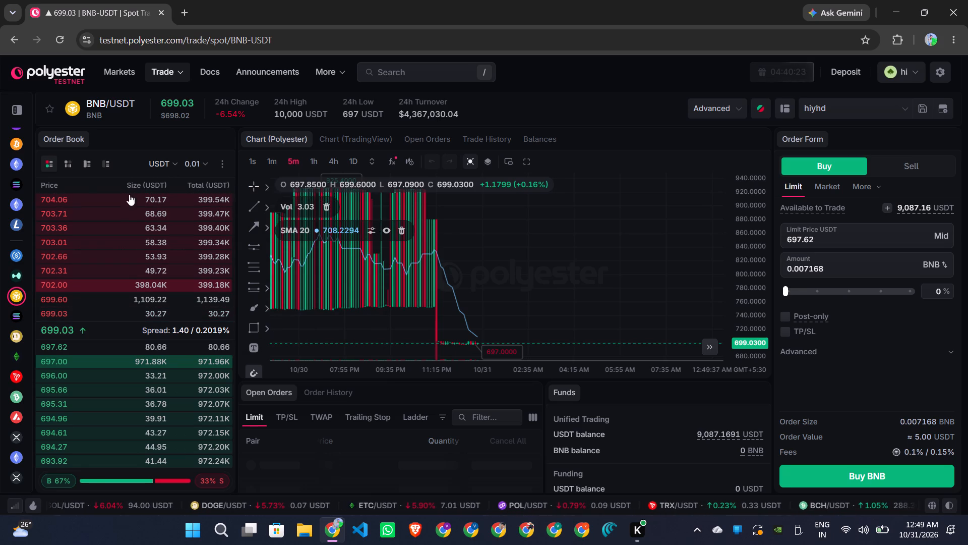
# Fill the buy order's amount with 0.097617 BNB from the 703.71 ask in the order book.
pyautogui.click(134, 221)
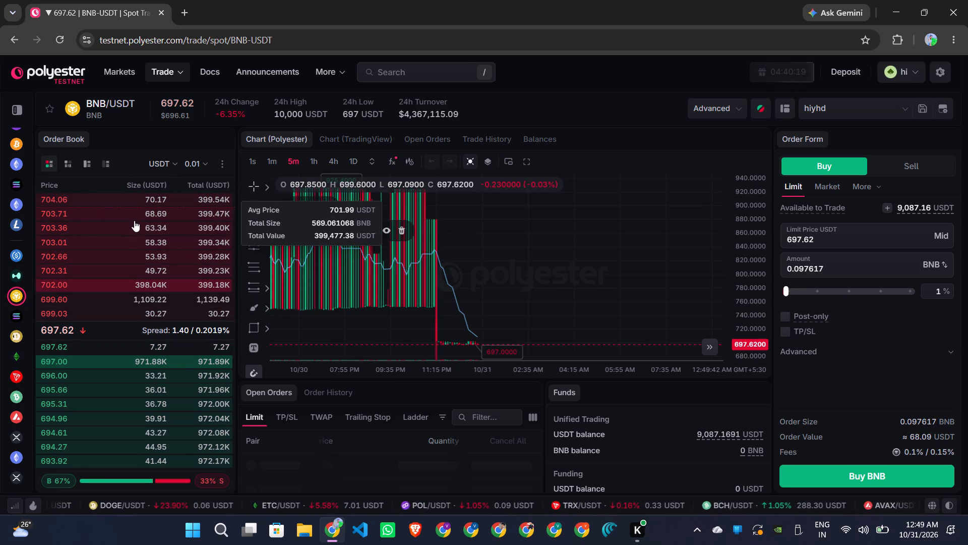
pyautogui.click(148, 215)
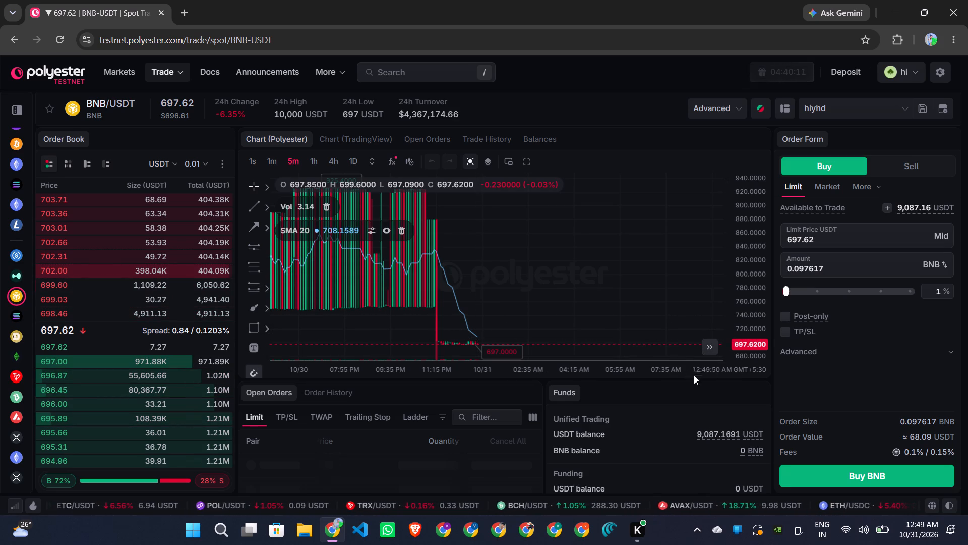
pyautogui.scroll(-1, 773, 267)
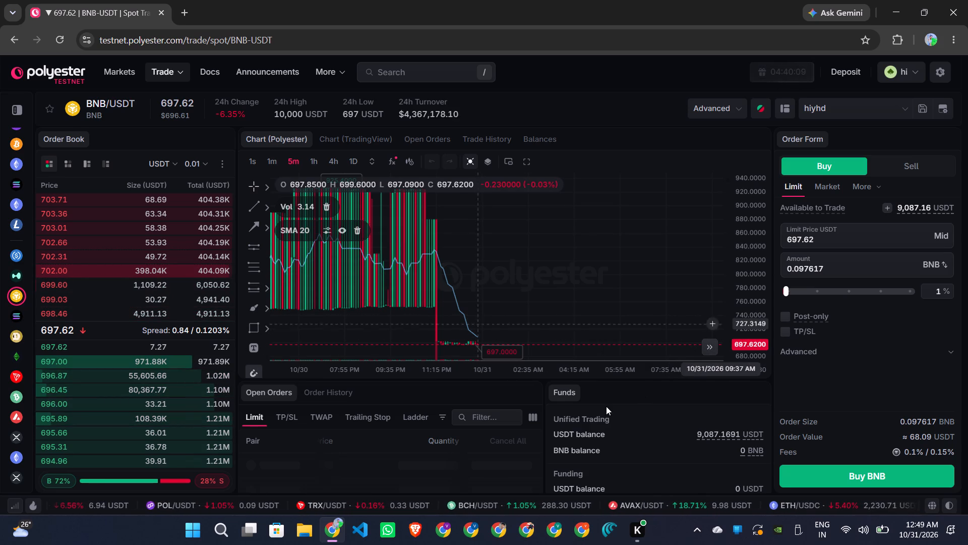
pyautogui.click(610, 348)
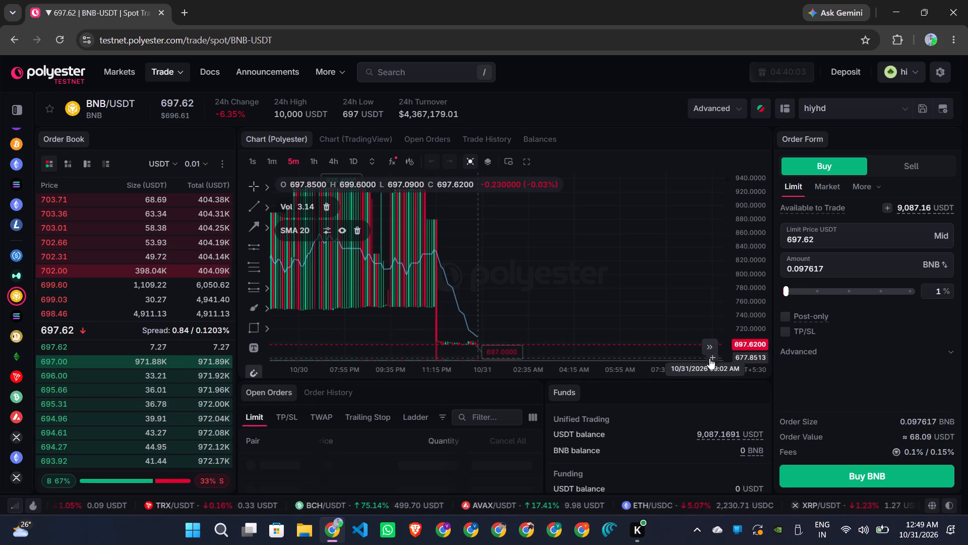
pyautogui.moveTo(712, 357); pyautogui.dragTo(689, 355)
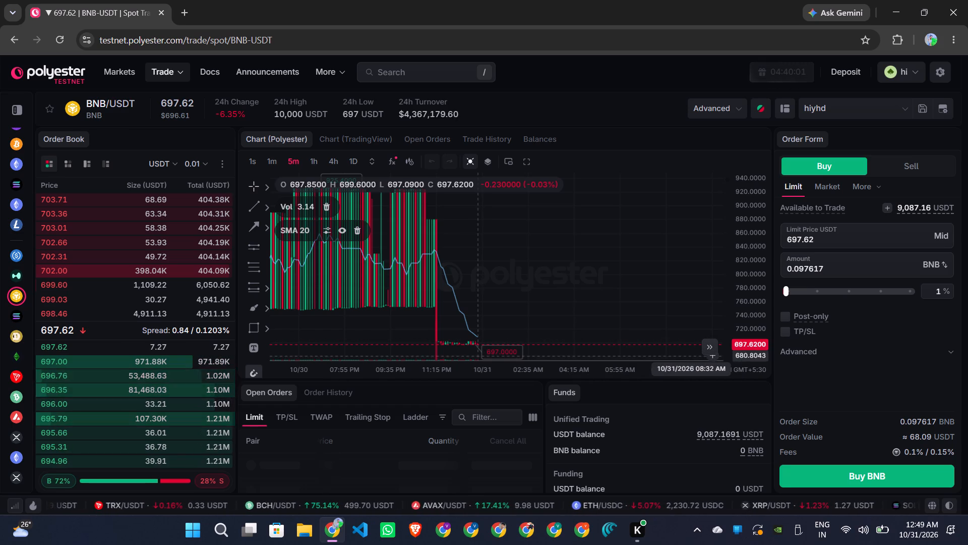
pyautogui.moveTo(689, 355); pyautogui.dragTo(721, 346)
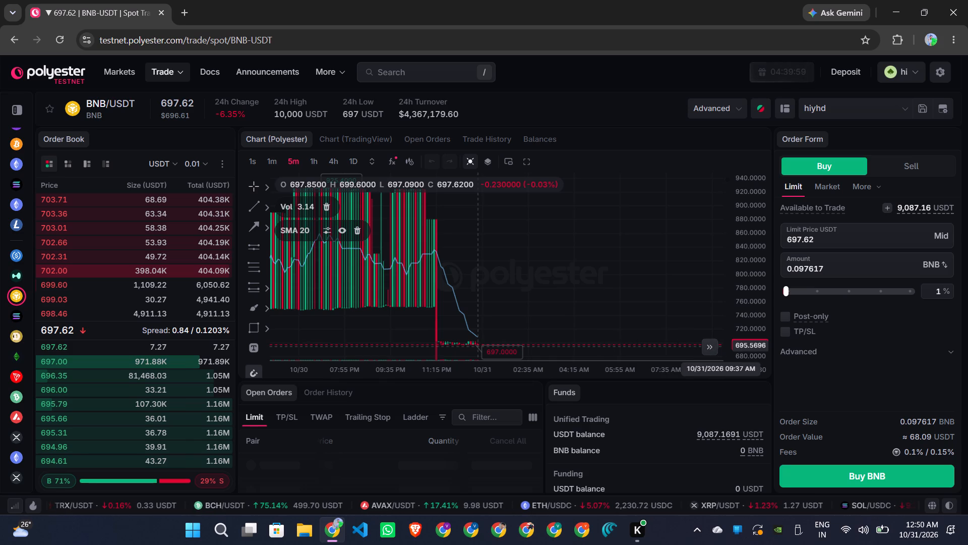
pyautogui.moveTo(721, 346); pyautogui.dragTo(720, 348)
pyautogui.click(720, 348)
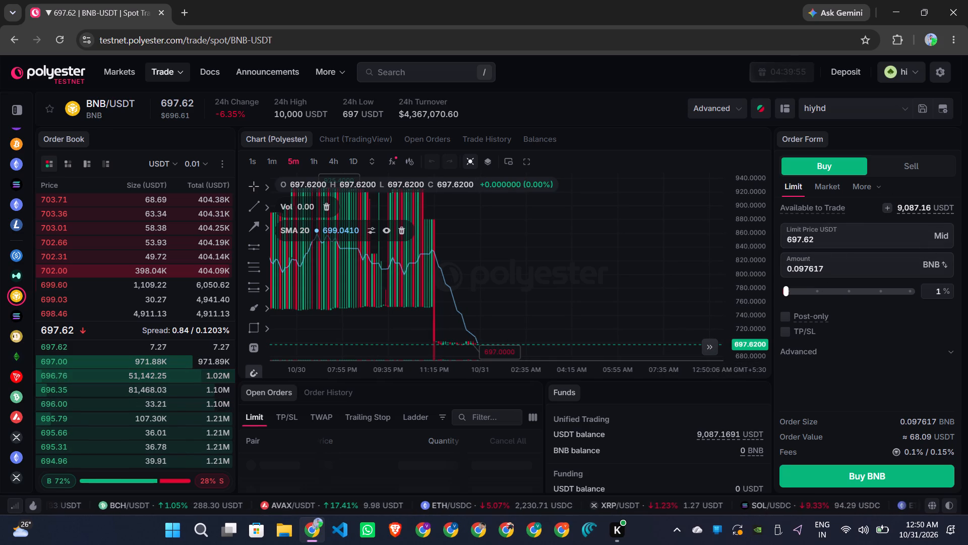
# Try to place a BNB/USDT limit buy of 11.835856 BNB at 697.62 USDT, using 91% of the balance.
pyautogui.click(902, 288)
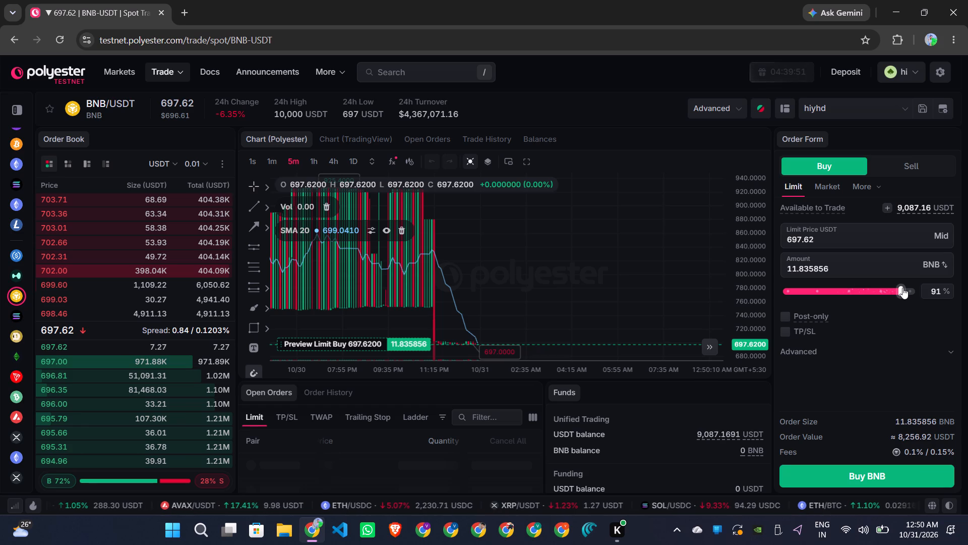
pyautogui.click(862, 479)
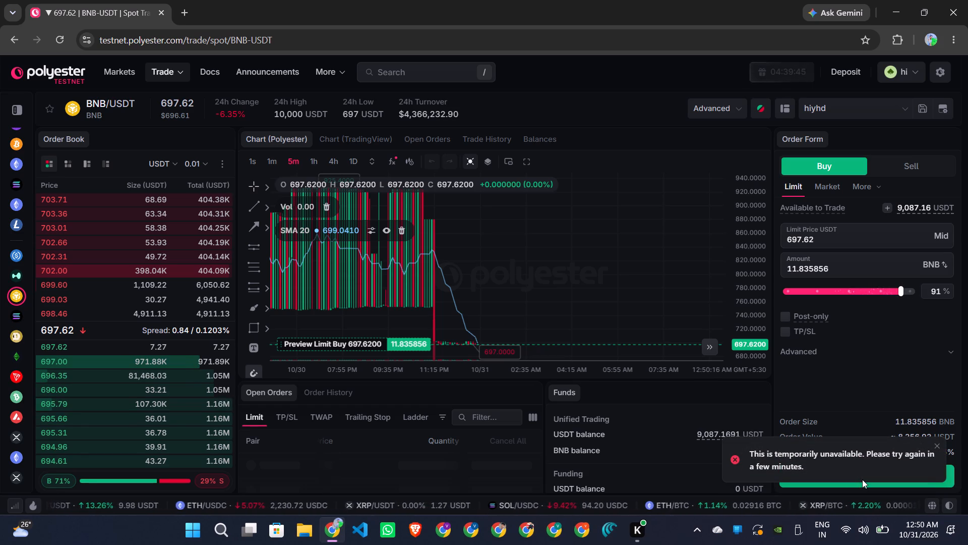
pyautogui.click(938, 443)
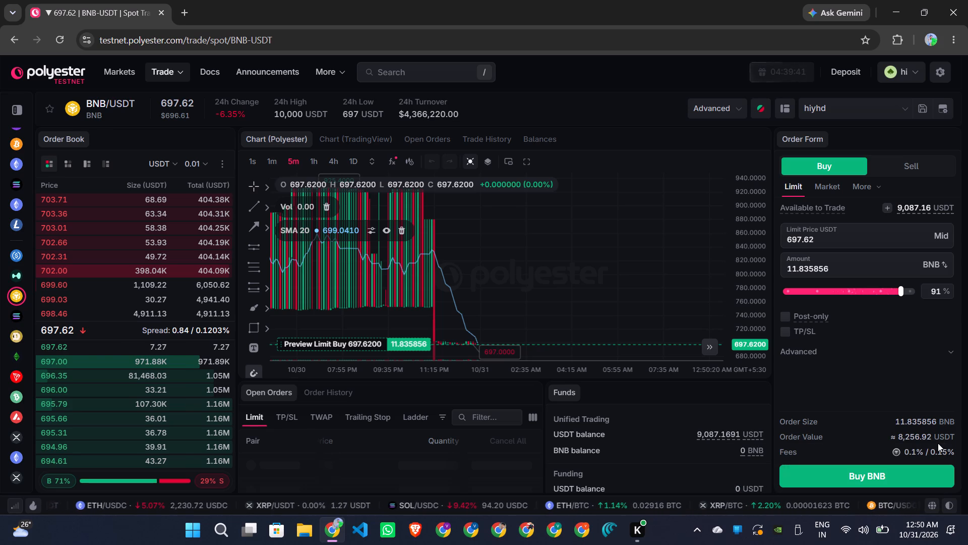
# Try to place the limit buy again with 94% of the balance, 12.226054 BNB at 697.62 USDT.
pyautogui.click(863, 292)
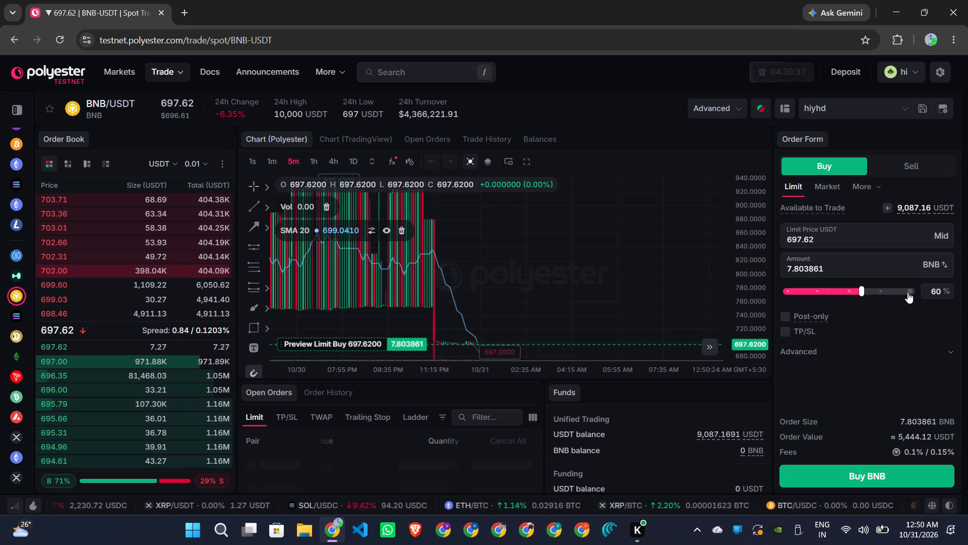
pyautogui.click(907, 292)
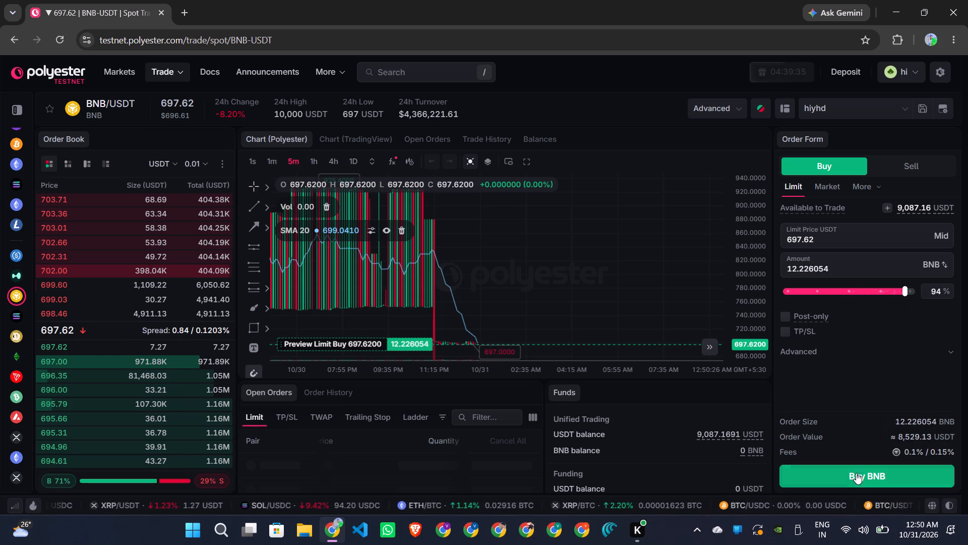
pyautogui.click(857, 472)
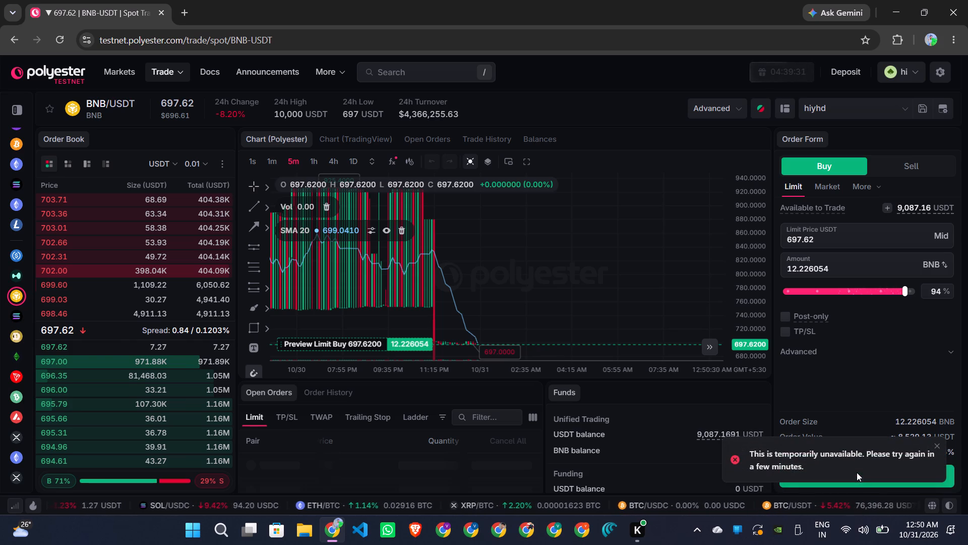
# Reload the BNB/USDT trading page and examine the price history on its 5m chart.
pyautogui.click(58, 43)
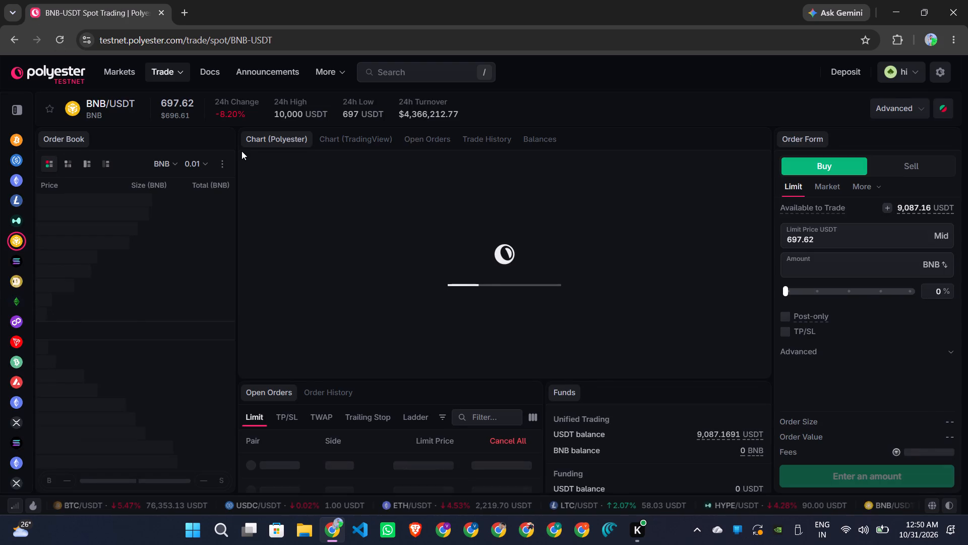
pyautogui.click(307, 373)
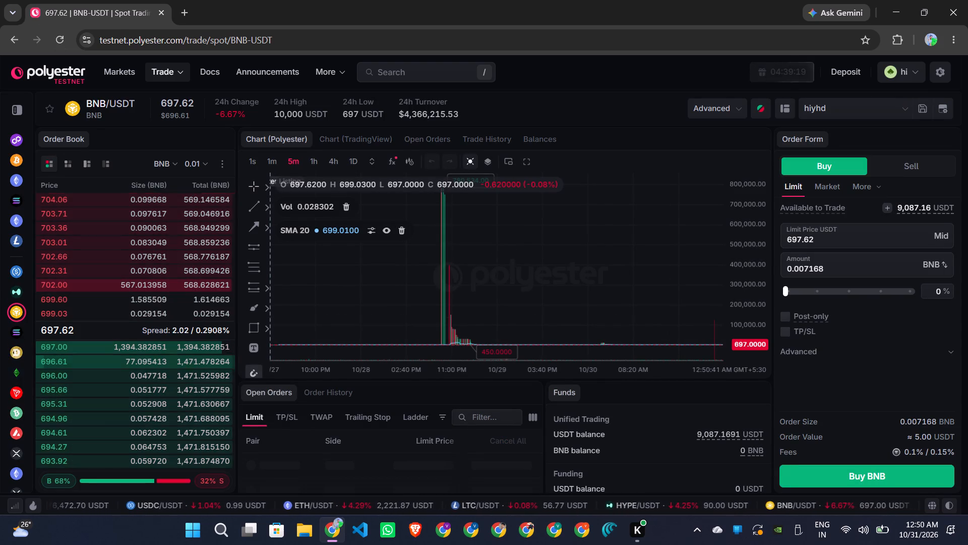
pyautogui.hscroll(-2, 606, 301)
pyautogui.scroll(1, 606, 301)
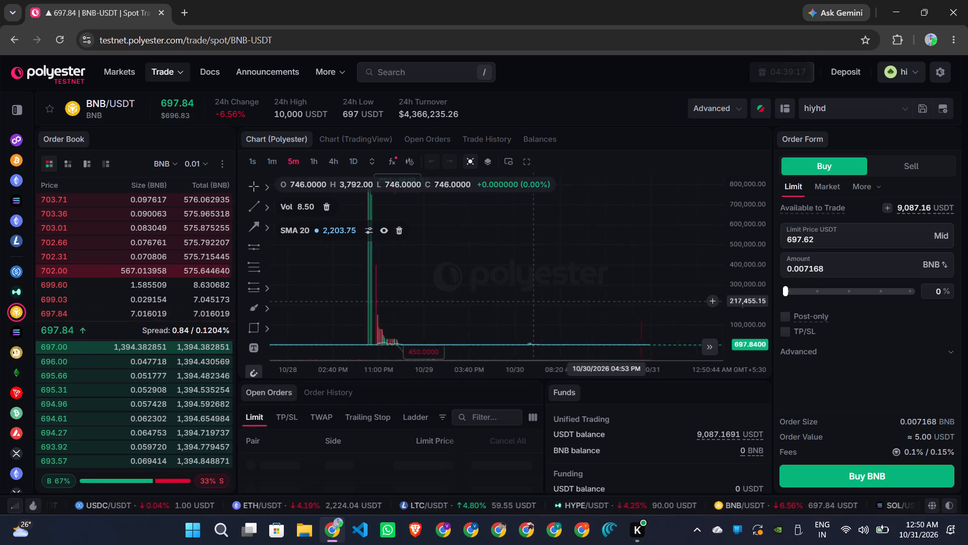
pyautogui.scroll(3, 606, 301)
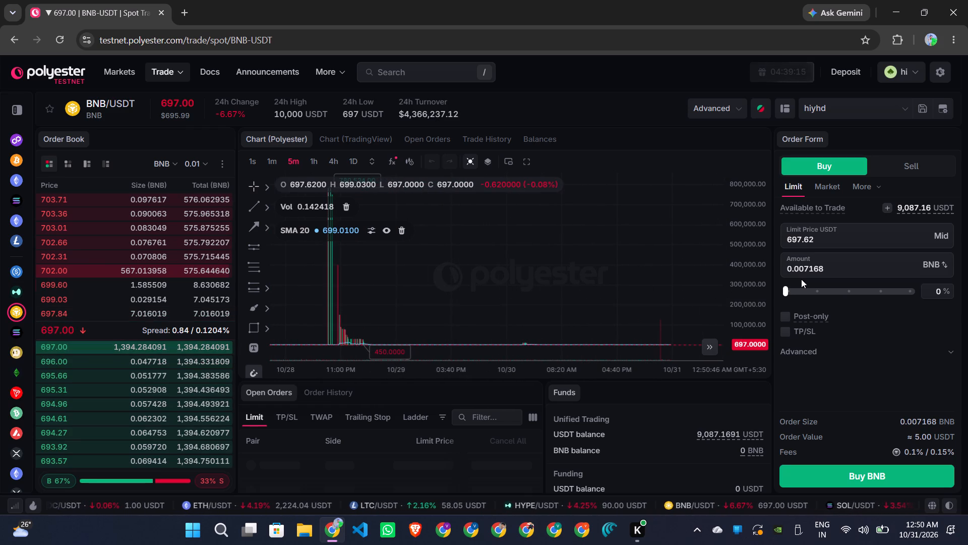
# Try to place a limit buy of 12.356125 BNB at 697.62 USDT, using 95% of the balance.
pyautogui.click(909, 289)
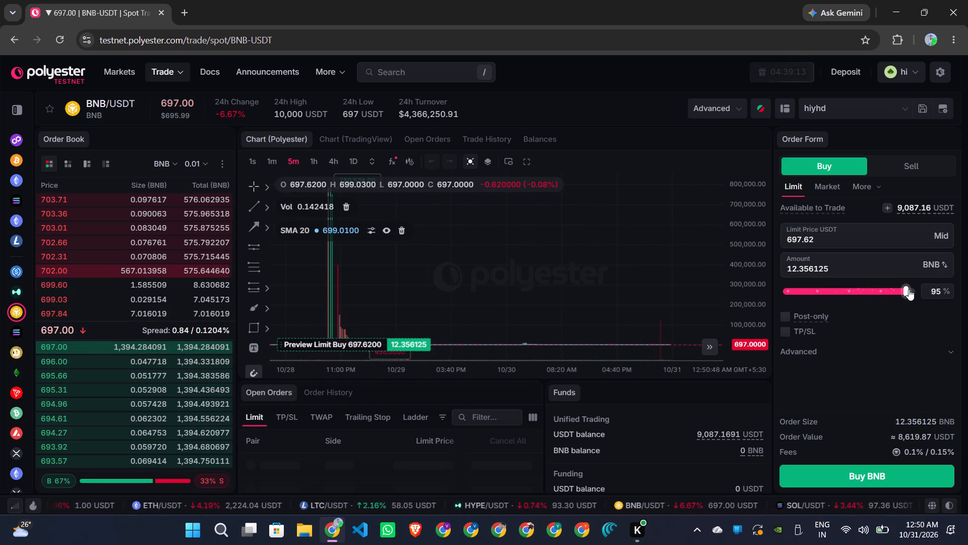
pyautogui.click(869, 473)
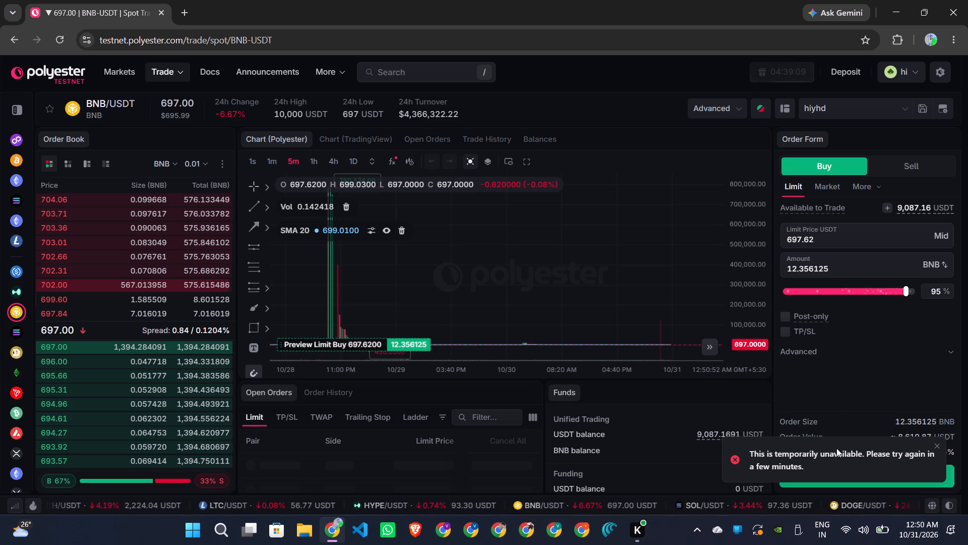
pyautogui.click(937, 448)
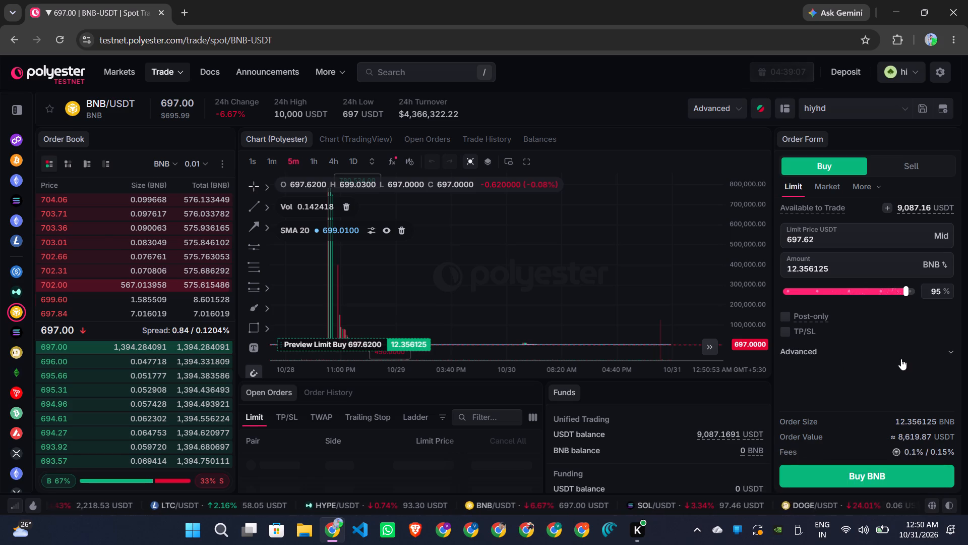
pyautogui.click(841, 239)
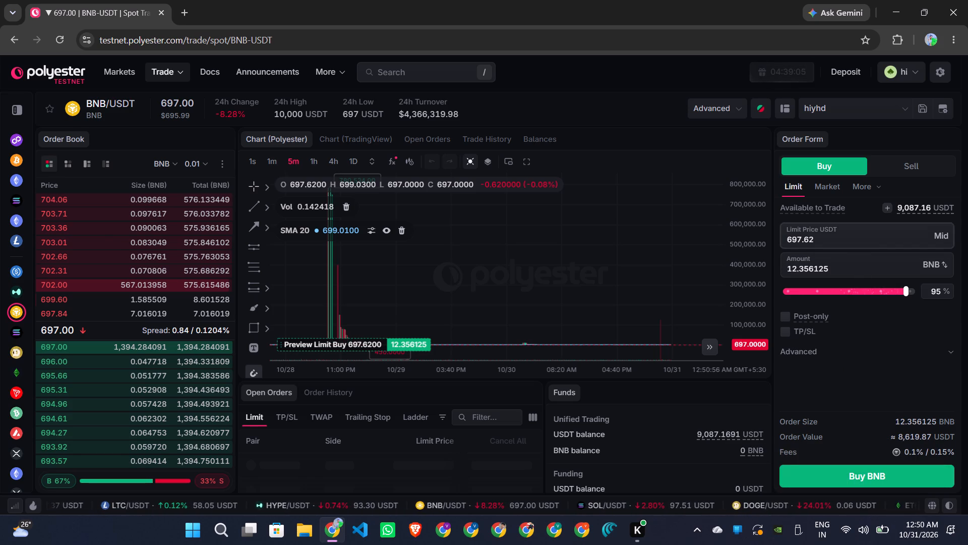
# Place a market buy order for 11.778206 BNB, using 95% of the available USDT.
pyautogui.click(836, 192)
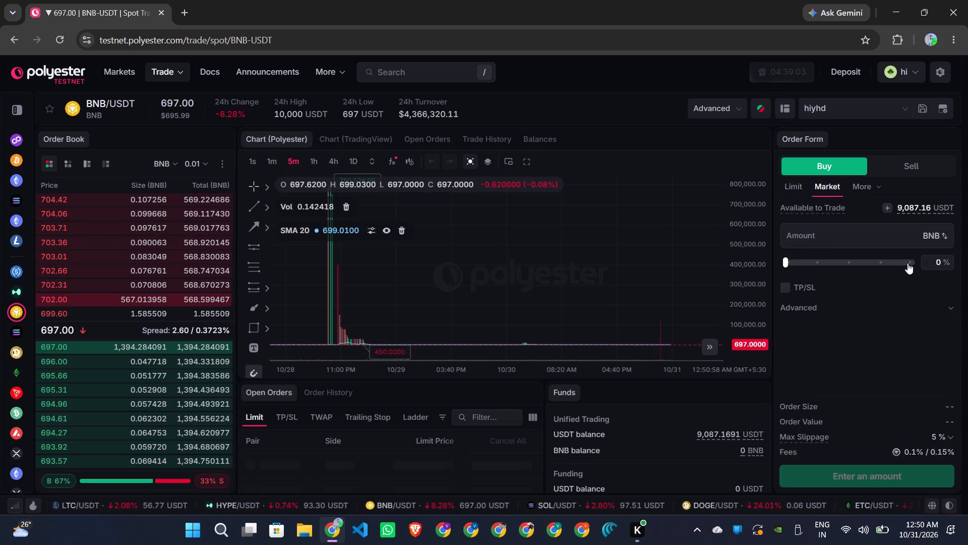
pyautogui.click(912, 264)
pyautogui.click(912, 264)
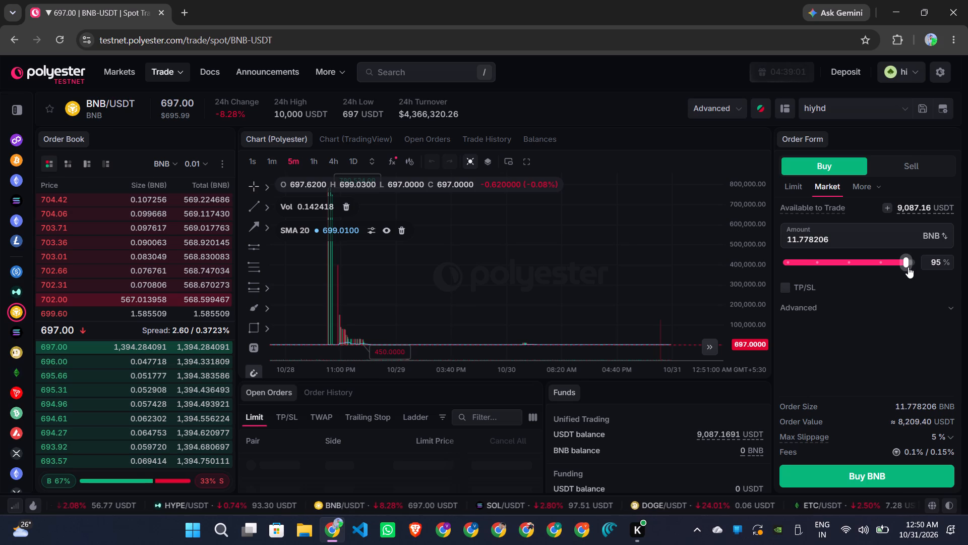
pyautogui.click(888, 474)
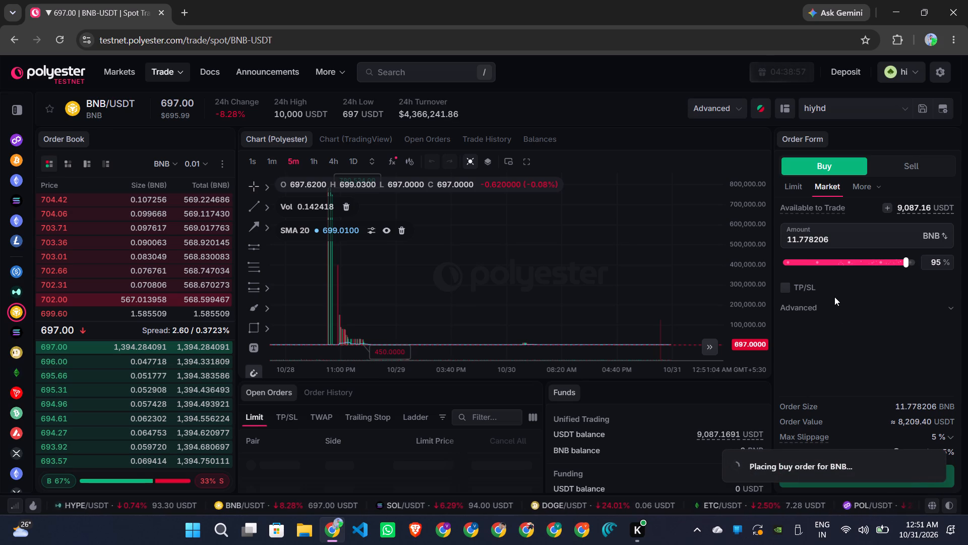
# Check the order history for the BNB market buy and return to the open orders.
pyautogui.click(319, 398)
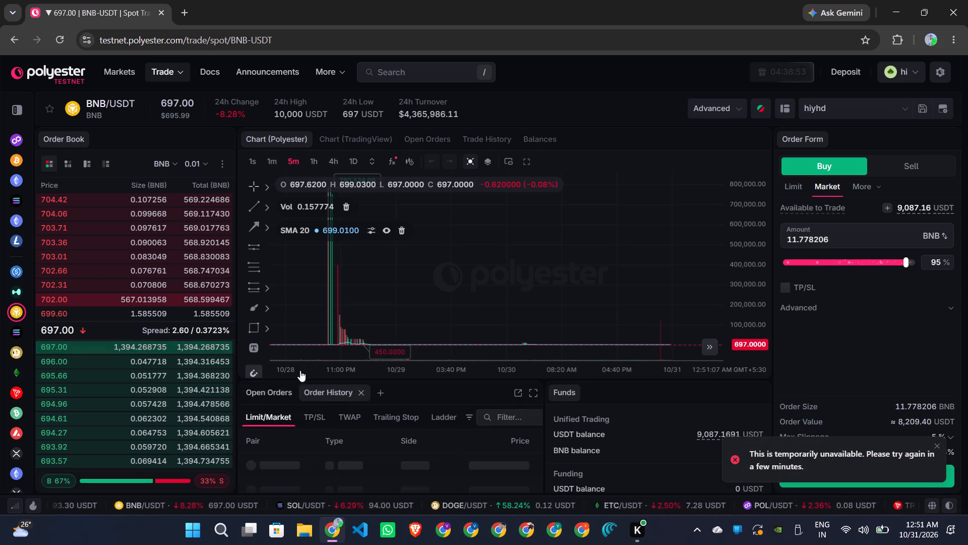
pyautogui.scroll(-1, 146, 285)
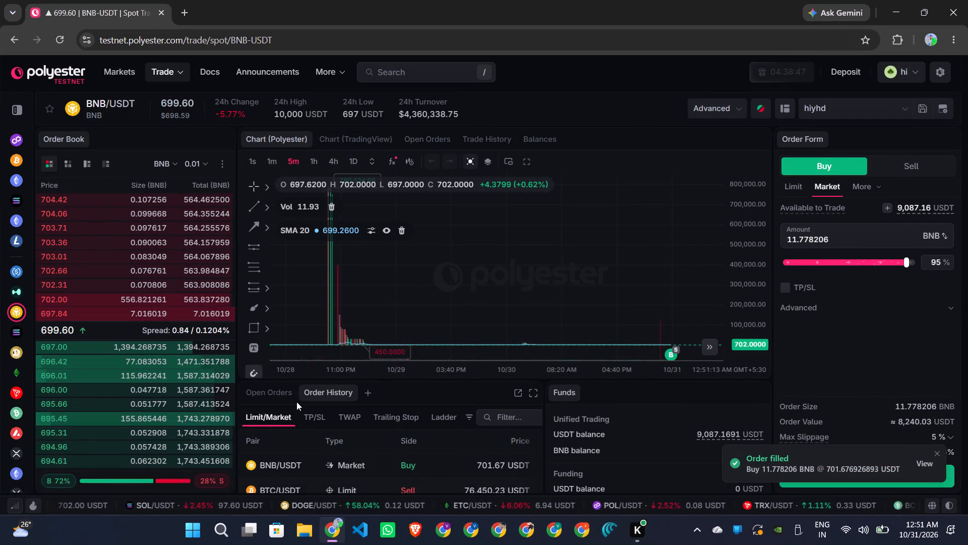
pyautogui.click(264, 390)
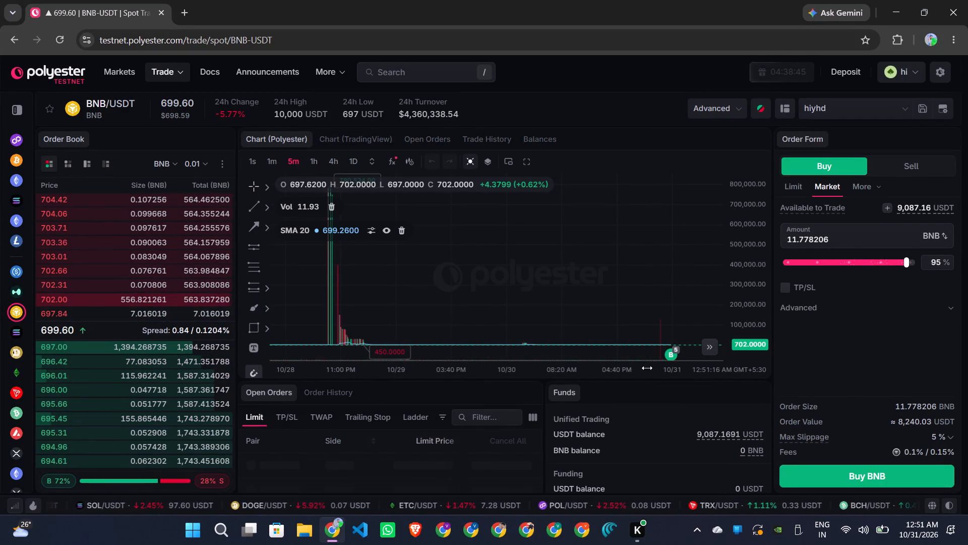
# Place a market sell order for 100% of the BNB balance, 11.778206 BNB.
pyautogui.click(926, 164)
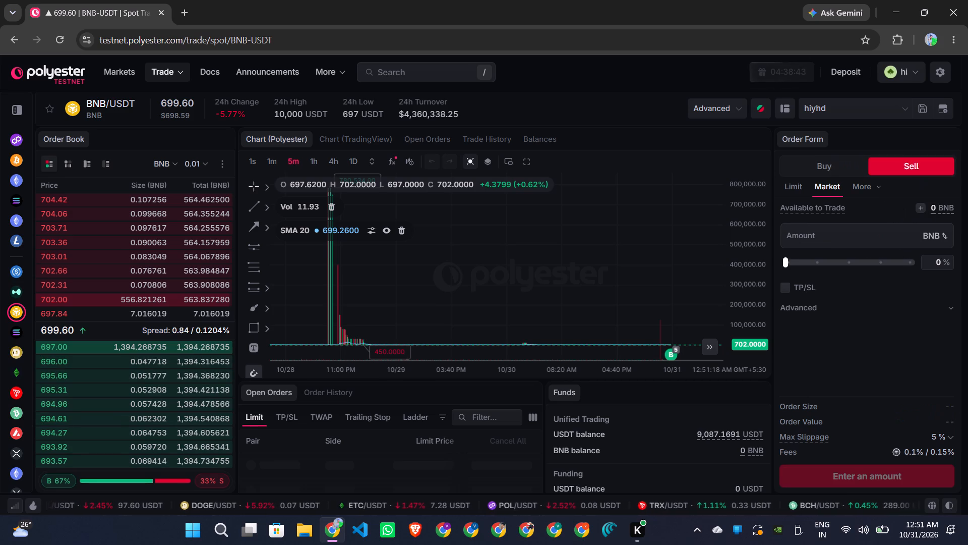
pyautogui.click(910, 267)
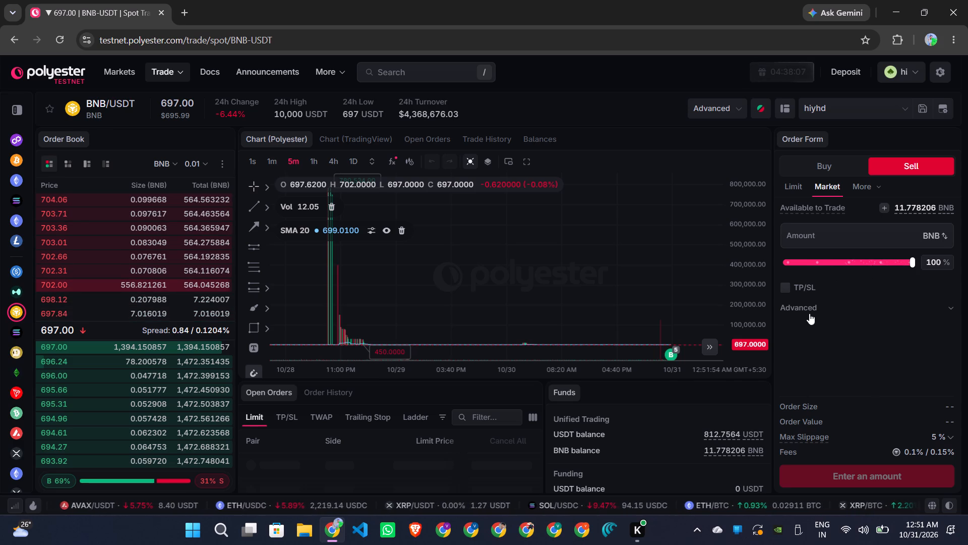
pyautogui.hscroll(-3, 495, 333)
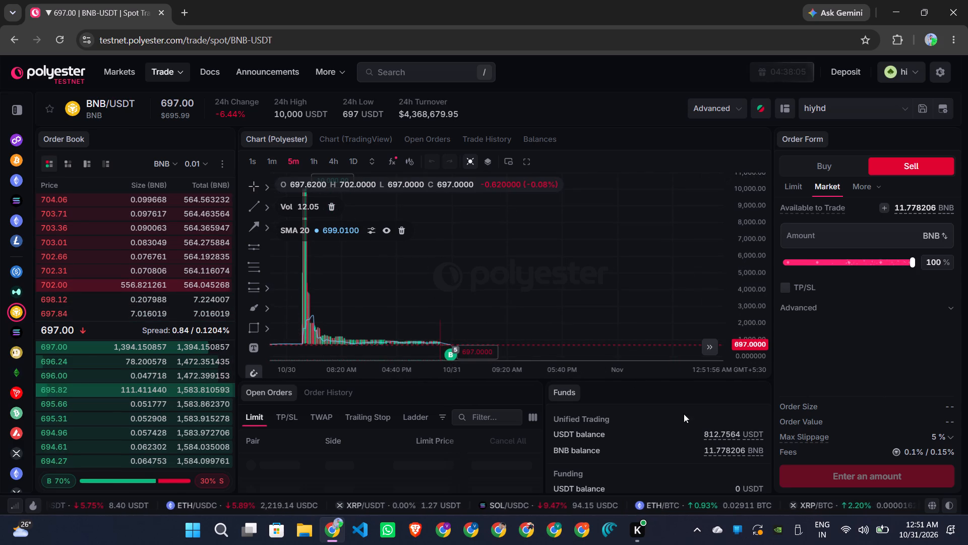
pyautogui.click(874, 260)
pyautogui.click(911, 259)
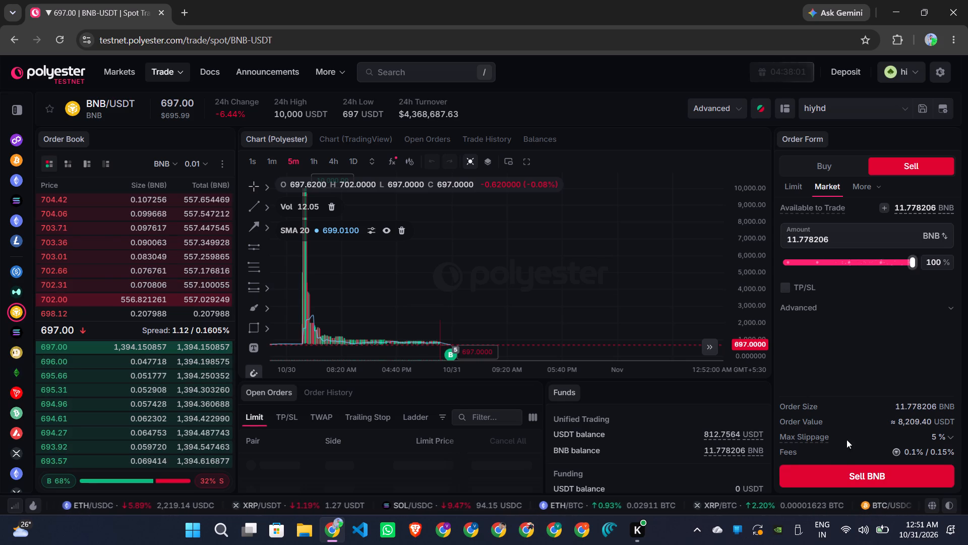
pyautogui.click(853, 475)
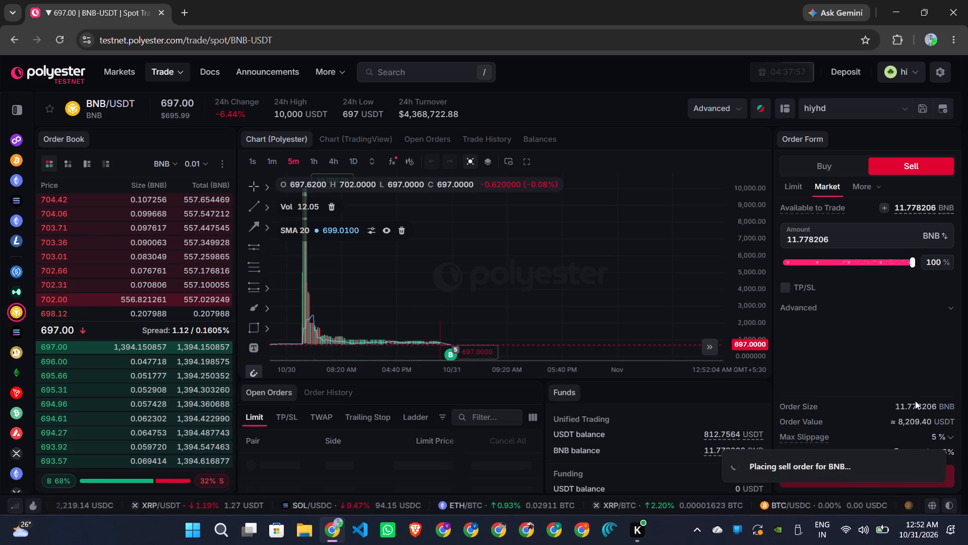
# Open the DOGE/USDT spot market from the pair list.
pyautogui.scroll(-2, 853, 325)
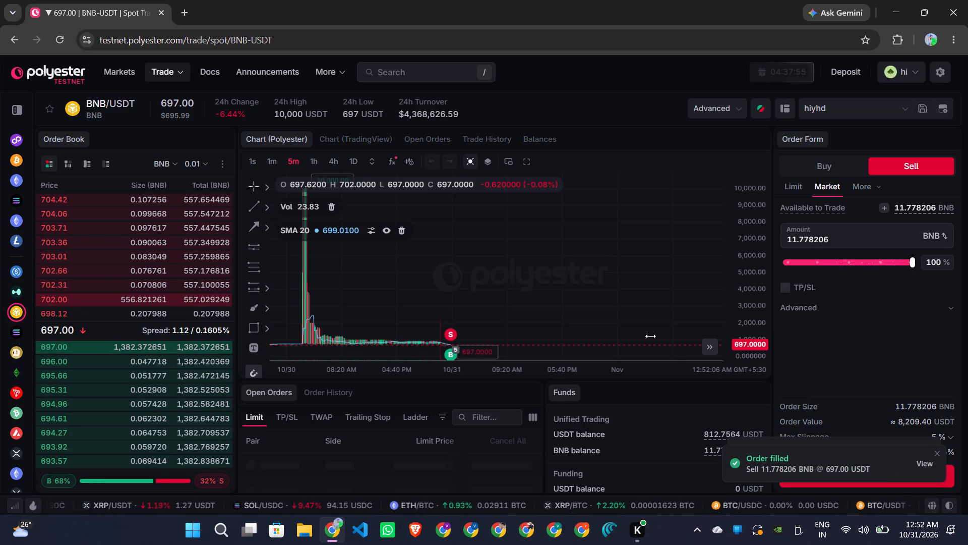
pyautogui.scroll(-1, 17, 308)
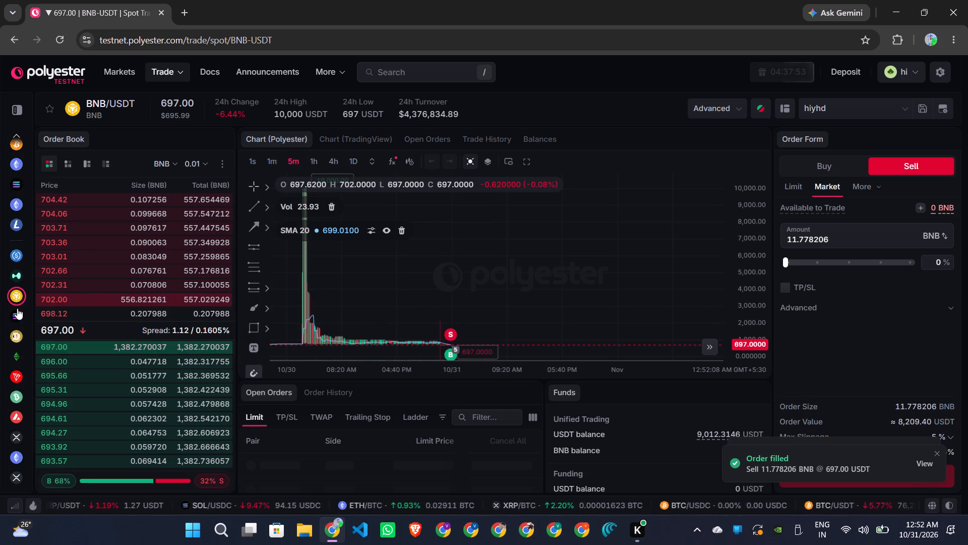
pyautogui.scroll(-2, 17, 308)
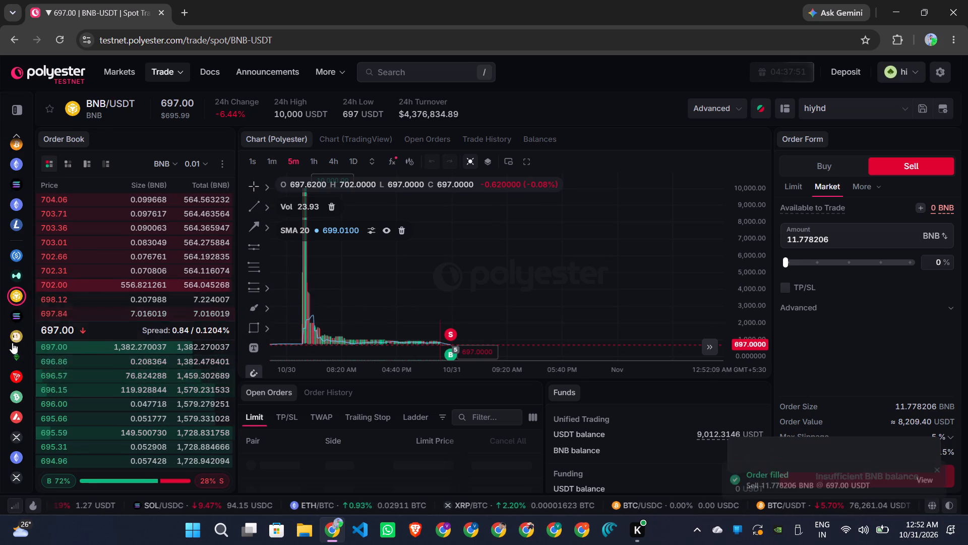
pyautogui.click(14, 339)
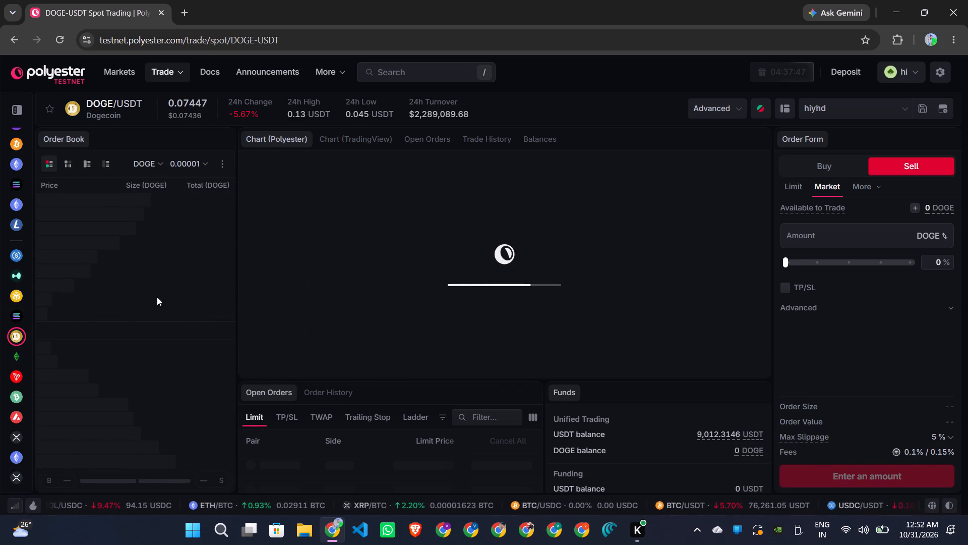
# Open the TRX/USDT spot market and set the order form to a limit order.
pyautogui.click(16, 373)
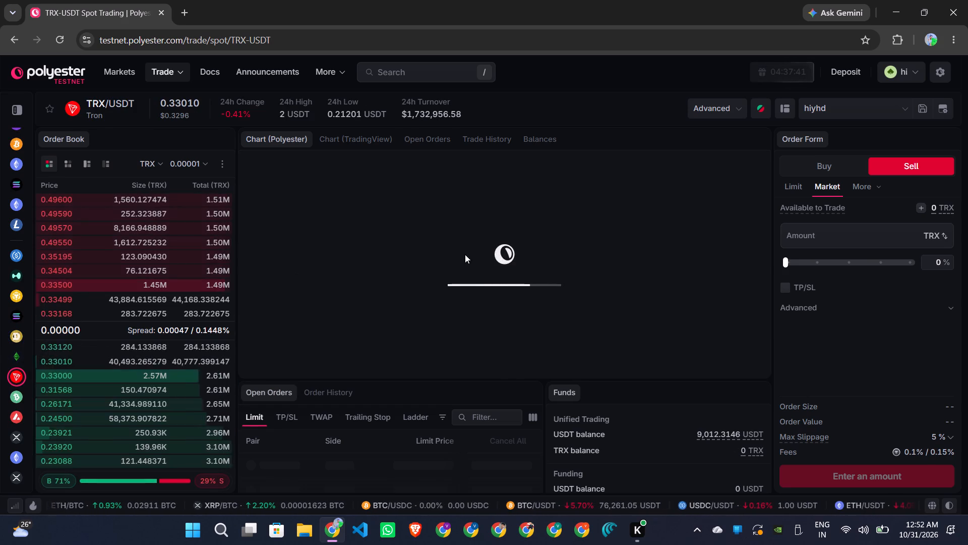
pyautogui.click(790, 182)
# Display the TRX/USDT price in the TradingView chart at the 5m interval.
pyautogui.click(351, 133)
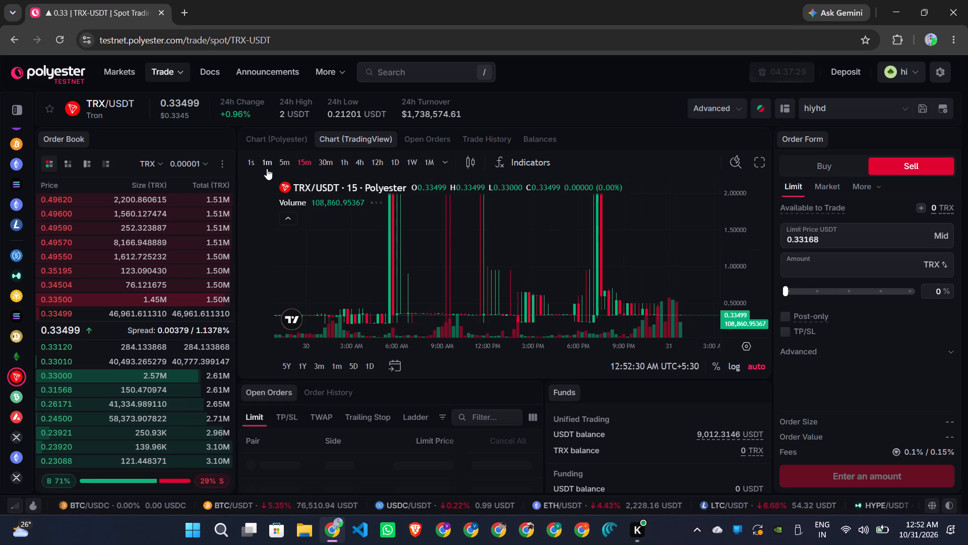
pyautogui.click(286, 160)
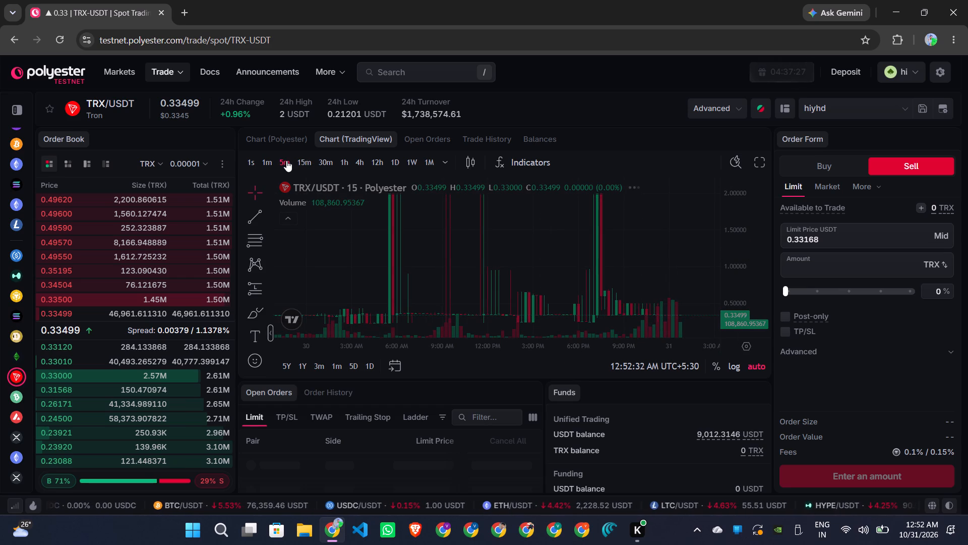
# Draw a Trend angle line sloping down from about 0.511 at 11:05 PM to about 0.333 at 1:05 AM.
pyautogui.click(250, 215)
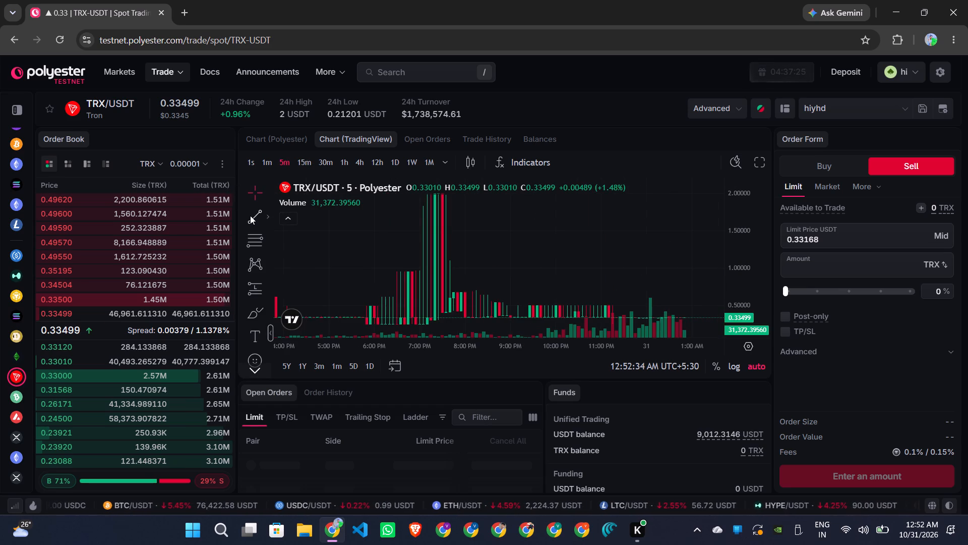
pyautogui.click(265, 219)
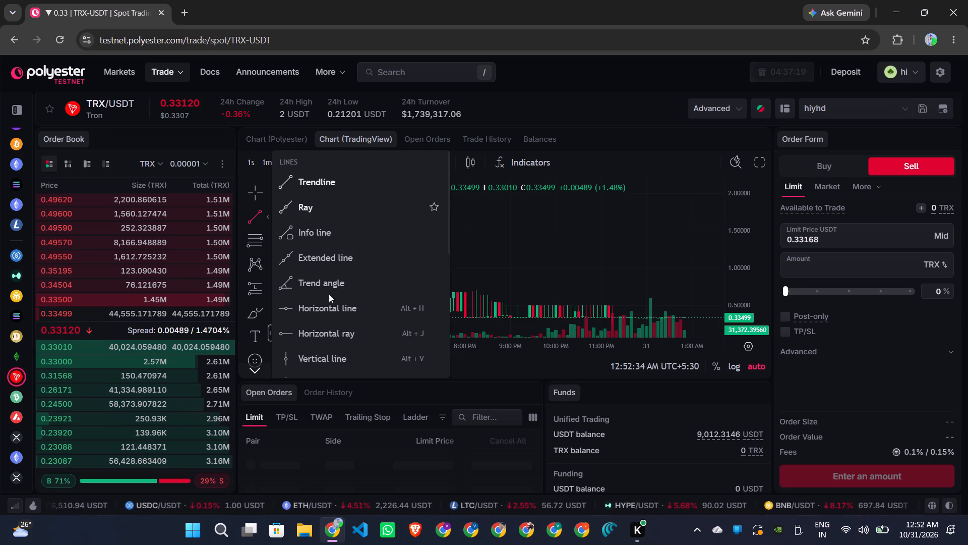
pyautogui.click(315, 288)
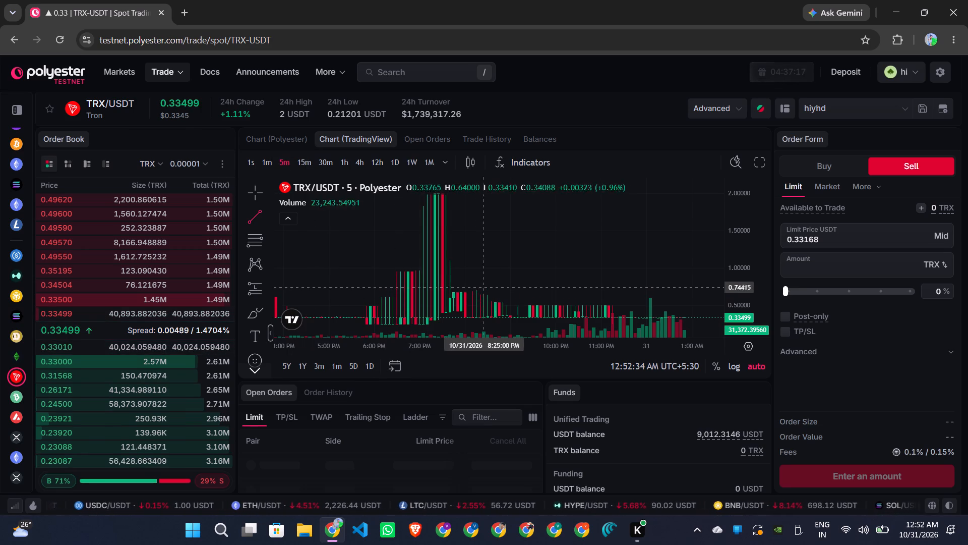
pyautogui.hscroll(-3, 523, 284)
pyautogui.scroll(1, 523, 284)
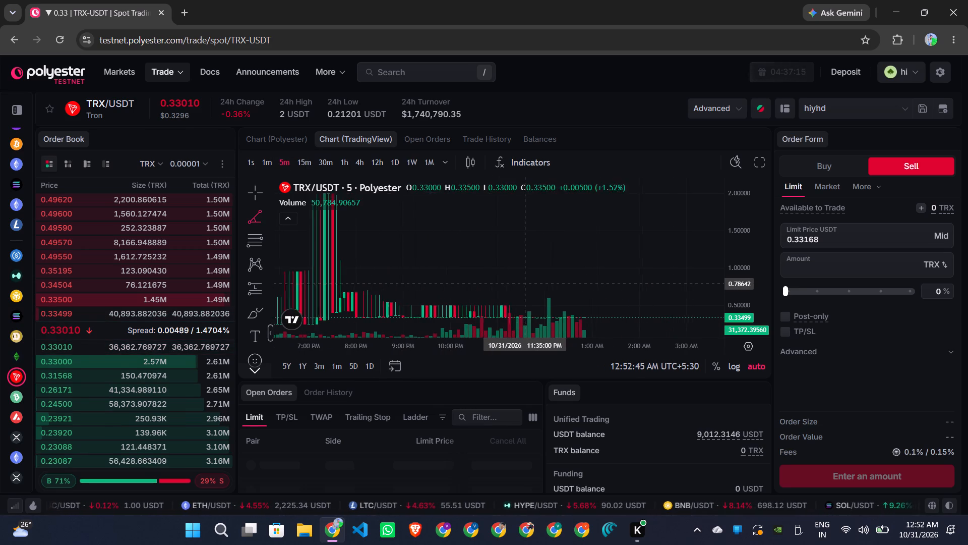
pyautogui.scroll(3, 523, 284)
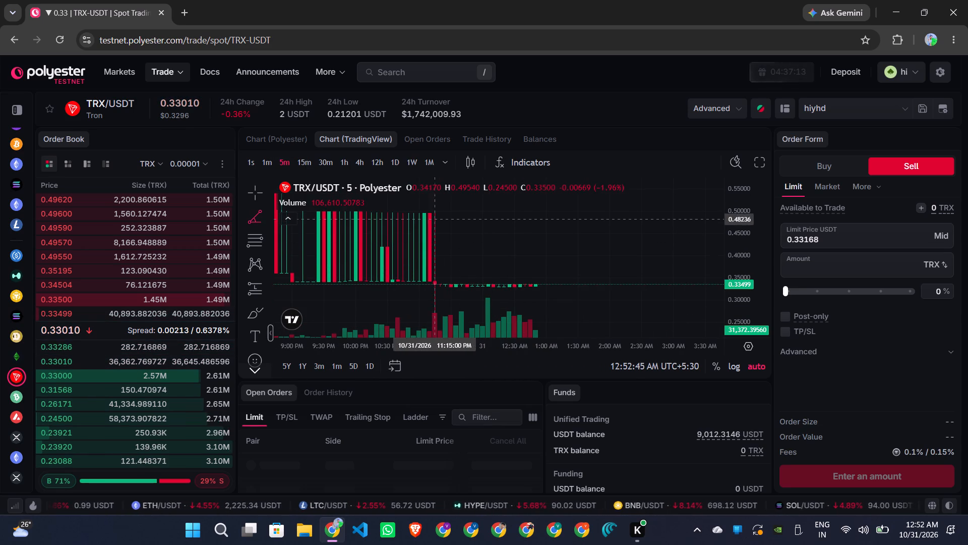
pyautogui.moveTo(425, 206); pyautogui.dragTo(504, 245)
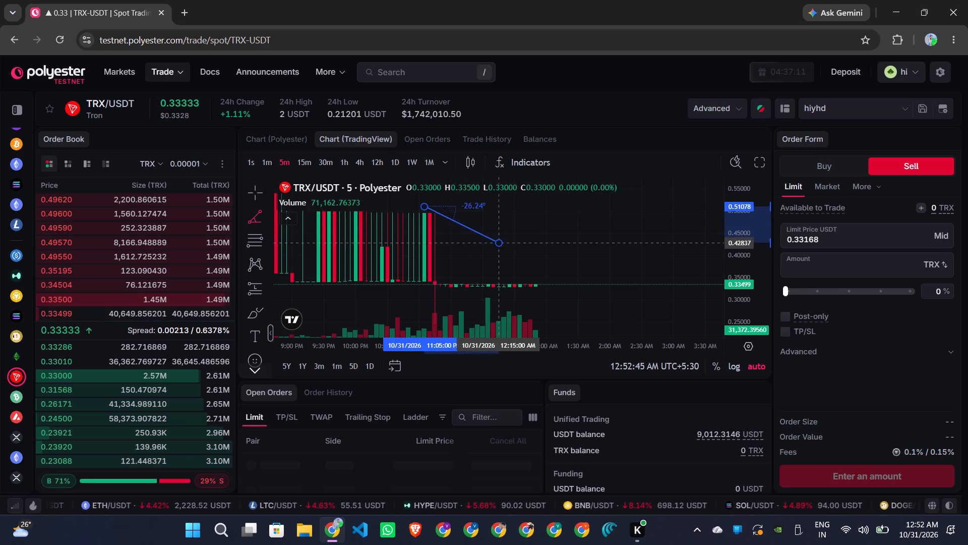
pyautogui.moveTo(504, 245); pyautogui.dragTo(552, 285)
pyautogui.click(552, 285)
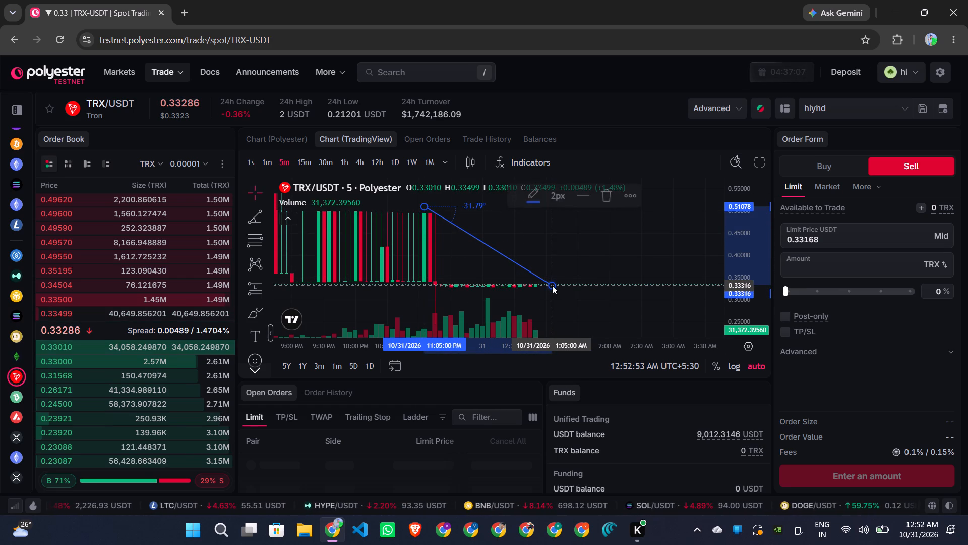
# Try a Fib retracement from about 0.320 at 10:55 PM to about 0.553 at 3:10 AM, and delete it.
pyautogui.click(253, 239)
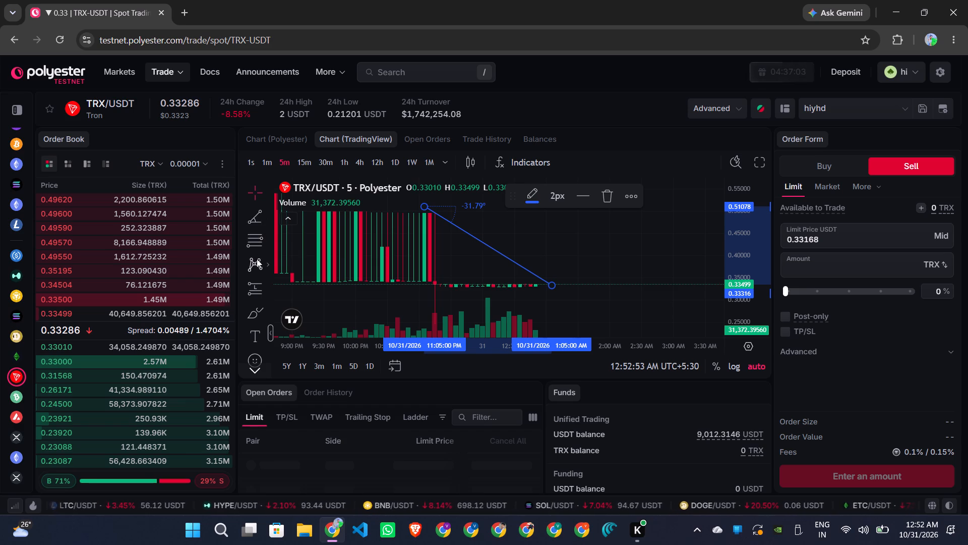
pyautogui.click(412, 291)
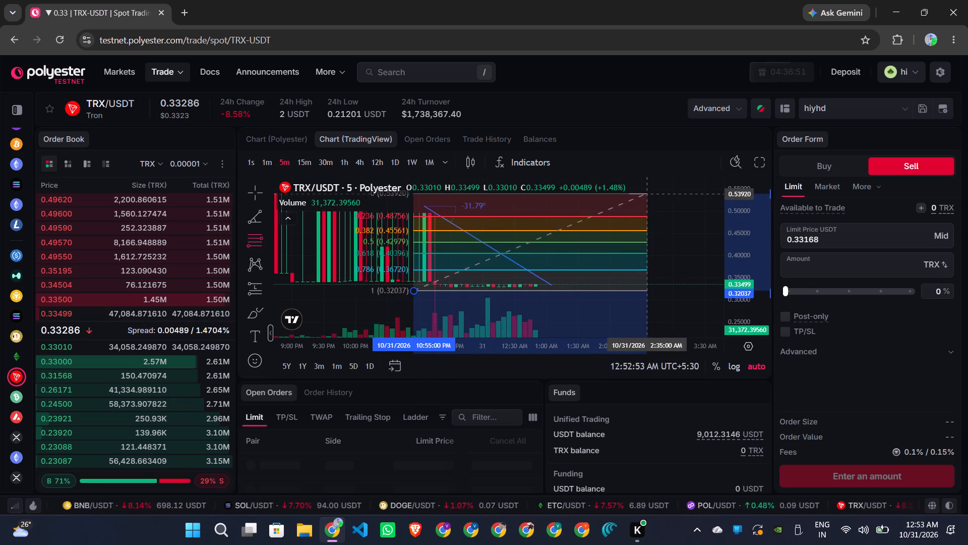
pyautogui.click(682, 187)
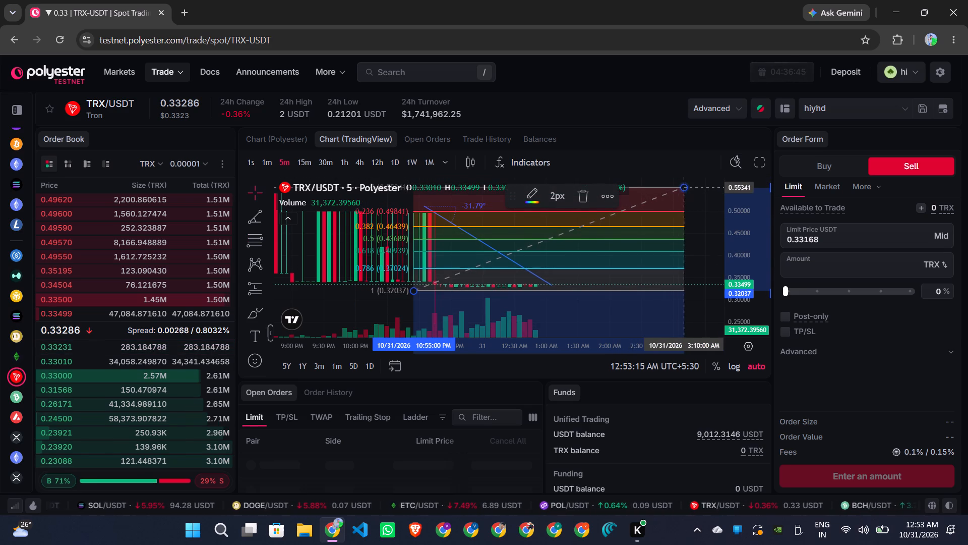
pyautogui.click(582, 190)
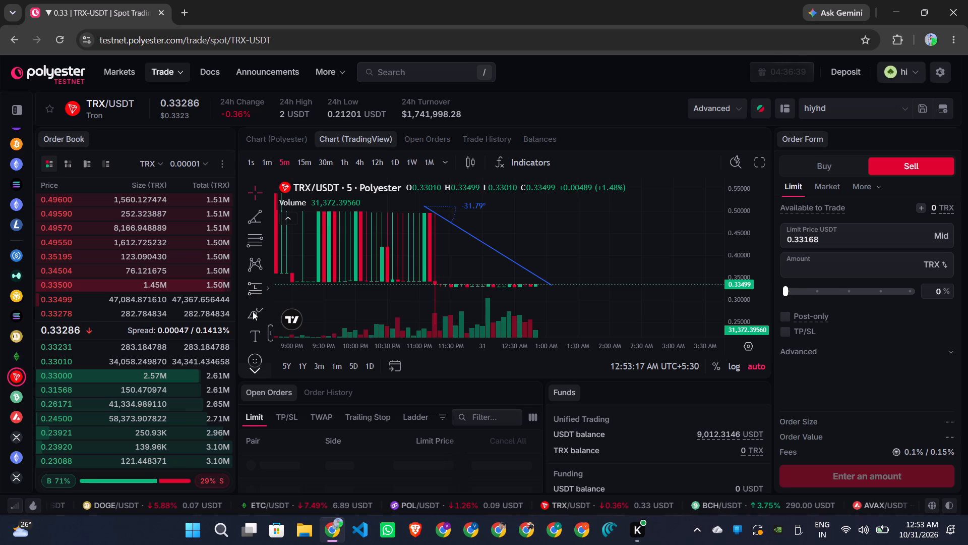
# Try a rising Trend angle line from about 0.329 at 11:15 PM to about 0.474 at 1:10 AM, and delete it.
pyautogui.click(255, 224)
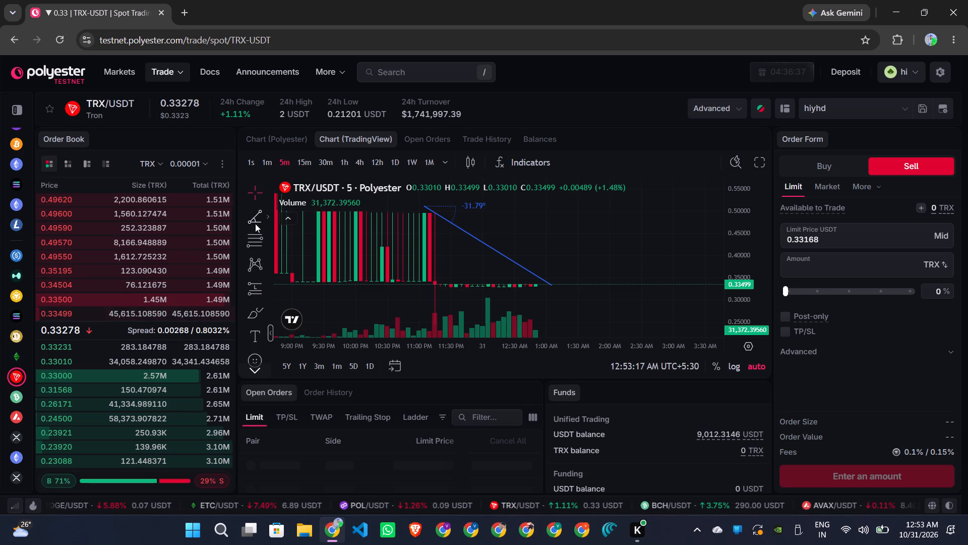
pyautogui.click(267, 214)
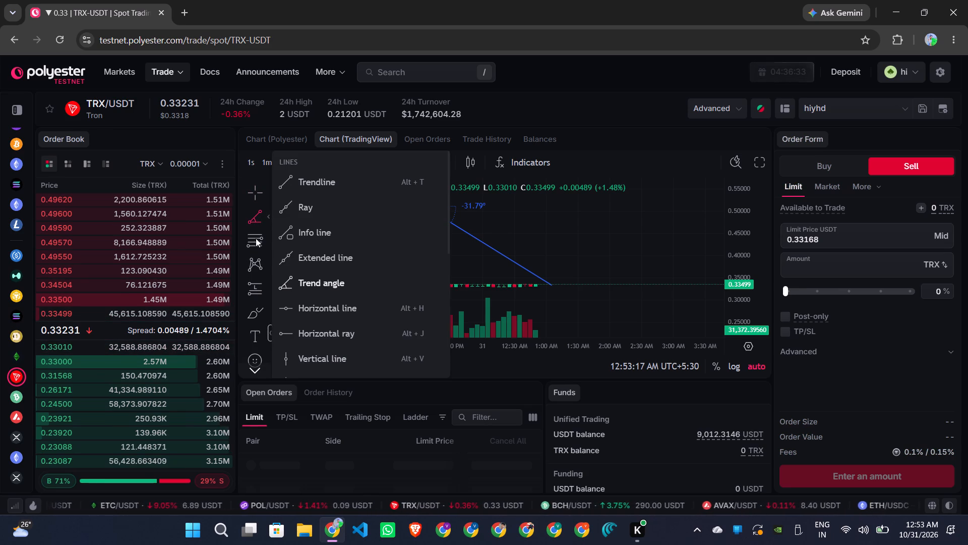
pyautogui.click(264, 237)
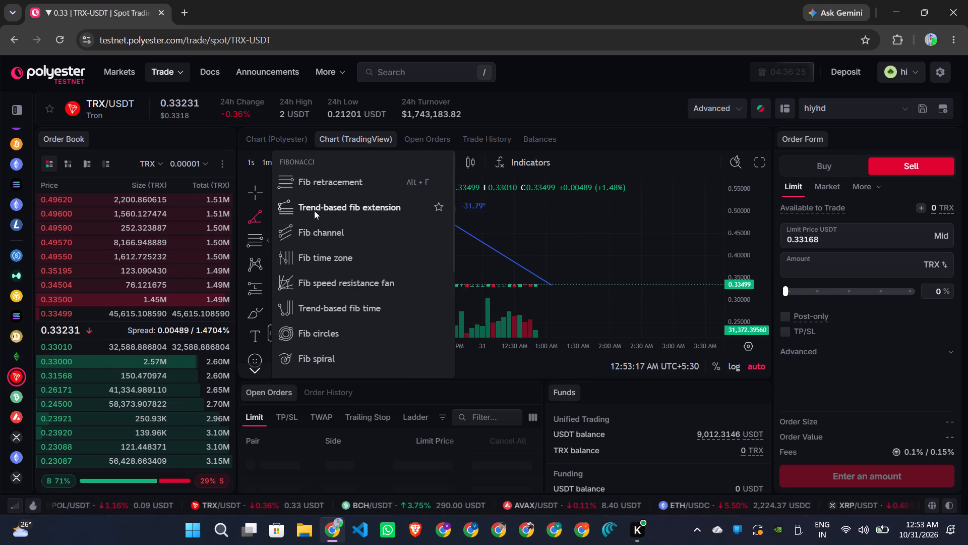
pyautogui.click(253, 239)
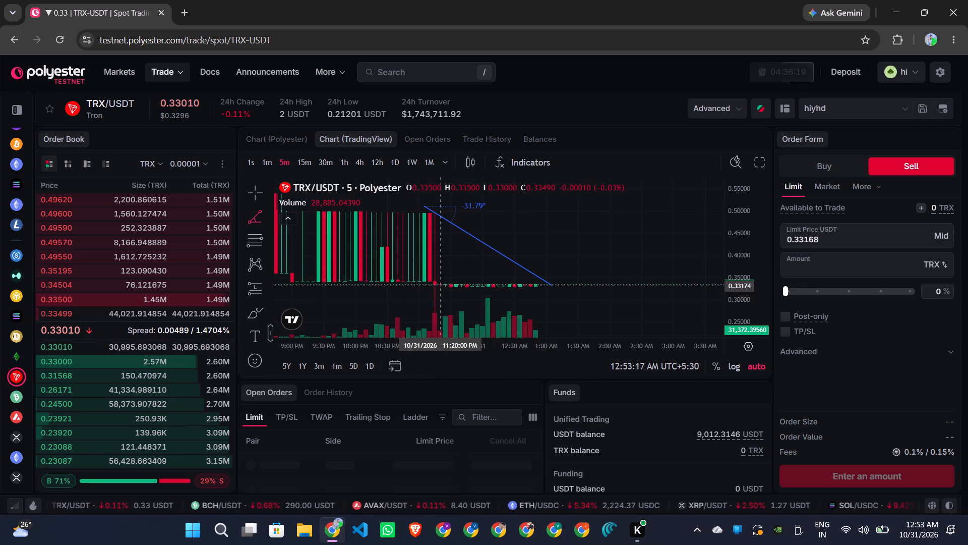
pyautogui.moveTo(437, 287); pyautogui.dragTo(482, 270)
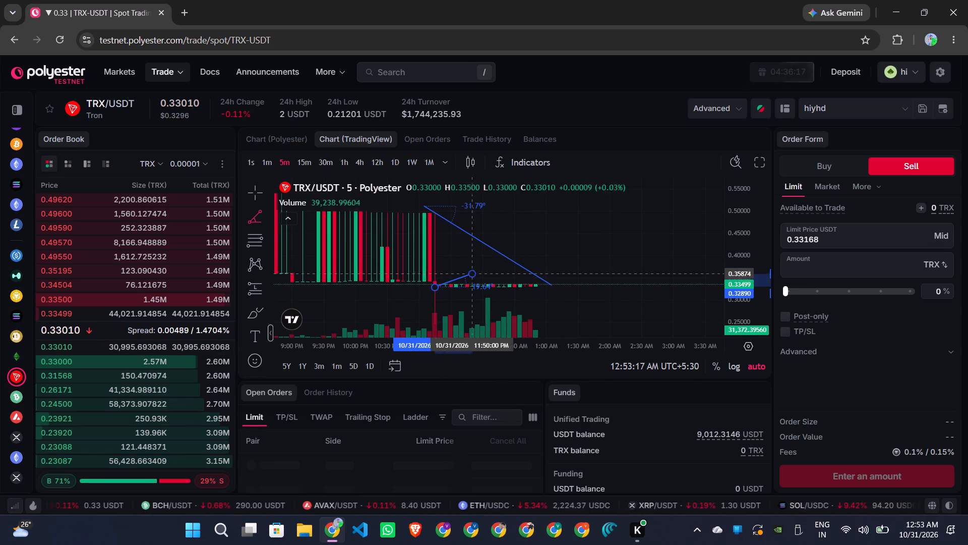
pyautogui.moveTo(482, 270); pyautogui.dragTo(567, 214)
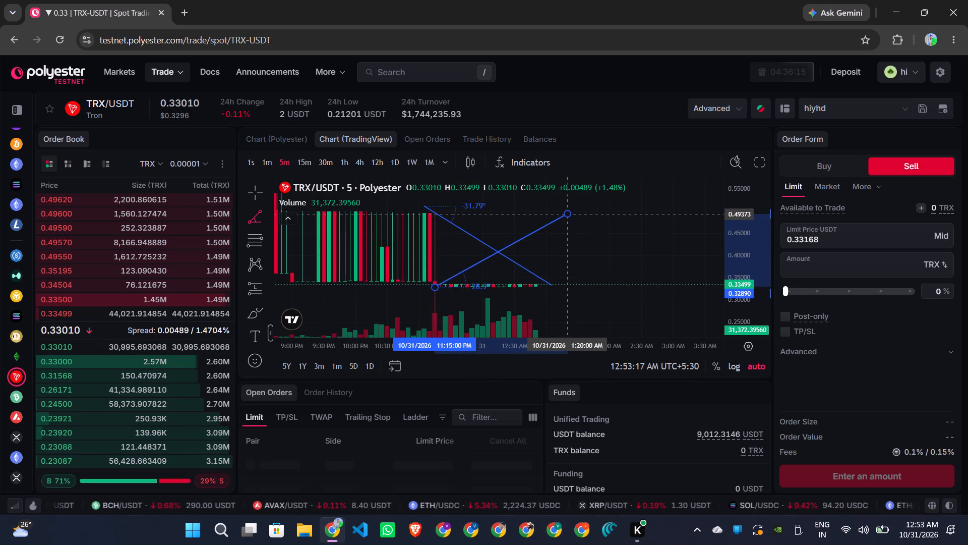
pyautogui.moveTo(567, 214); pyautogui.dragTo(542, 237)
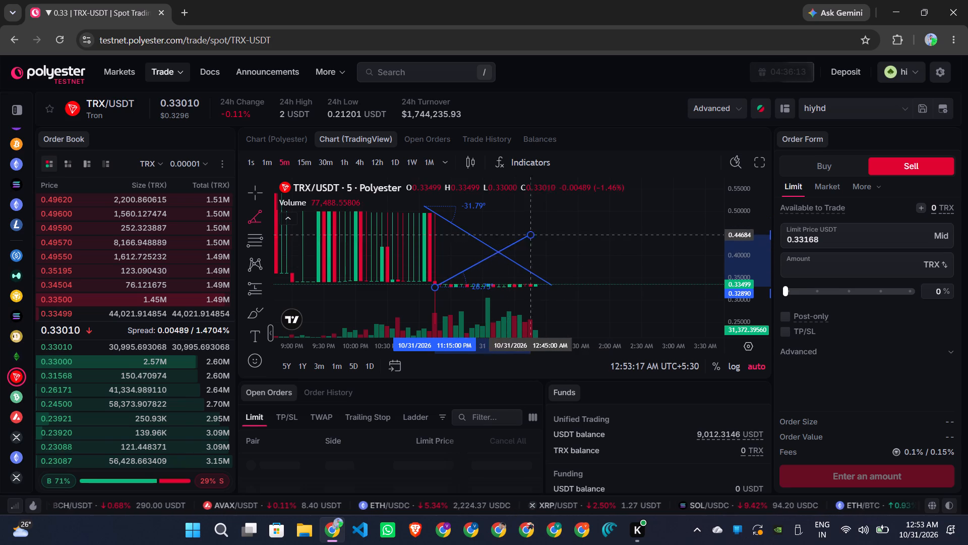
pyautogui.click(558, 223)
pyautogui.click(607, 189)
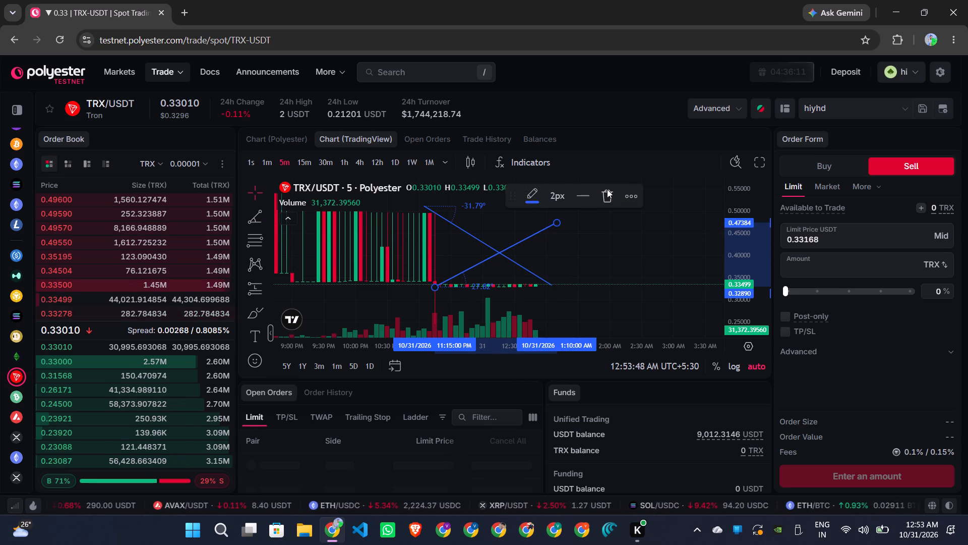
# Draw a Fib retracement from about 0.326 at 11:15 PM up to about 0.499 at 1:35 AM.
pyautogui.click(253, 238)
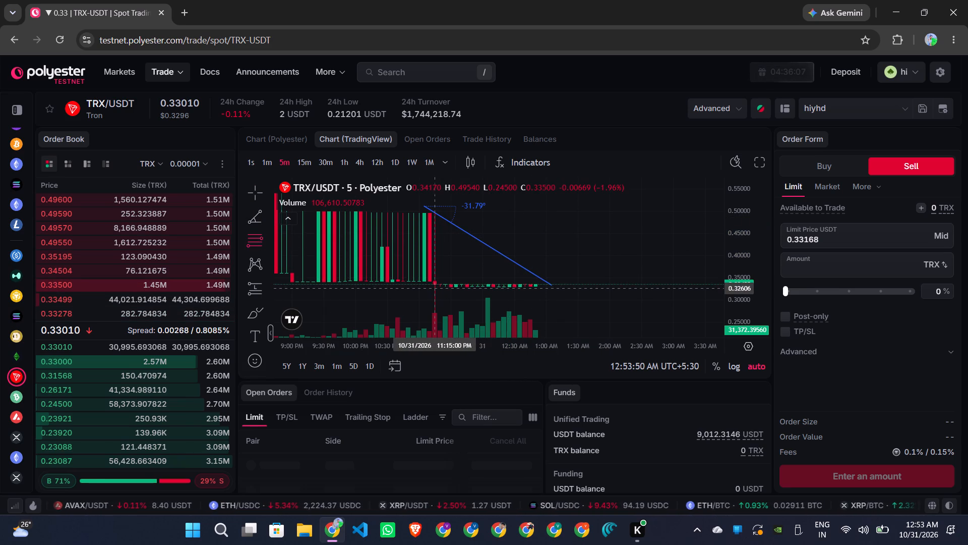
pyautogui.moveTo(436, 288); pyautogui.dragTo(497, 246)
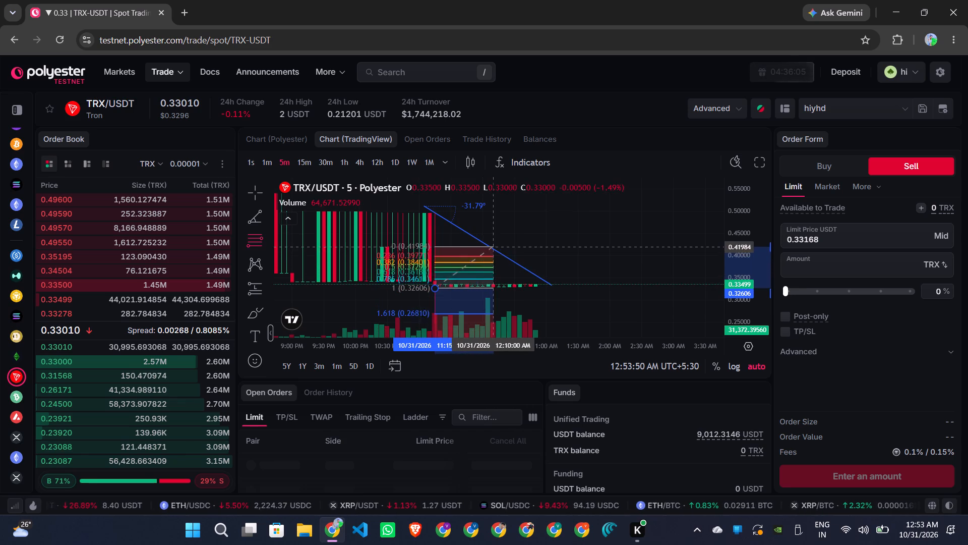
pyautogui.moveTo(497, 246); pyautogui.dragTo(502, 243)
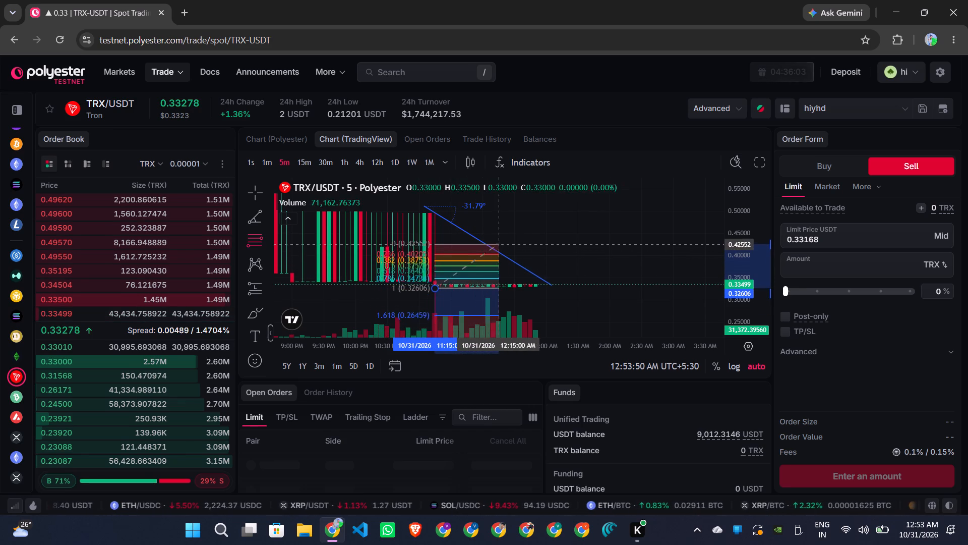
pyautogui.moveTo(502, 243); pyautogui.dragTo(579, 217)
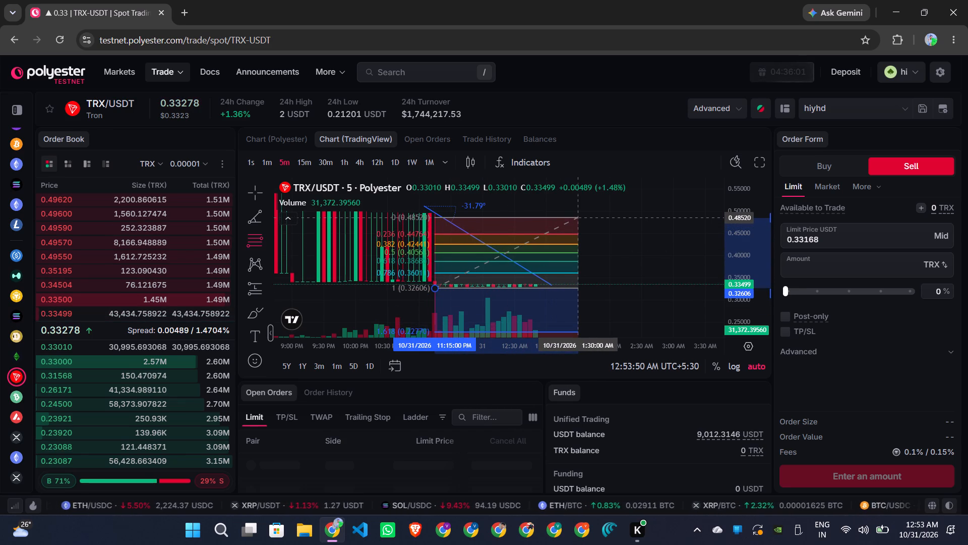
pyautogui.moveTo(579, 217); pyautogui.dragTo(580, 211)
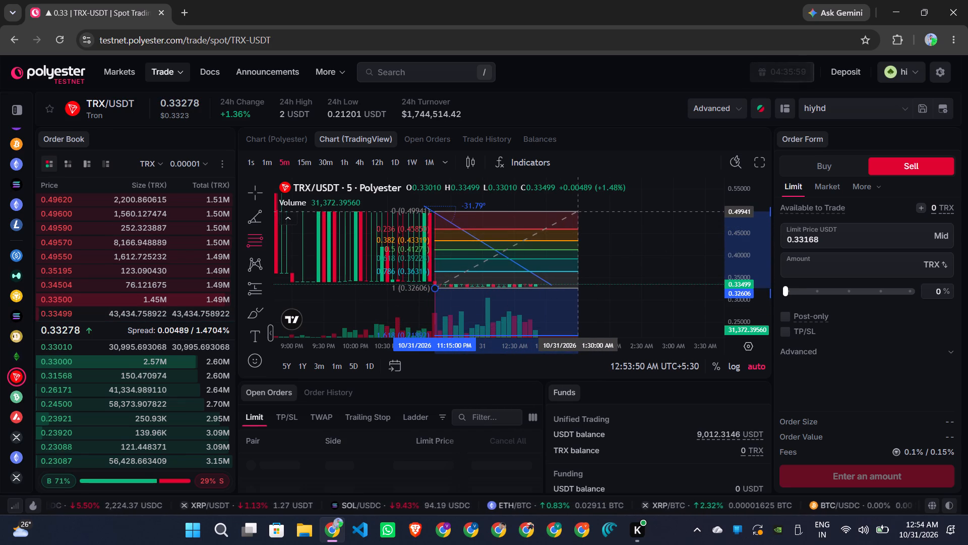
pyautogui.moveTo(580, 211); pyautogui.dragTo(582, 211)
pyautogui.click(582, 211)
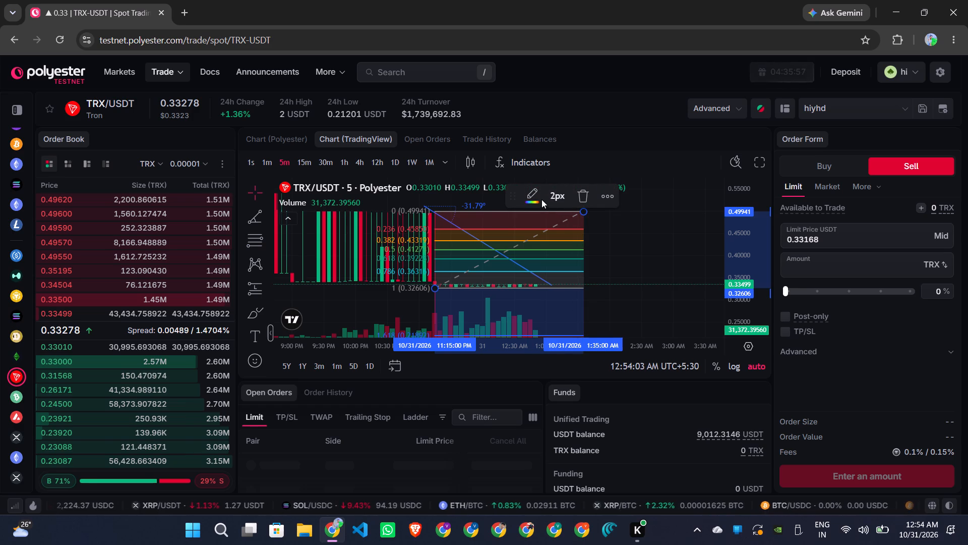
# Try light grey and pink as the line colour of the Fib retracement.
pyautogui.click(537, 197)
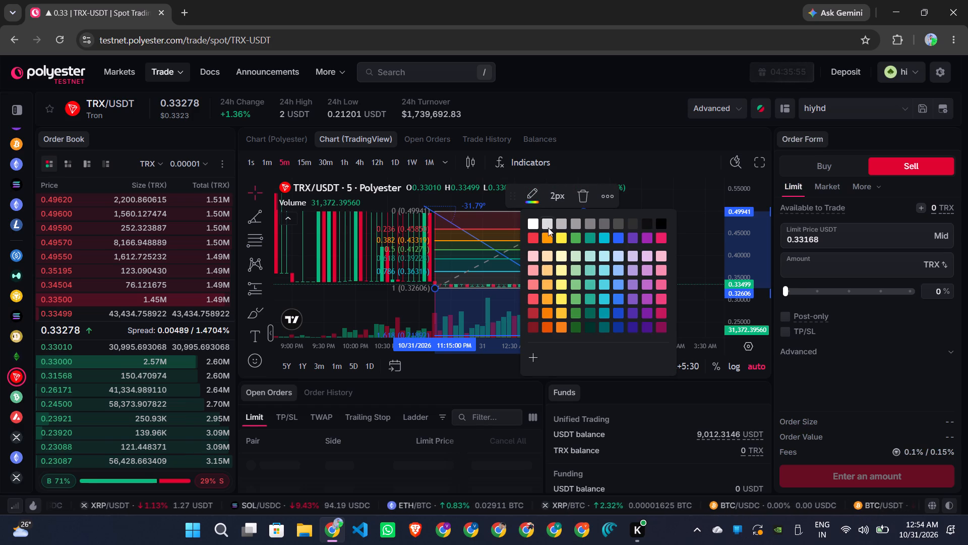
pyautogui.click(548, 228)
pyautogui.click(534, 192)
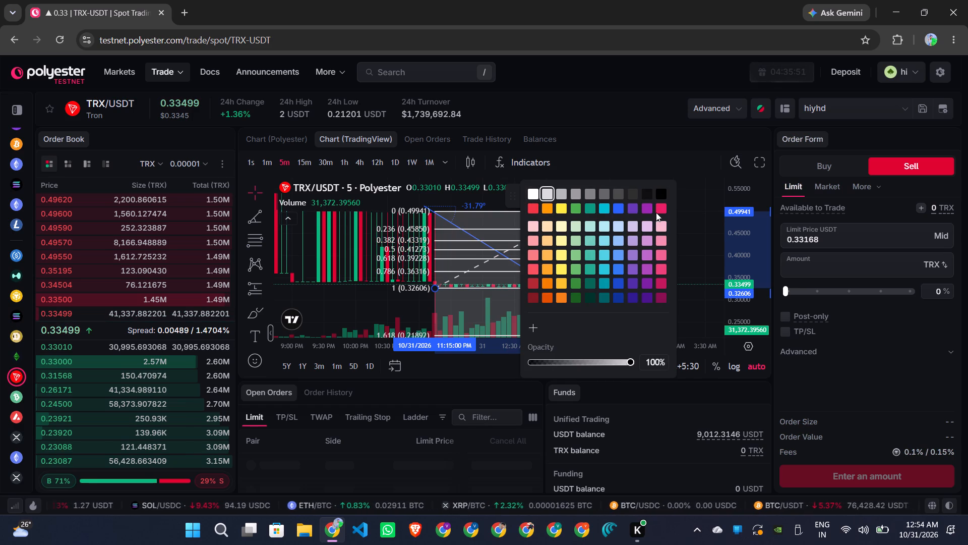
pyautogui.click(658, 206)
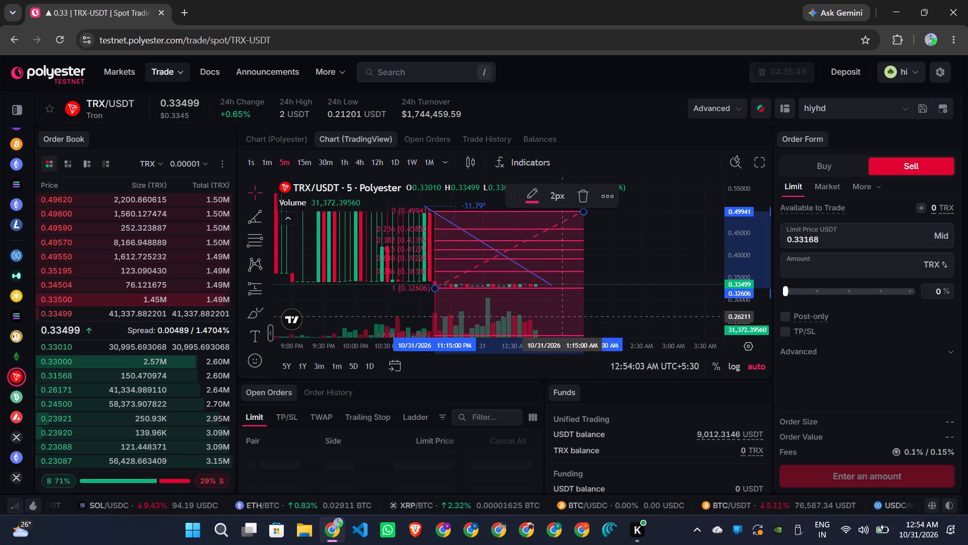
# Set the Fib retracement's opacity to 10%, try black as its colour, and settle on medium green.
pyautogui.click(536, 197)
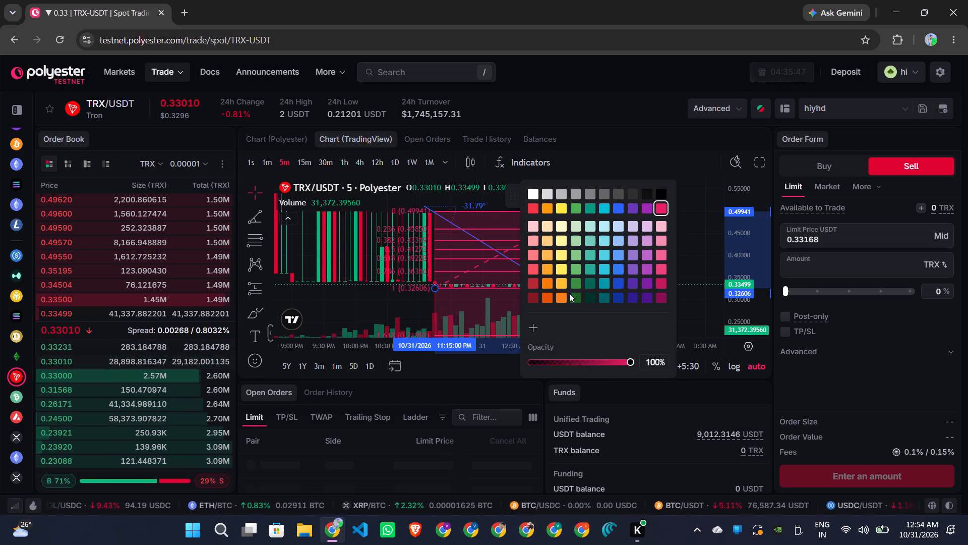
pyautogui.moveTo(560, 360); pyautogui.dragTo(542, 360)
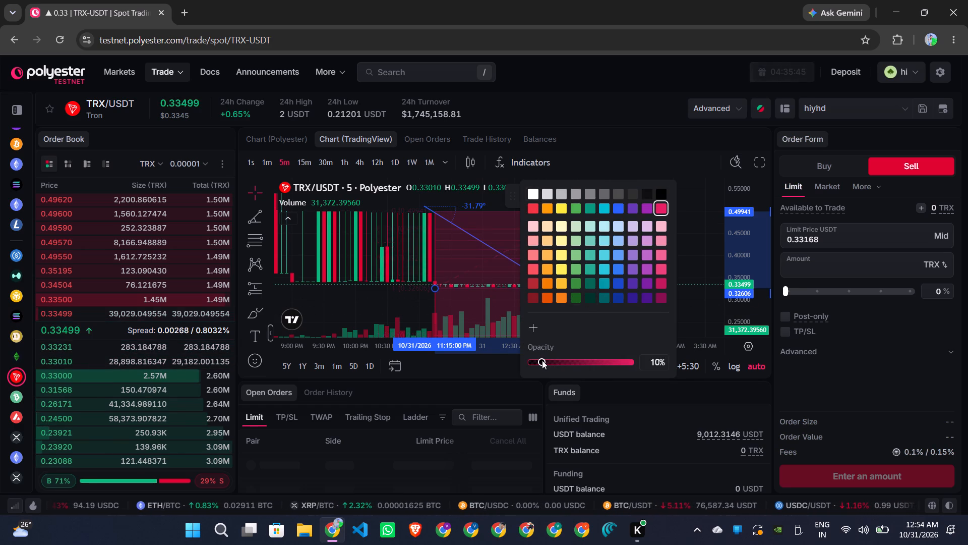
pyautogui.click(653, 192)
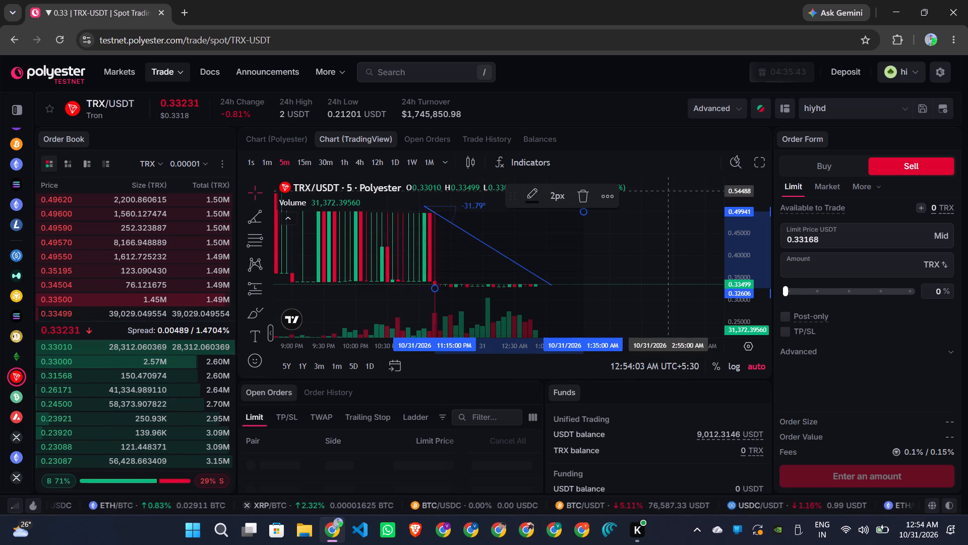
pyautogui.click(526, 197)
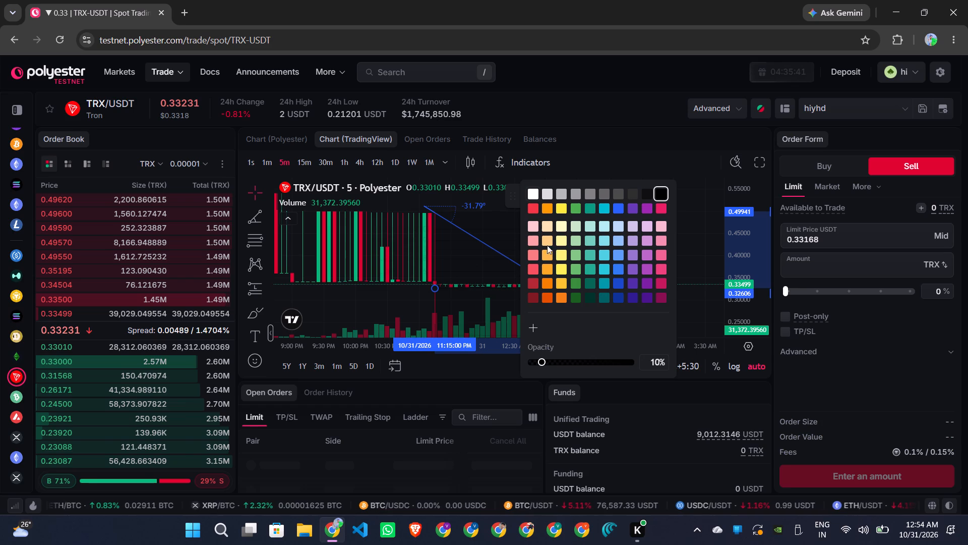
pyautogui.click(576, 271)
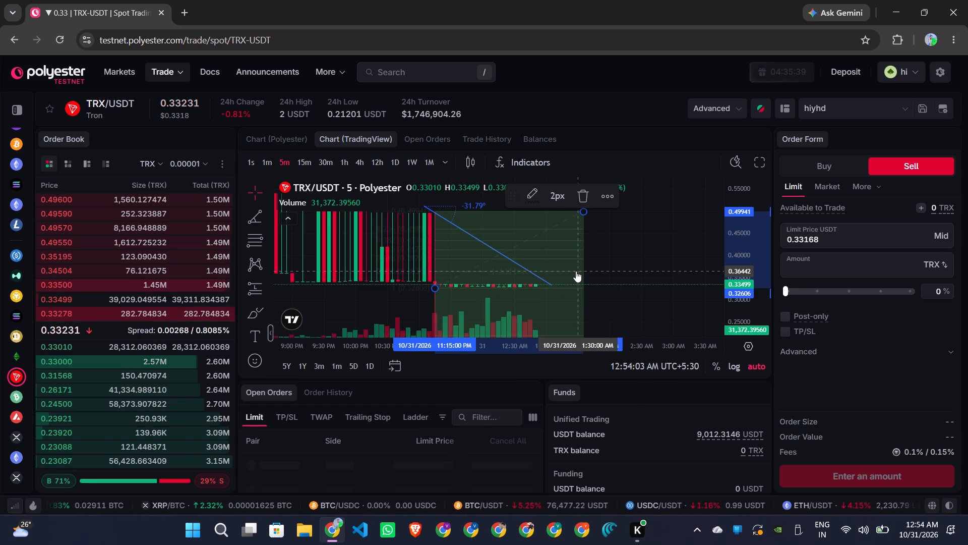
pyautogui.click(563, 306)
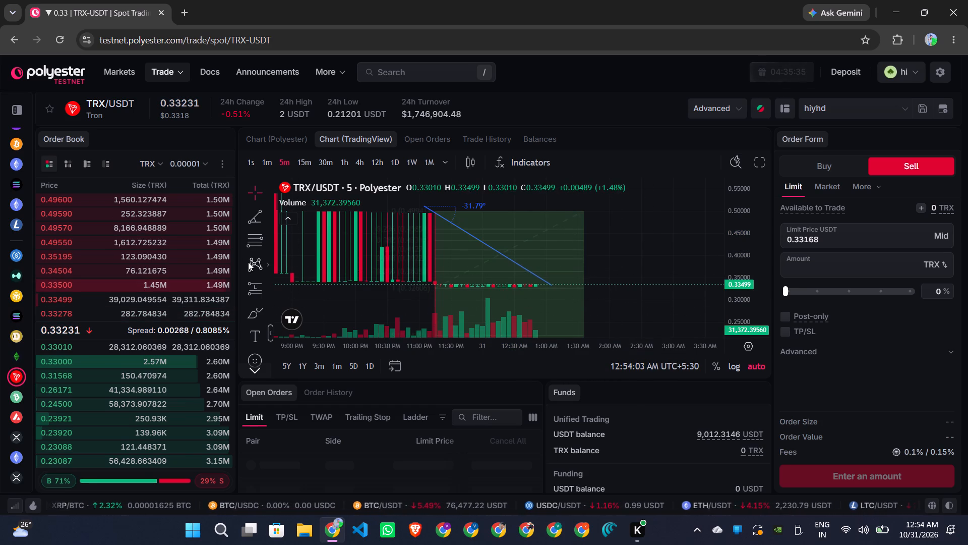
# Draw a Three drives pattern from about 0.329 at 11:35 PM, through about 0.494 at 1:40 AM and 2:25 AM, ending near 0.514 at 1:50 AM.
pyautogui.click(249, 262)
pyautogui.click(257, 266)
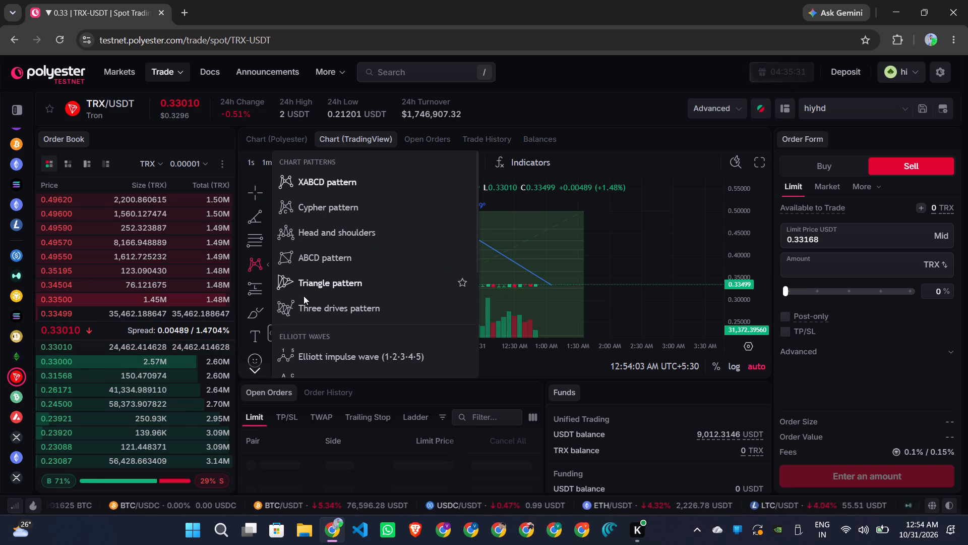
pyautogui.click(304, 303)
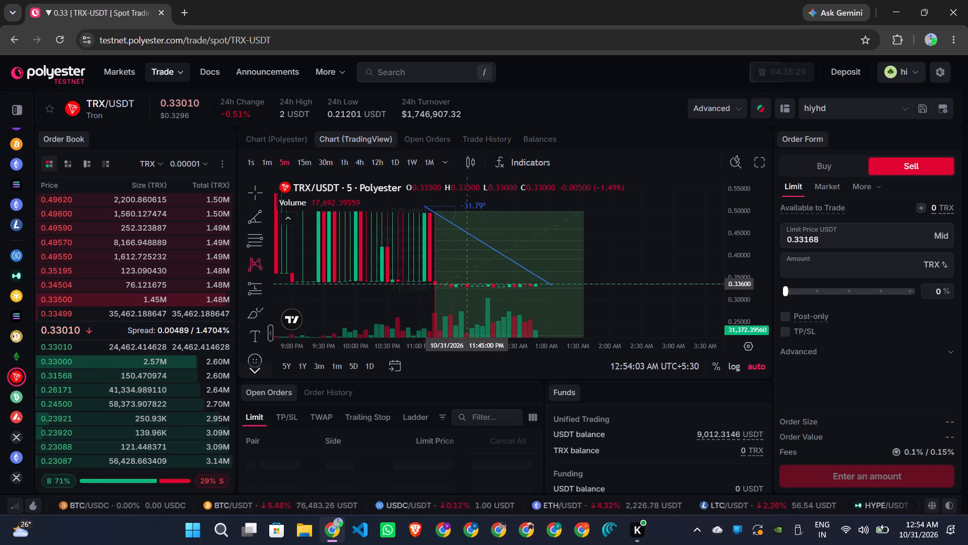
pyautogui.moveTo(457, 287); pyautogui.dragTo(543, 230)
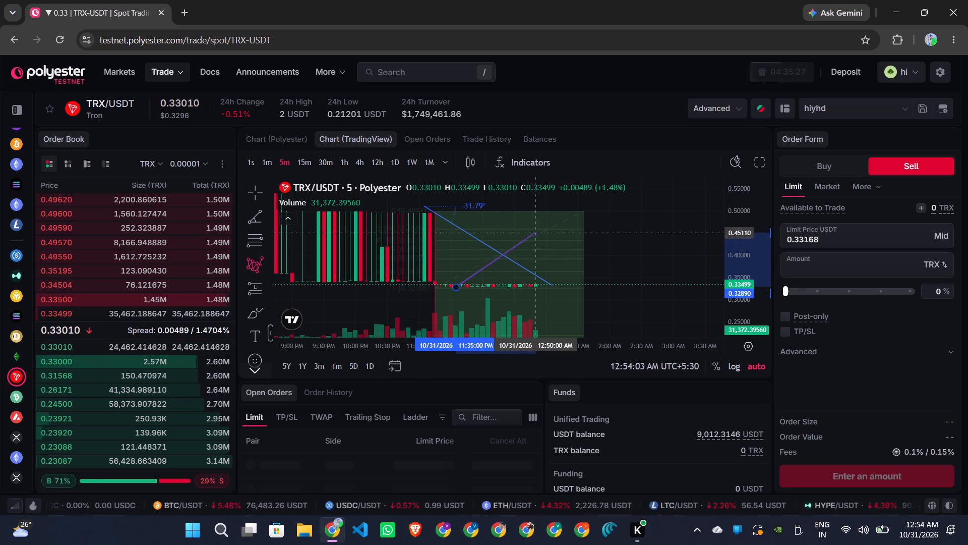
pyautogui.moveTo(543, 230); pyautogui.dragTo(589, 214)
pyautogui.click(589, 214)
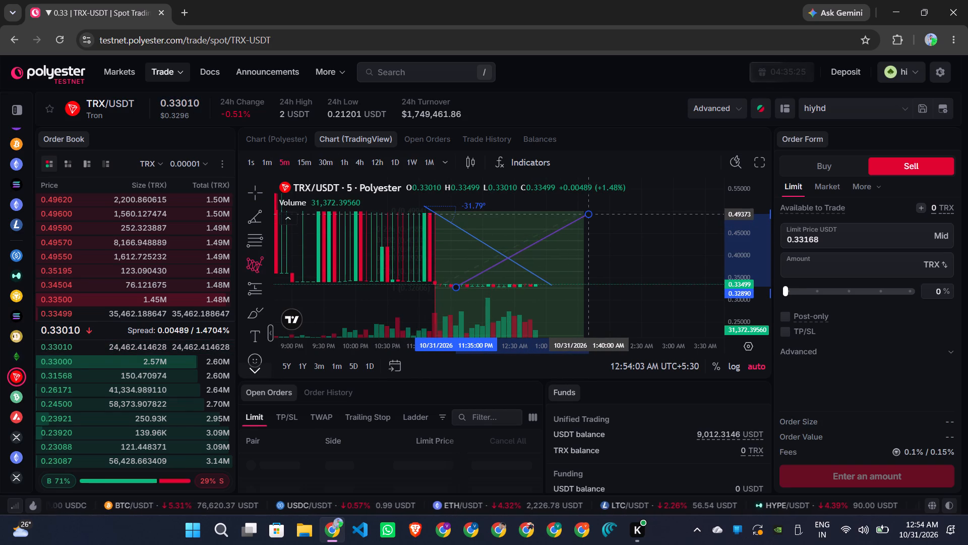
pyautogui.click(589, 286)
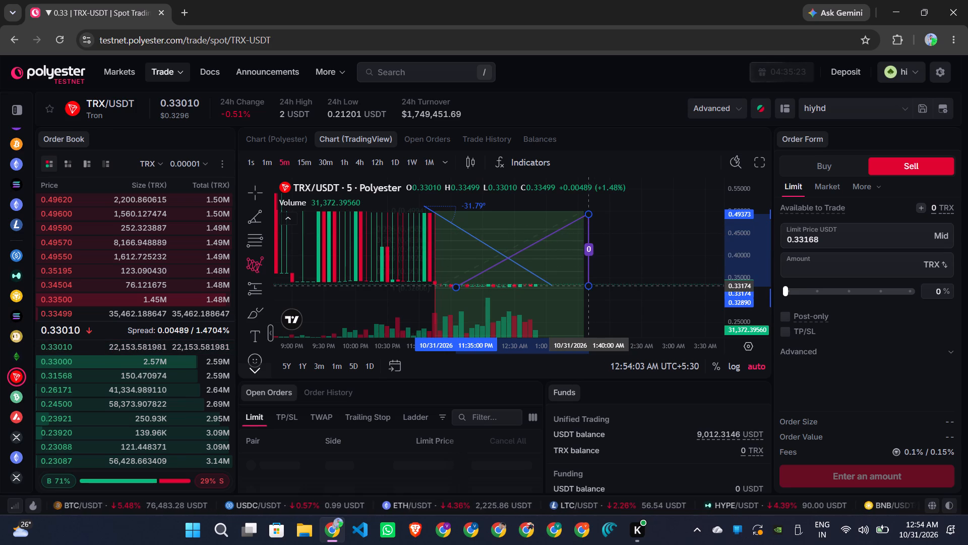
pyautogui.click(461, 292)
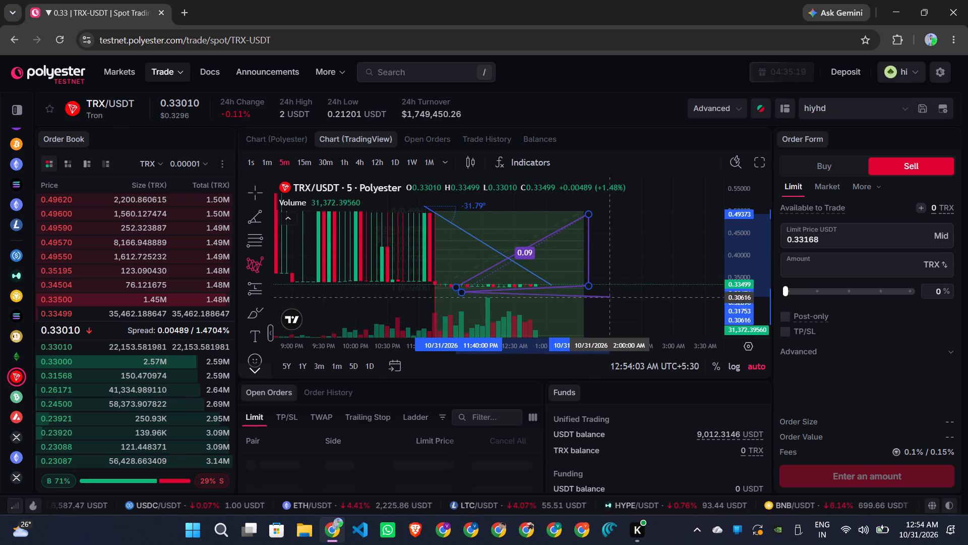
pyautogui.click(618, 294)
pyautogui.click(636, 214)
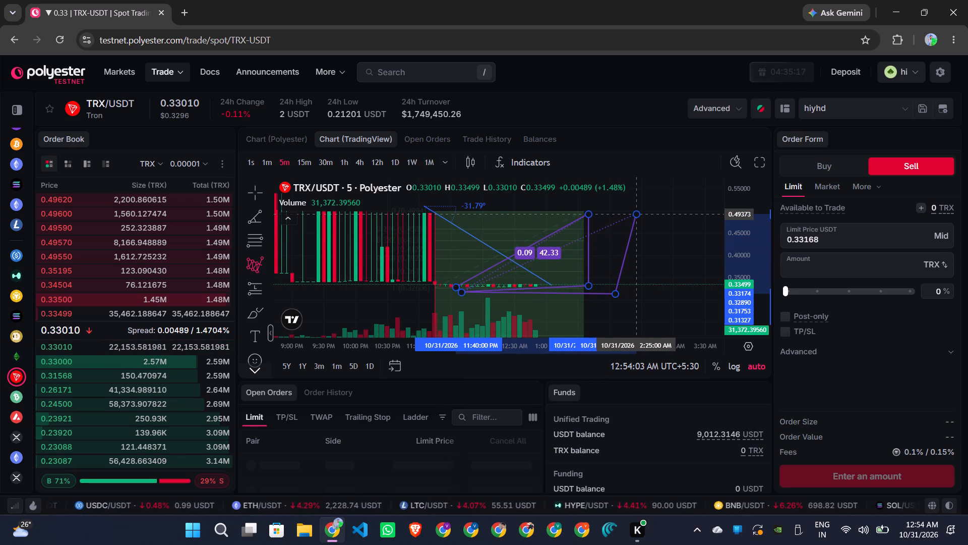
pyautogui.click(601, 205)
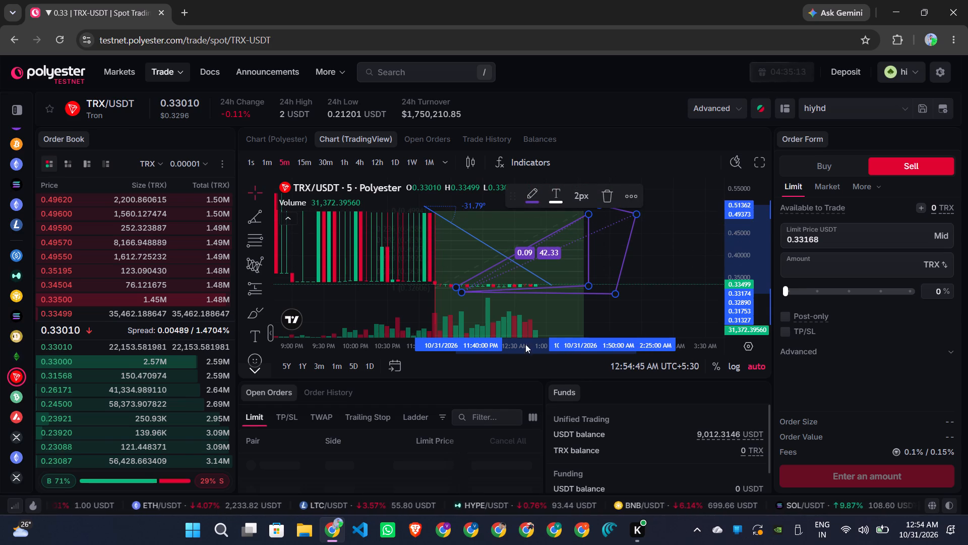
pyautogui.click(661, 236)
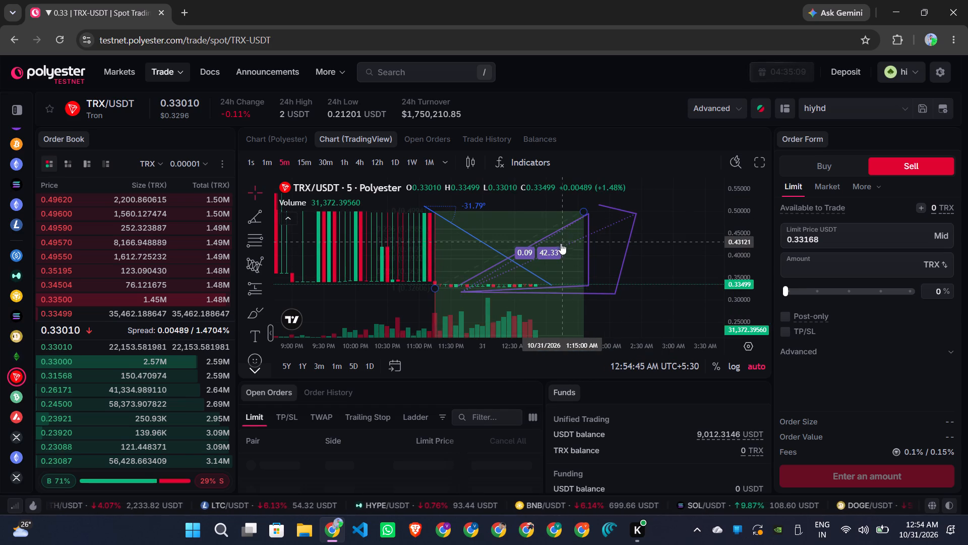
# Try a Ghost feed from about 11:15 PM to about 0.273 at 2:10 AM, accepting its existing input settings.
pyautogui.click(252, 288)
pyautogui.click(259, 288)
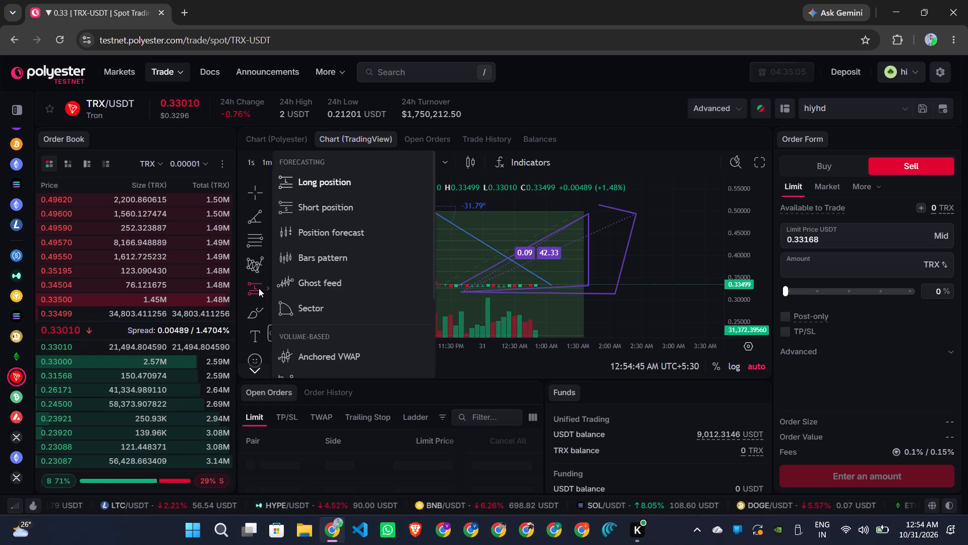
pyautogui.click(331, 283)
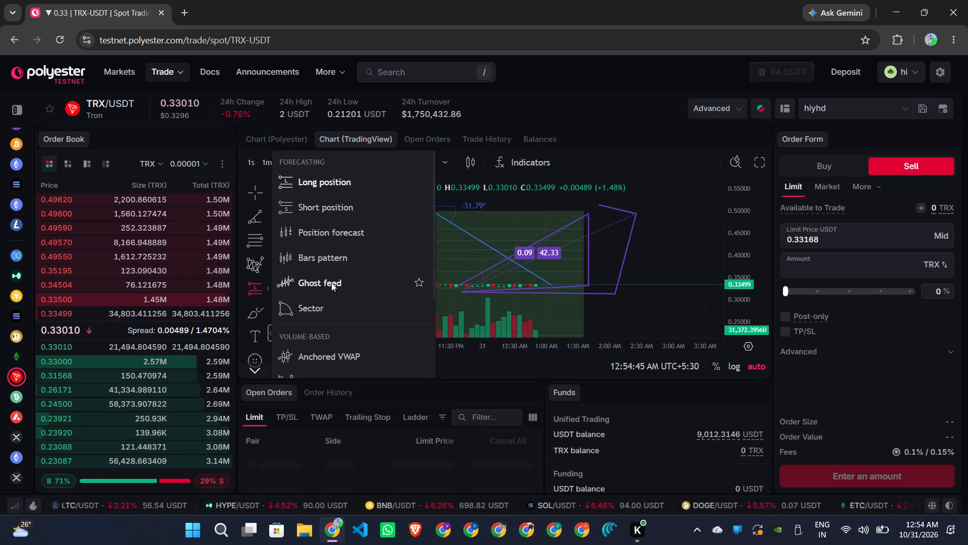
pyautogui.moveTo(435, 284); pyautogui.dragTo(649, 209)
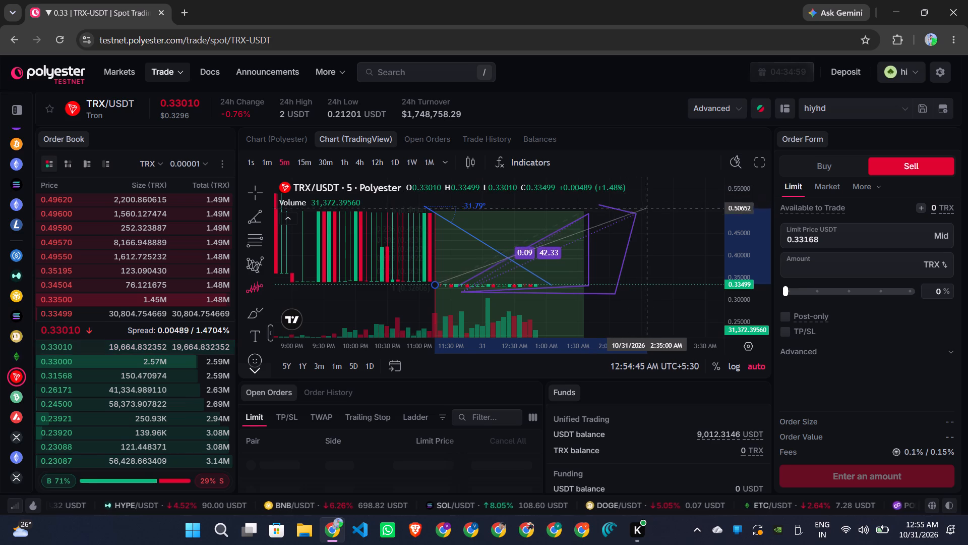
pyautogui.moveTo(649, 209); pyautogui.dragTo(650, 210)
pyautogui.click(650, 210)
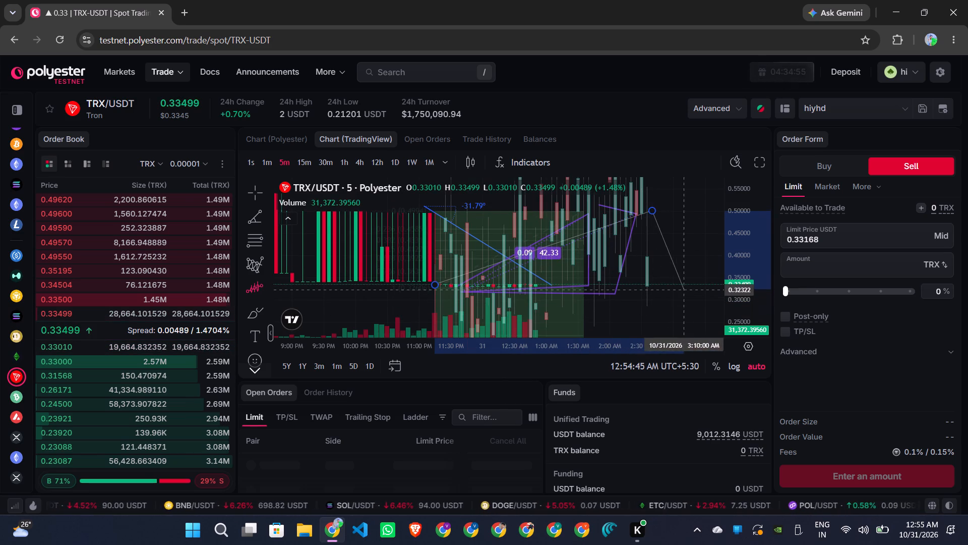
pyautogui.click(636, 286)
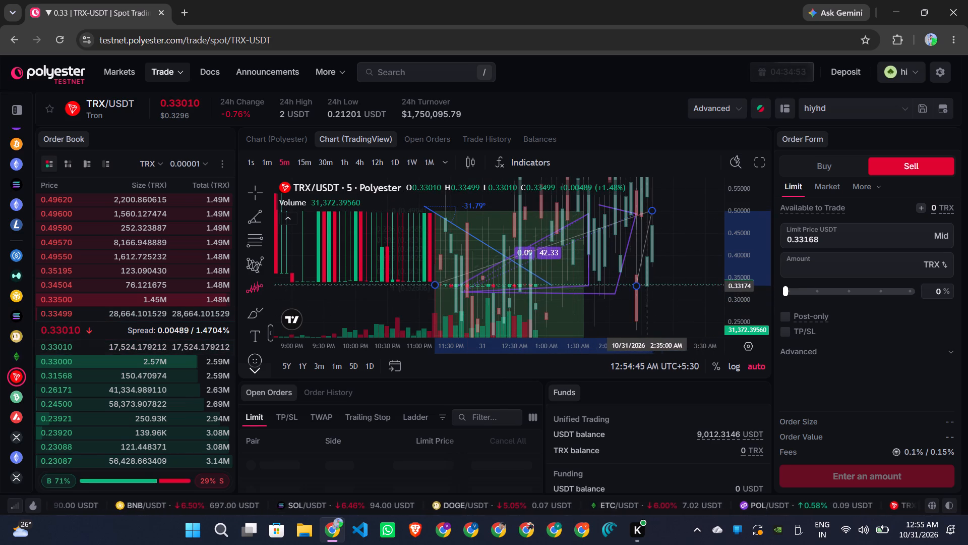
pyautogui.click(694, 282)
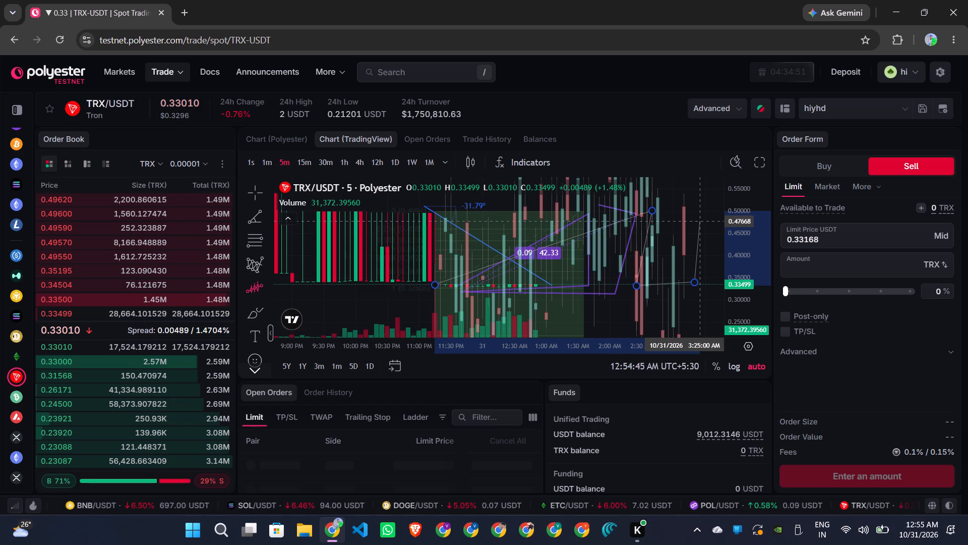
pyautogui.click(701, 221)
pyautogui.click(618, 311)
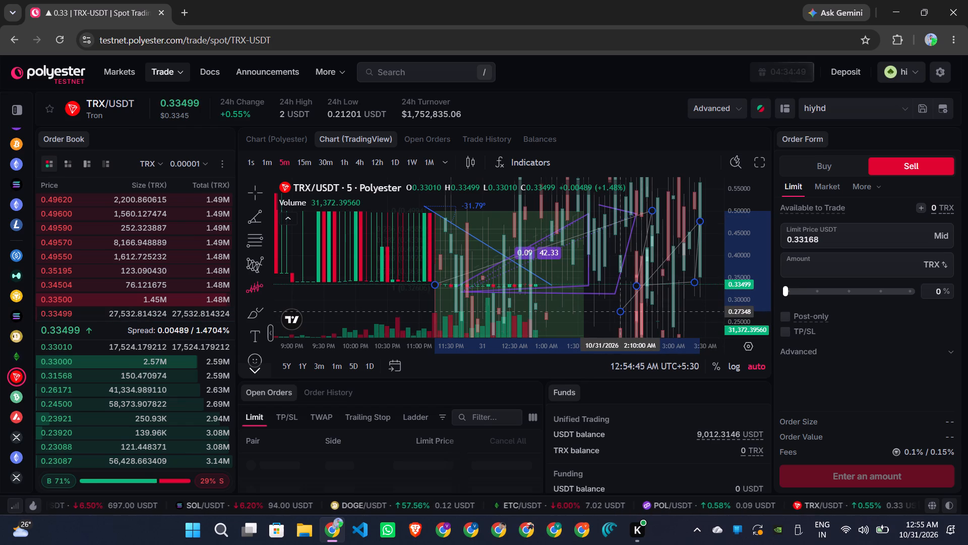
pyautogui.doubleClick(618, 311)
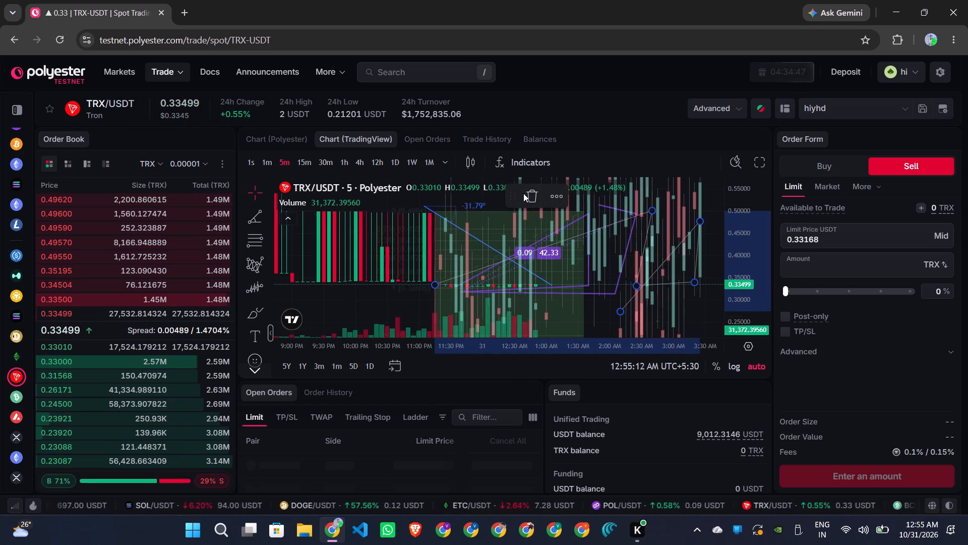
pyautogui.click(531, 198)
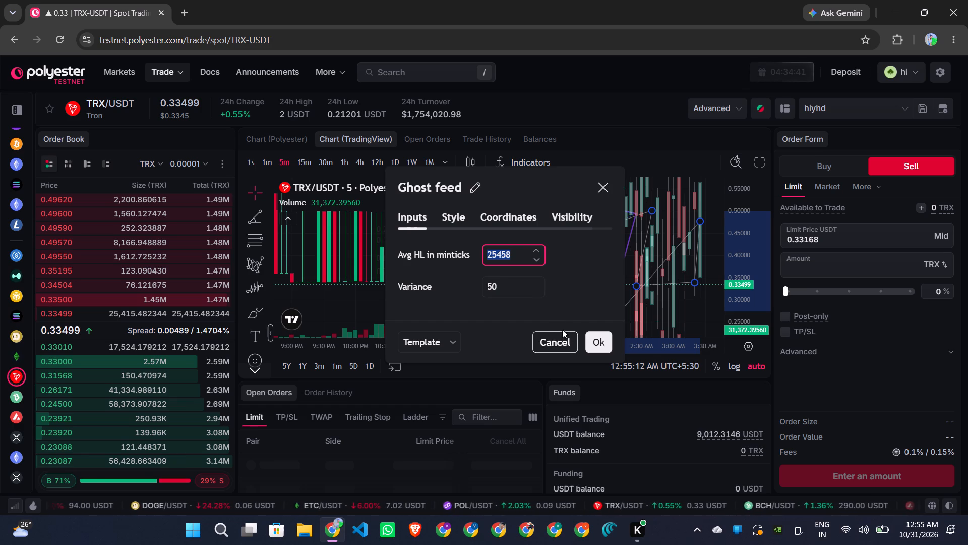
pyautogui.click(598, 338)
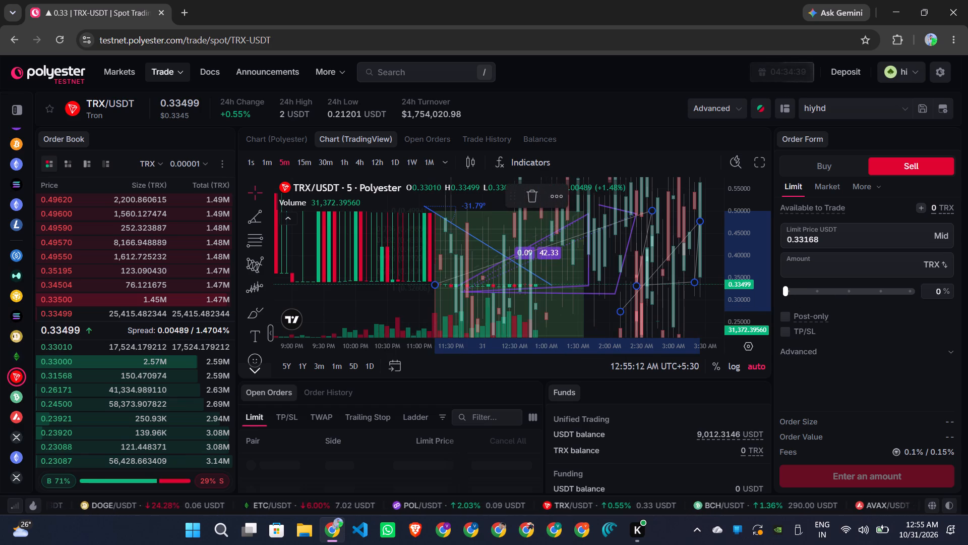
# Place a limit buy order for 24,960.534249 TRX at 0.33168 USDT, using 92% of the available USDT.
pyautogui.click(913, 290)
pyautogui.click(822, 161)
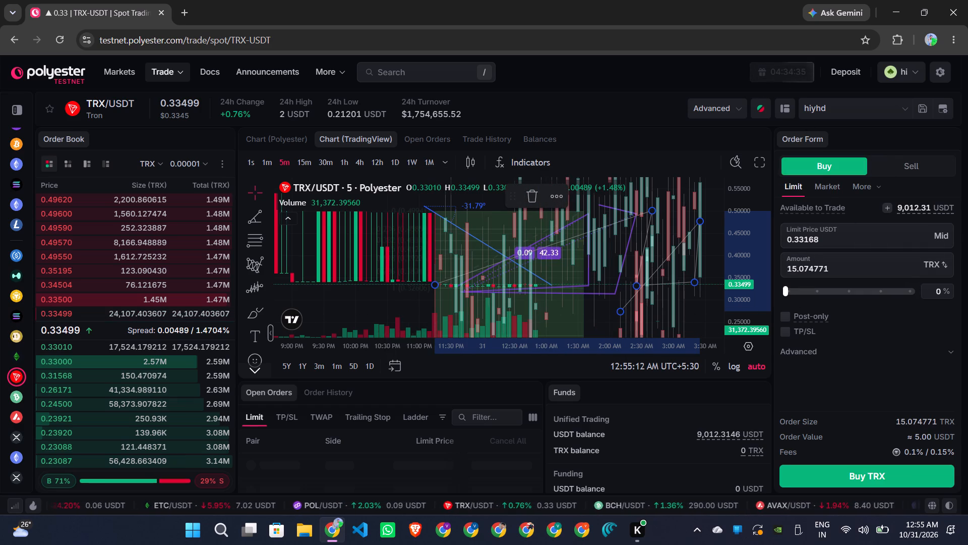
pyautogui.click(903, 291)
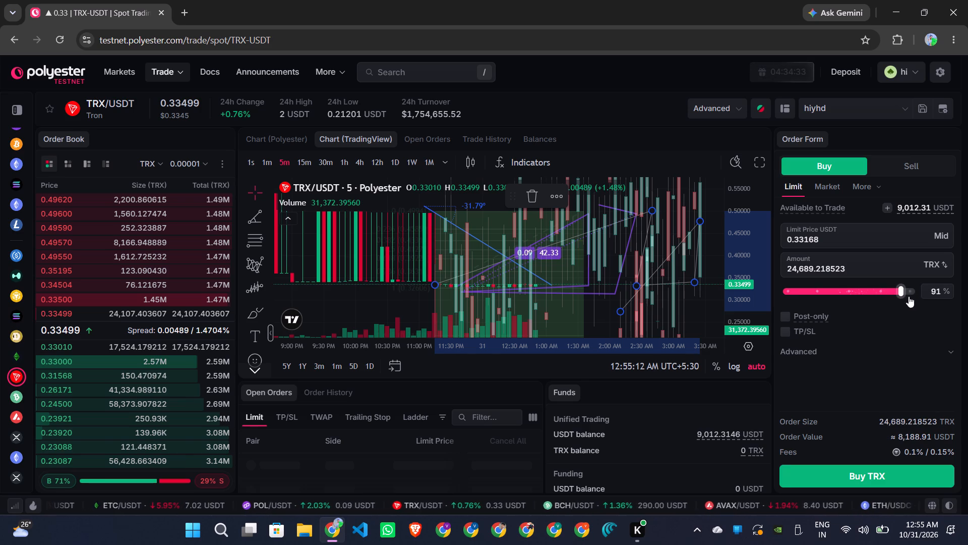
pyautogui.click(902, 295)
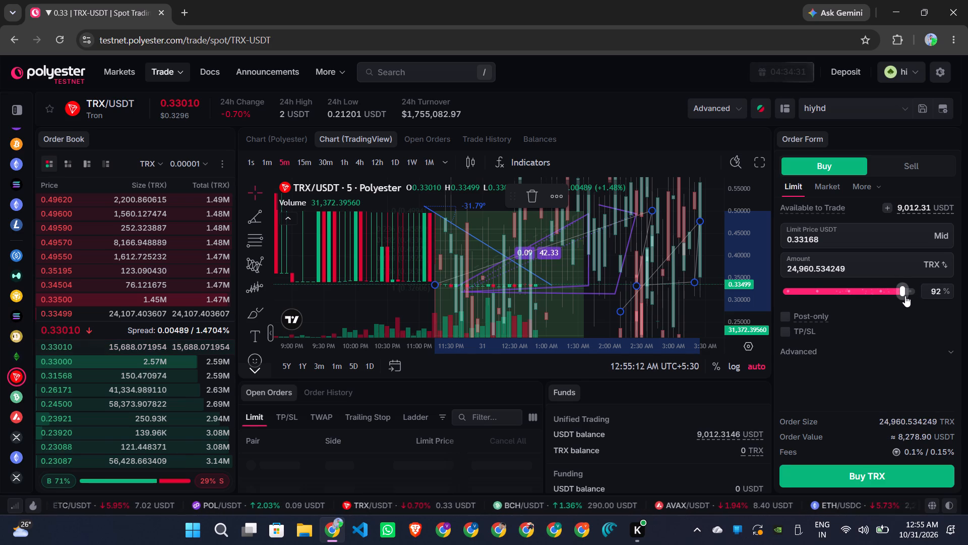
pyautogui.click(863, 475)
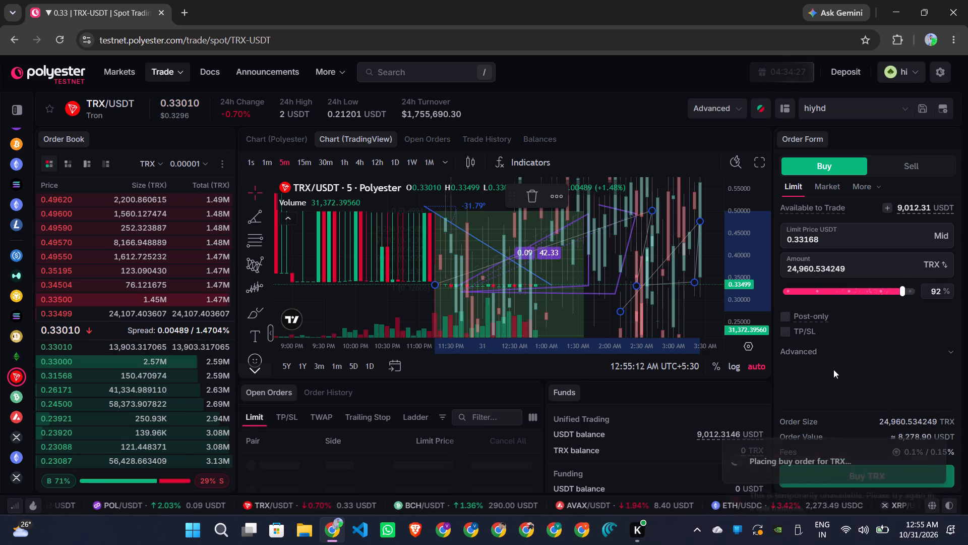
pyautogui.scroll(-1, 833, 369)
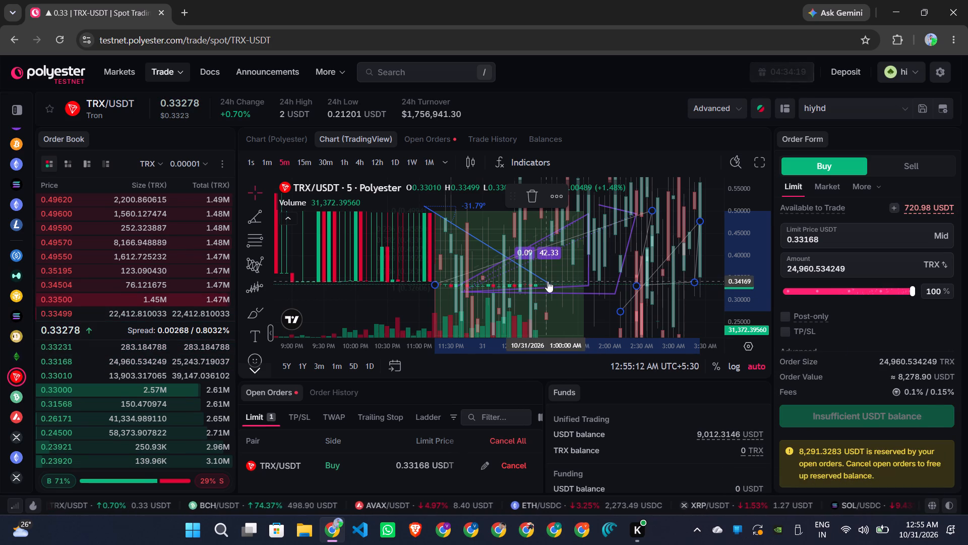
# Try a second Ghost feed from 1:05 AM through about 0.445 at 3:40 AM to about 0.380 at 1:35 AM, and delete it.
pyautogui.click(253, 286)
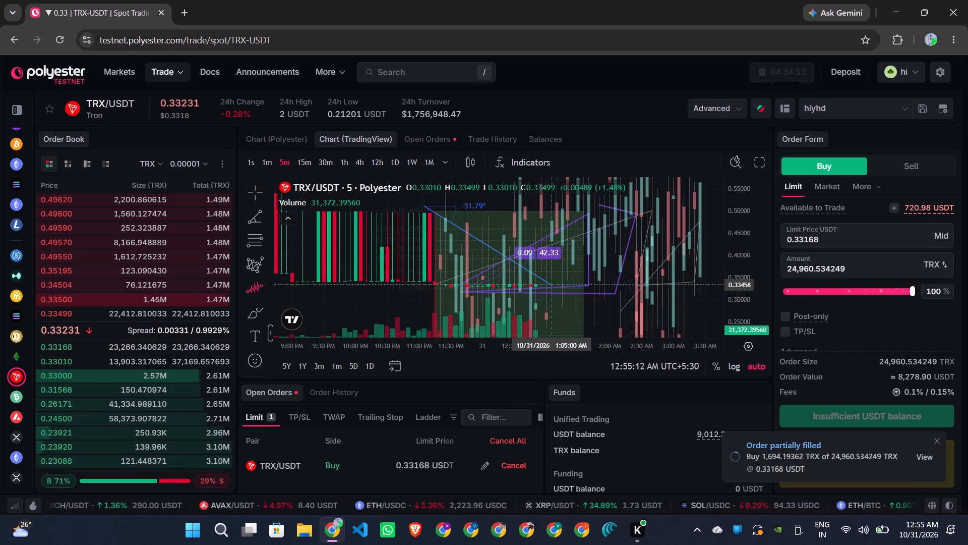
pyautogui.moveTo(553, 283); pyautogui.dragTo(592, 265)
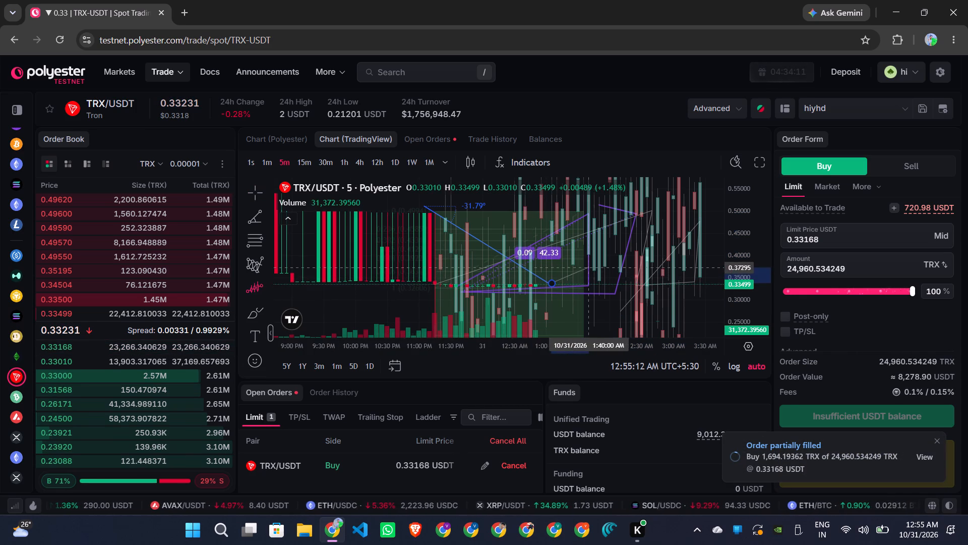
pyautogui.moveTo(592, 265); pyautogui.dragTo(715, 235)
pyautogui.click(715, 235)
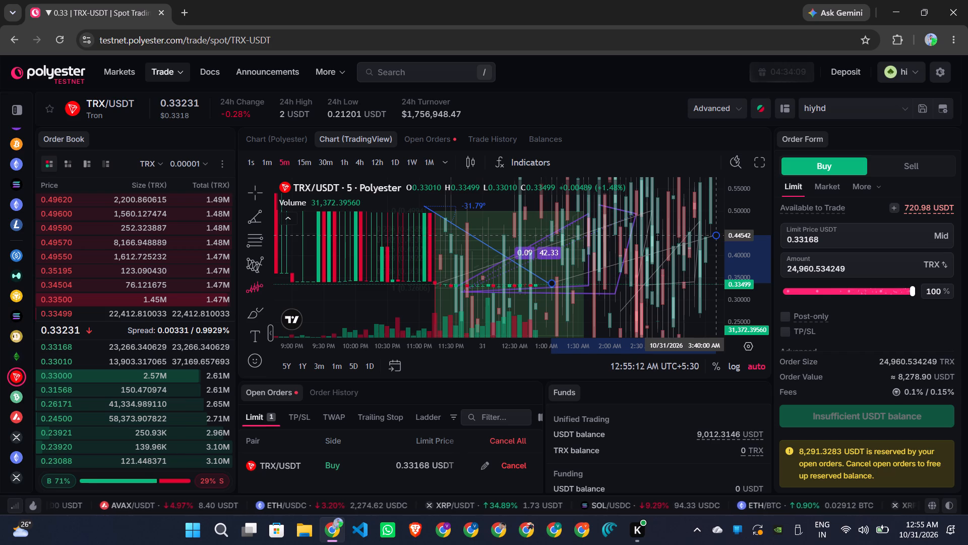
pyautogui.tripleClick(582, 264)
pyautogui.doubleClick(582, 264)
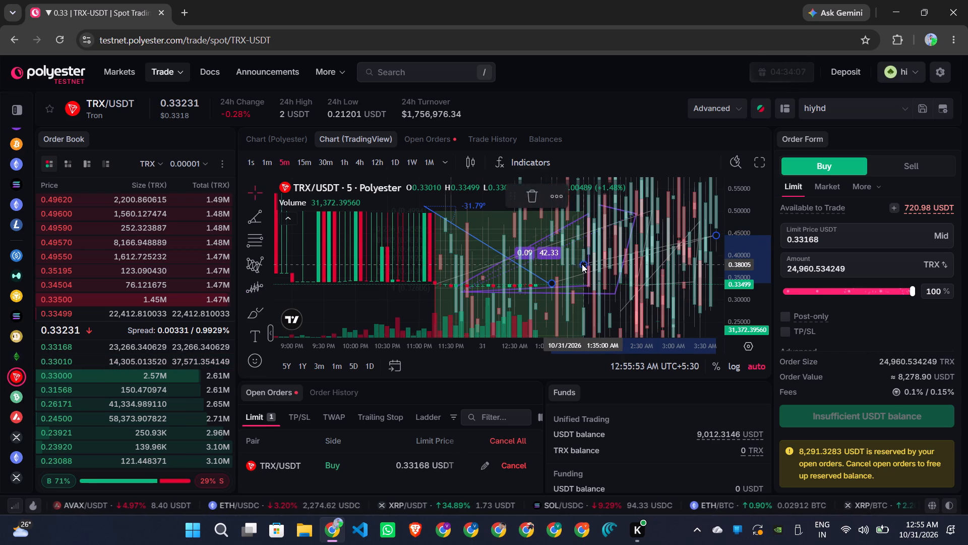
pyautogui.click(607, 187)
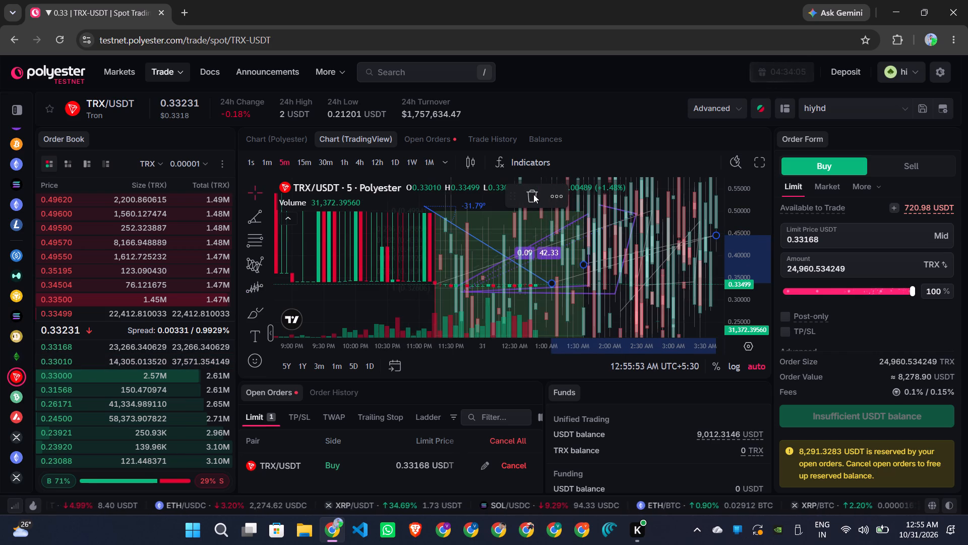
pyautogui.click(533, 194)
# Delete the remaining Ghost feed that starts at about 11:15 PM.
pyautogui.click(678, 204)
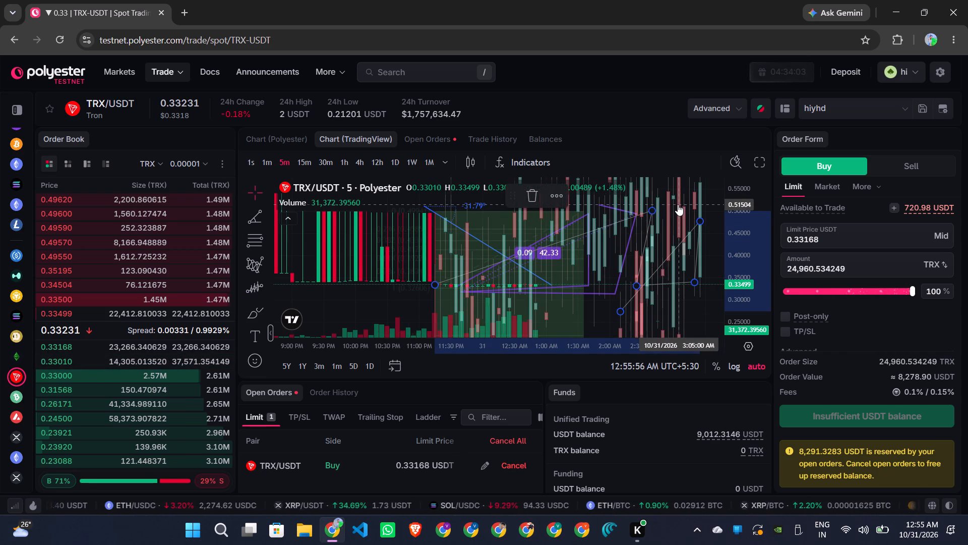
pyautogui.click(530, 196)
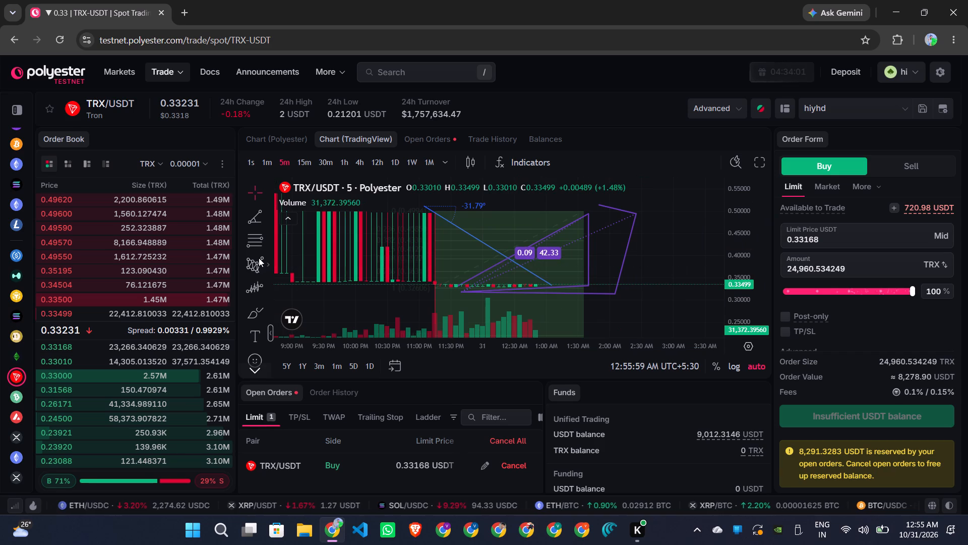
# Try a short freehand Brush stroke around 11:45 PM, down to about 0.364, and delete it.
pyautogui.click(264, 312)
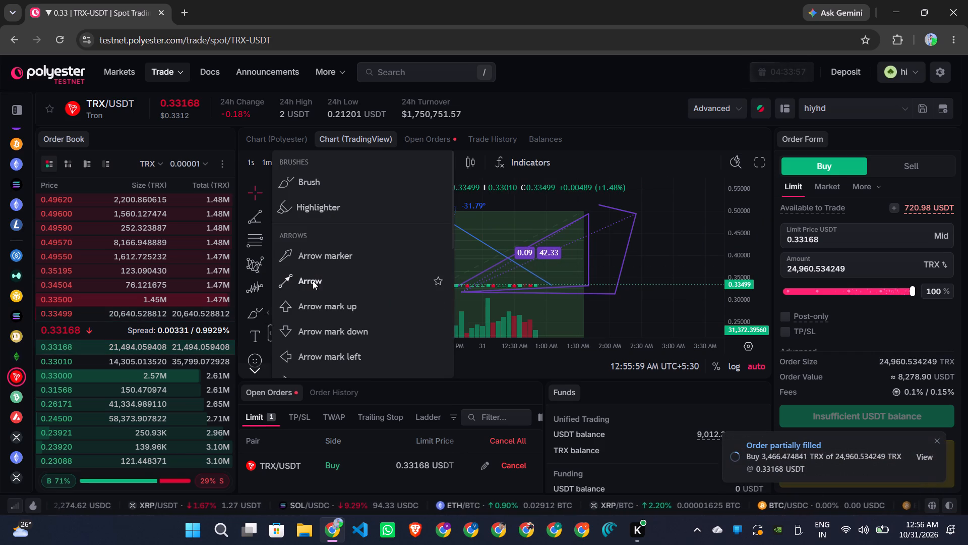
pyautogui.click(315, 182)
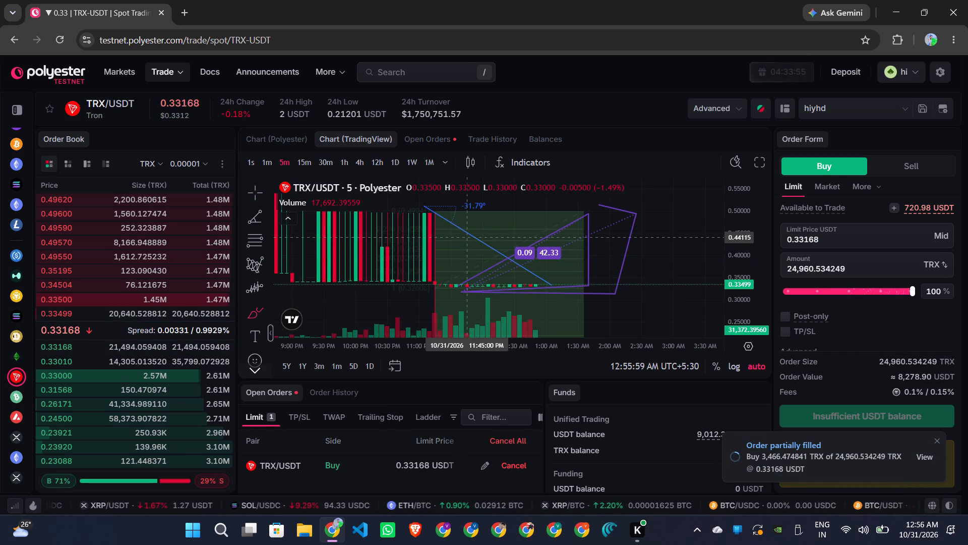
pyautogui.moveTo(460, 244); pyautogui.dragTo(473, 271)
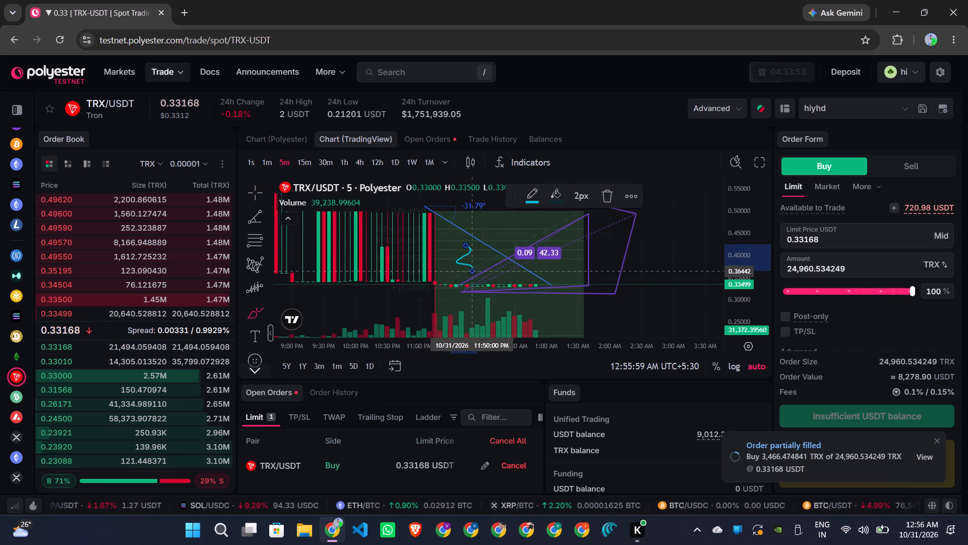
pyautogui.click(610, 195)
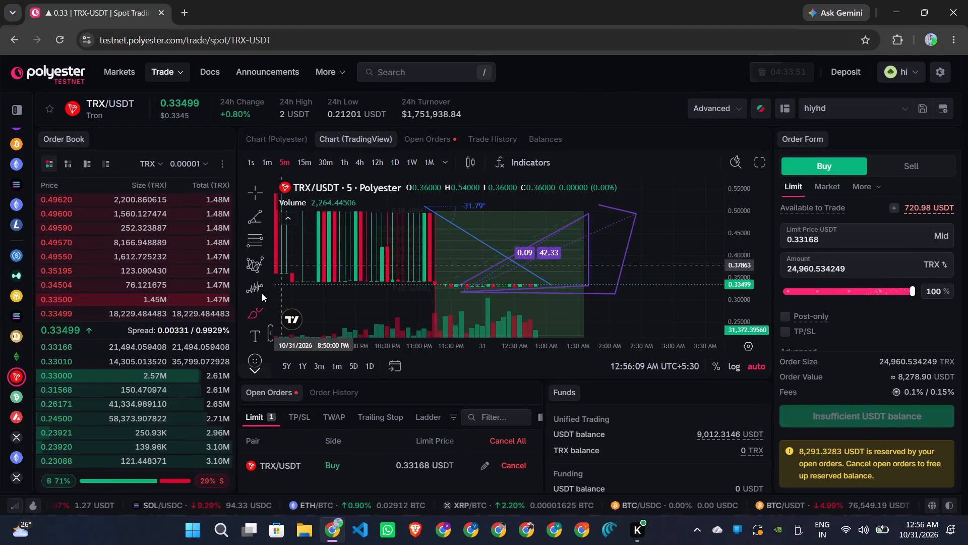
# Measure the move on the TRX/USDT chart from about 0.427 at 11:25 PM to about 0.357 at 1:35 AM, and clear the measurement.
pyautogui.scroll(-3, 255, 335)
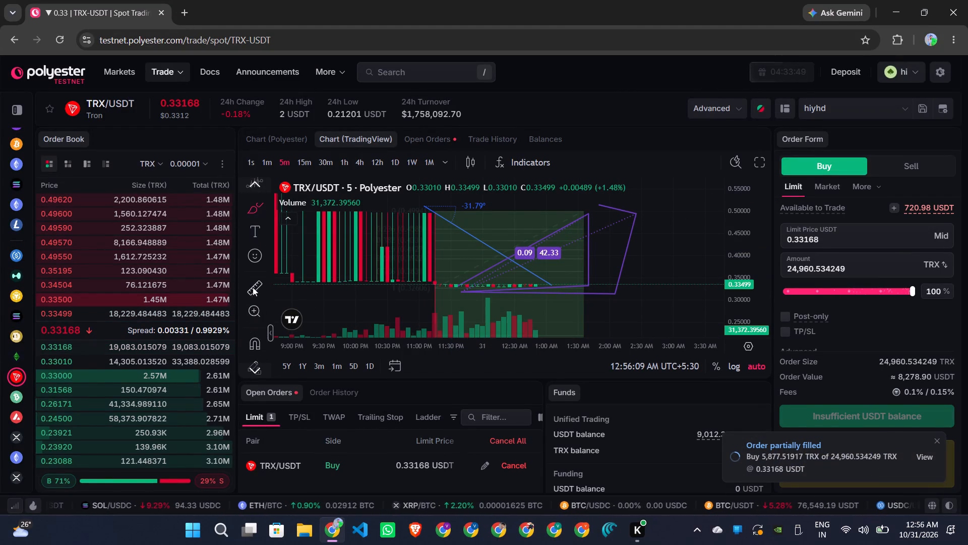
pyautogui.click(251, 282)
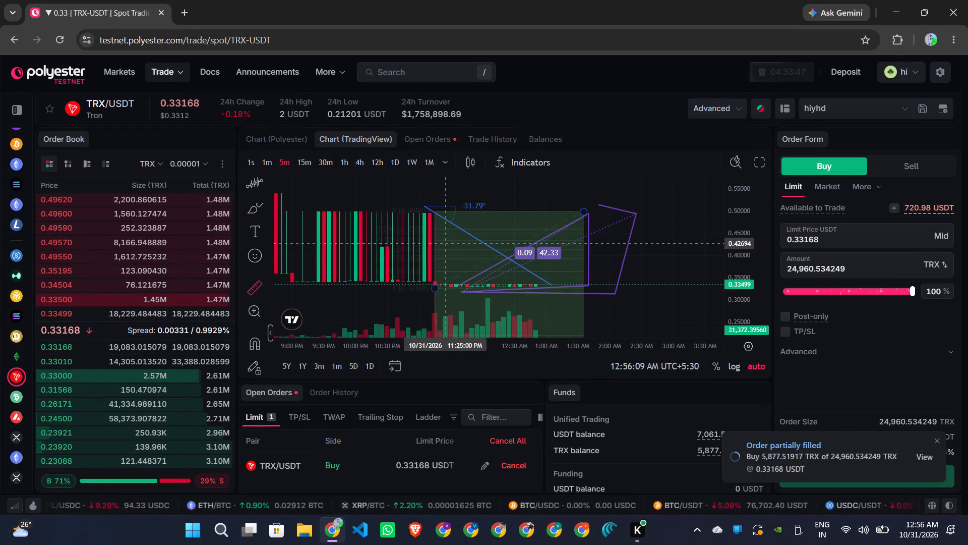
pyautogui.moveTo(447, 243); pyautogui.dragTo(440, 258)
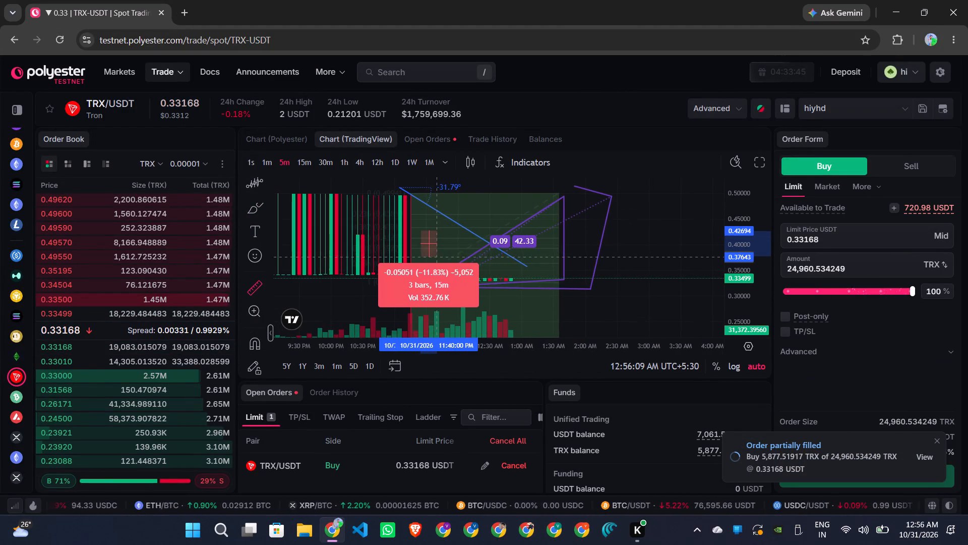
pyautogui.moveTo(440, 258); pyautogui.dragTo(462, 261)
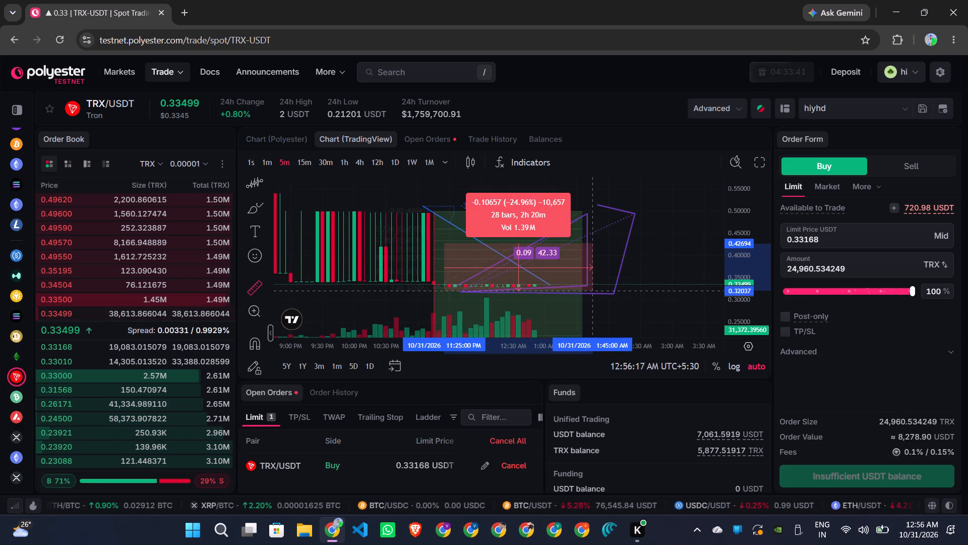
pyautogui.click(582, 274)
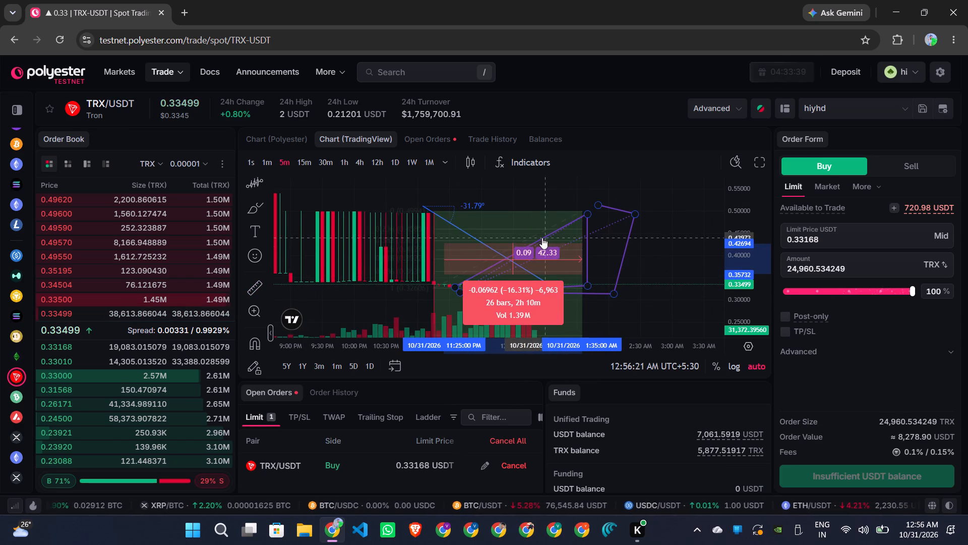
pyautogui.click(501, 254)
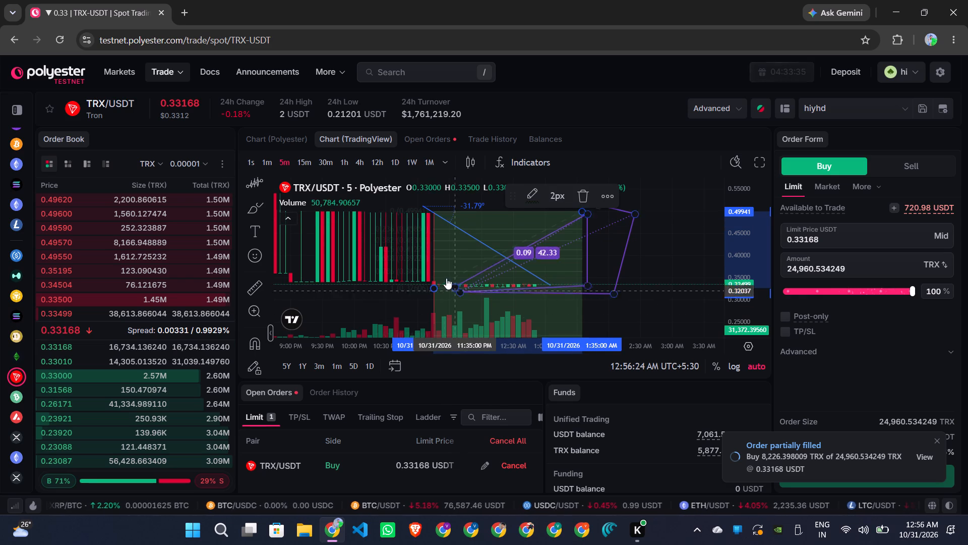
pyautogui.click(417, 293)
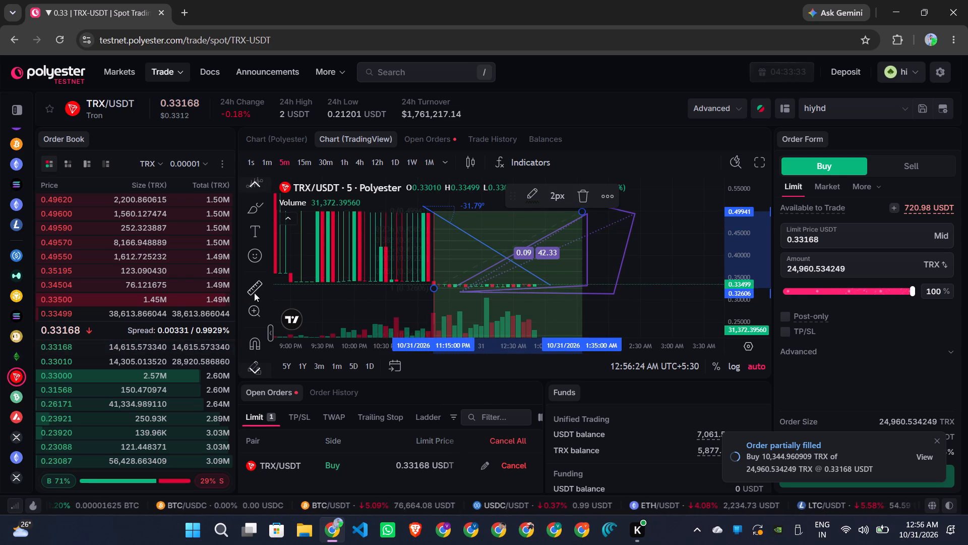
# Measure the move from about 0.330 at 11:05 PM to about 0.322 at 12:05 AM on the chart.
pyautogui.click(254, 293)
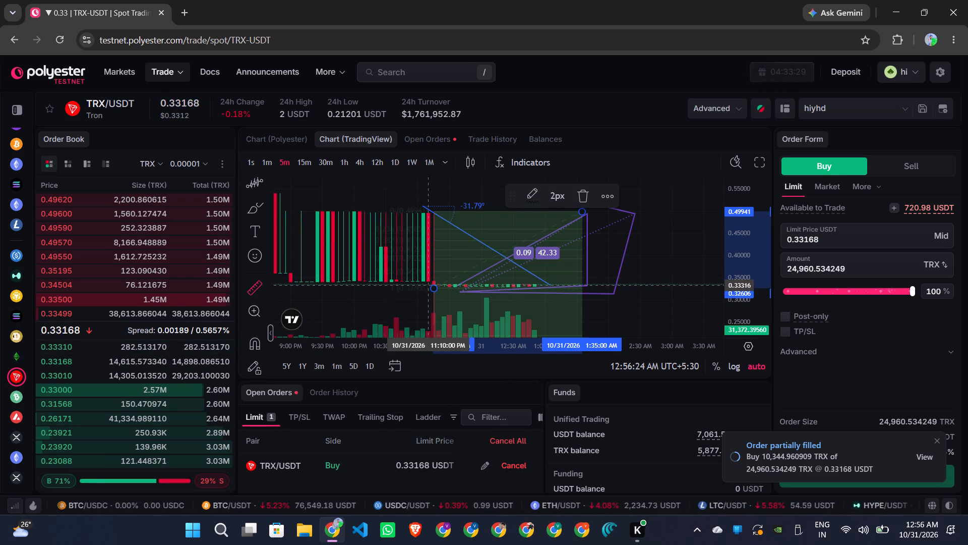
pyautogui.moveTo(425, 286); pyautogui.dragTo(450, 282)
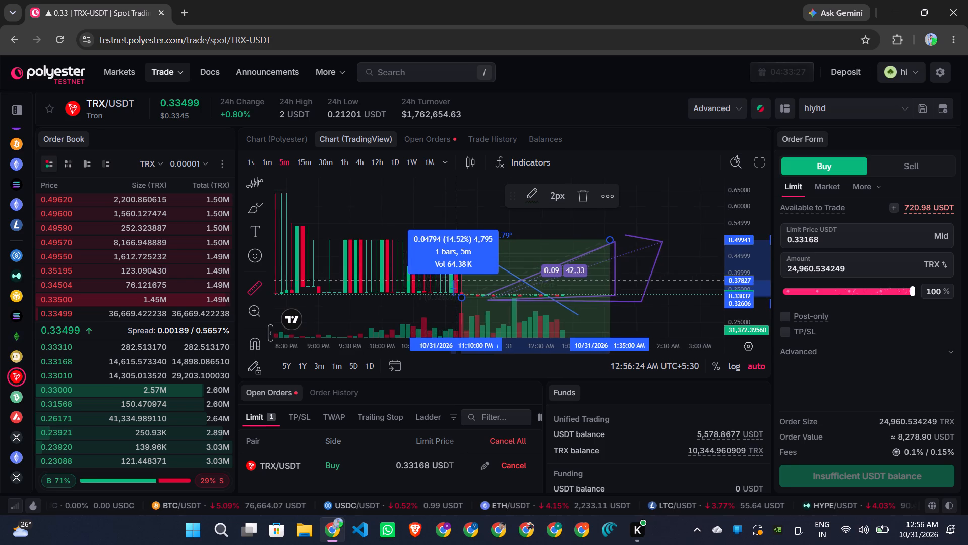
pyautogui.moveTo(450, 282); pyautogui.dragTo(486, 270)
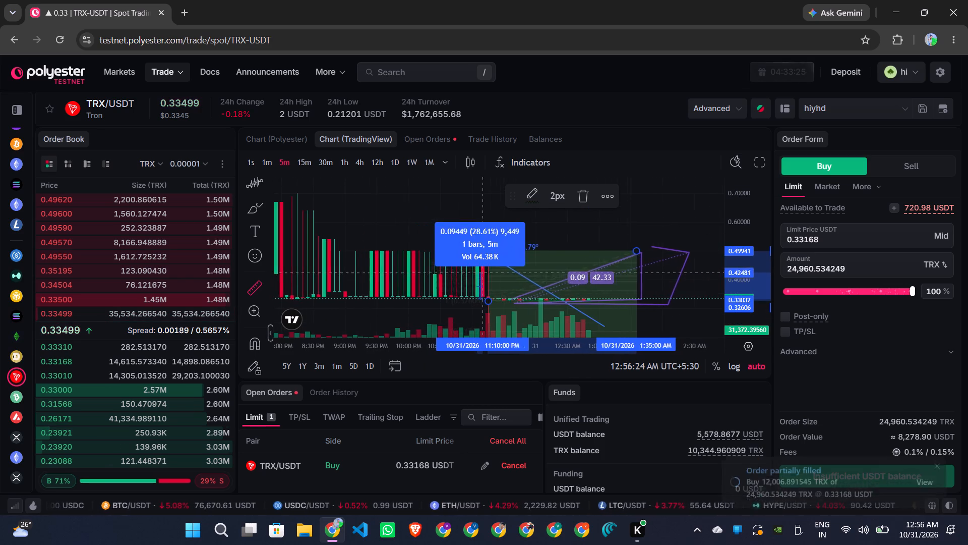
pyautogui.moveTo(486, 270); pyautogui.dragTo(429, 282)
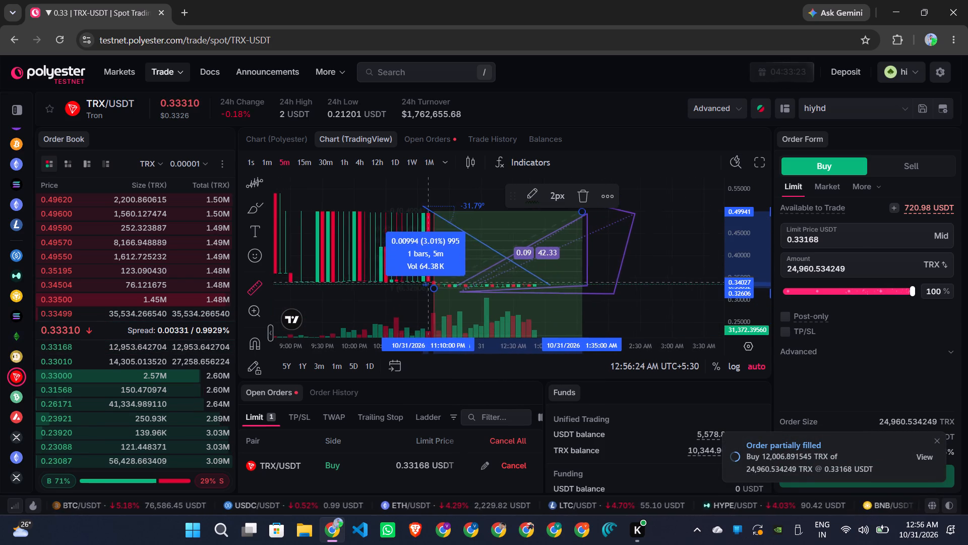
pyautogui.moveTo(429, 282); pyautogui.dragTo(403, 268)
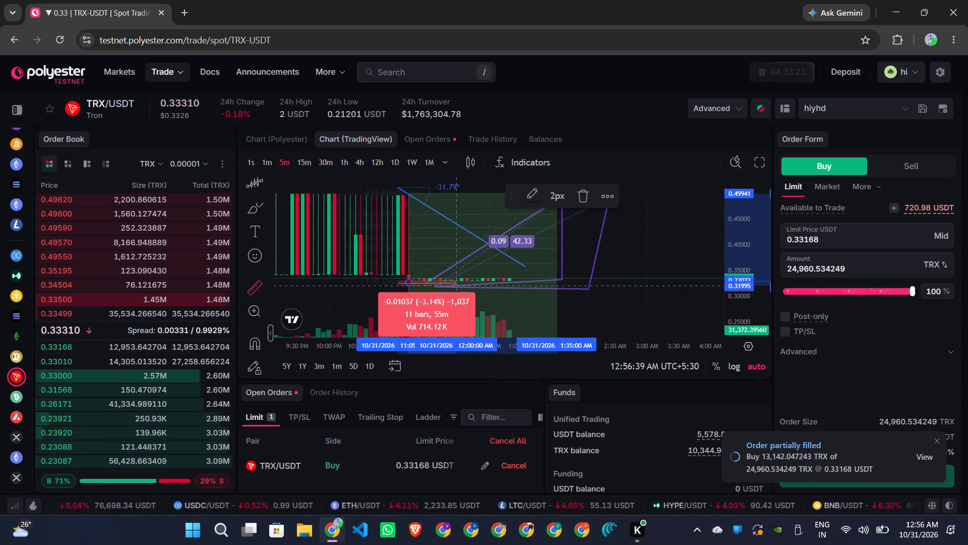
pyautogui.click(460, 285)
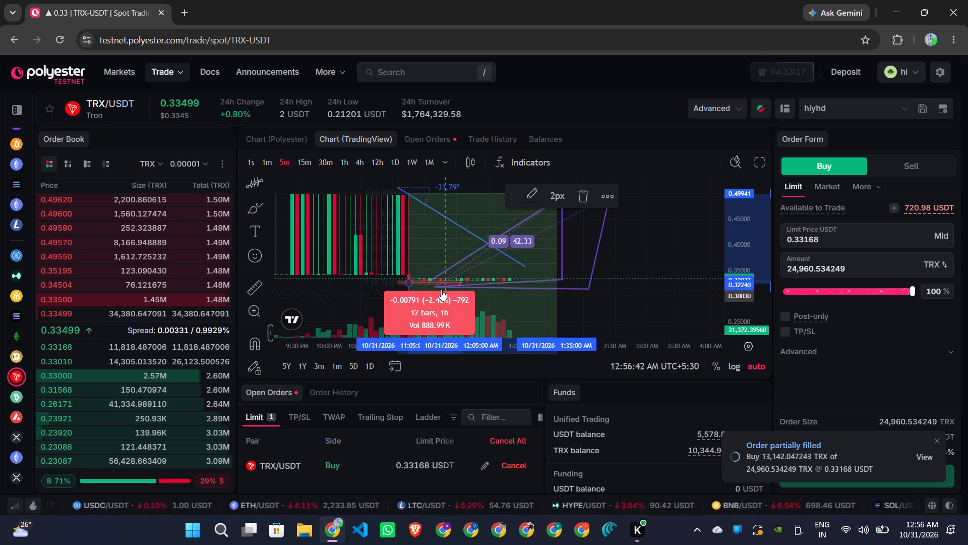
# Zoom into the chart around 12:45 AM and examine the volume bars back to the afternoon at closer and wider time ranges.
pyautogui.click(253, 314)
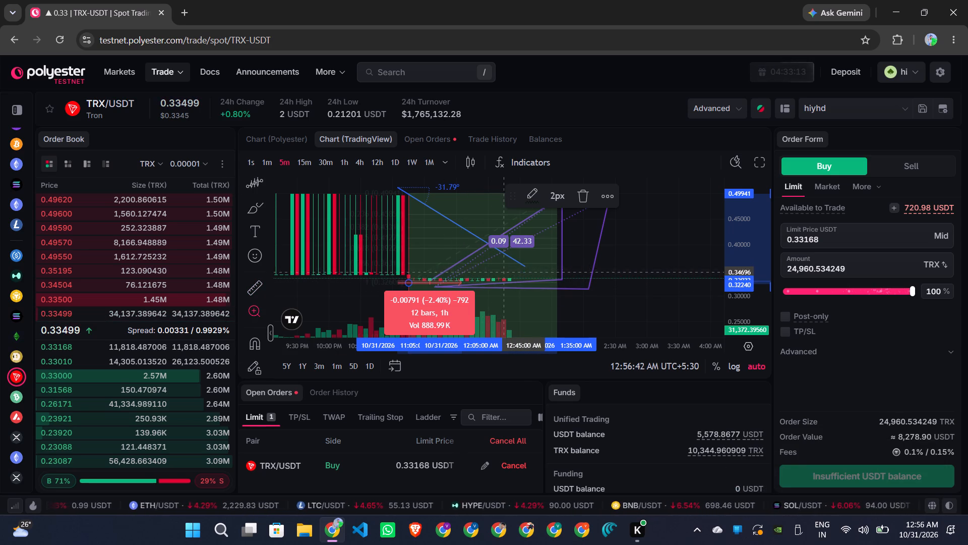
pyautogui.click(508, 275)
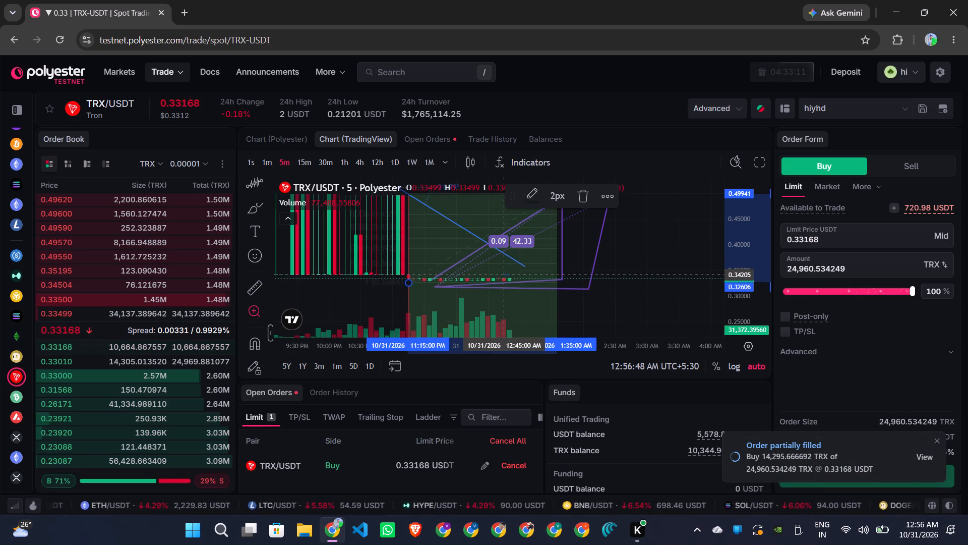
pyautogui.doubleClick(505, 275)
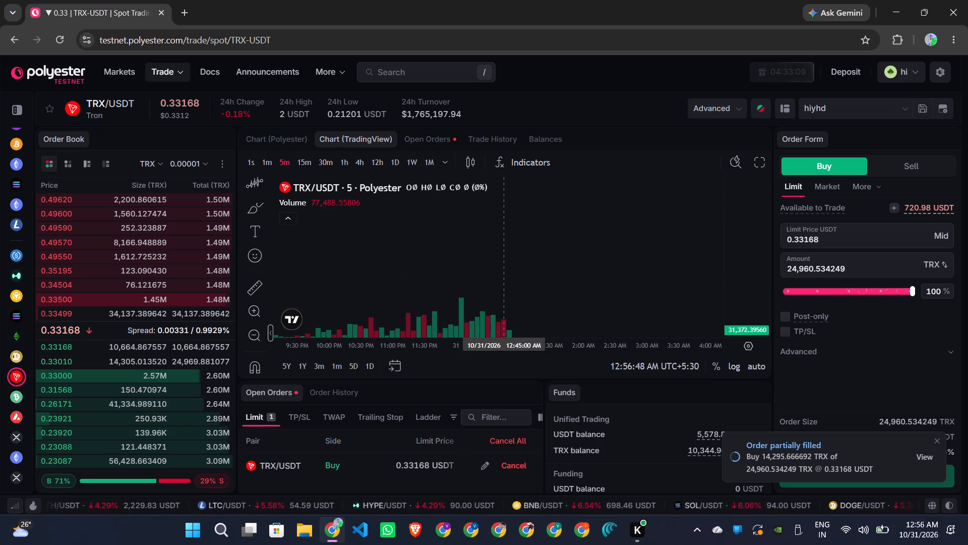
pyautogui.doubleClick(505, 275)
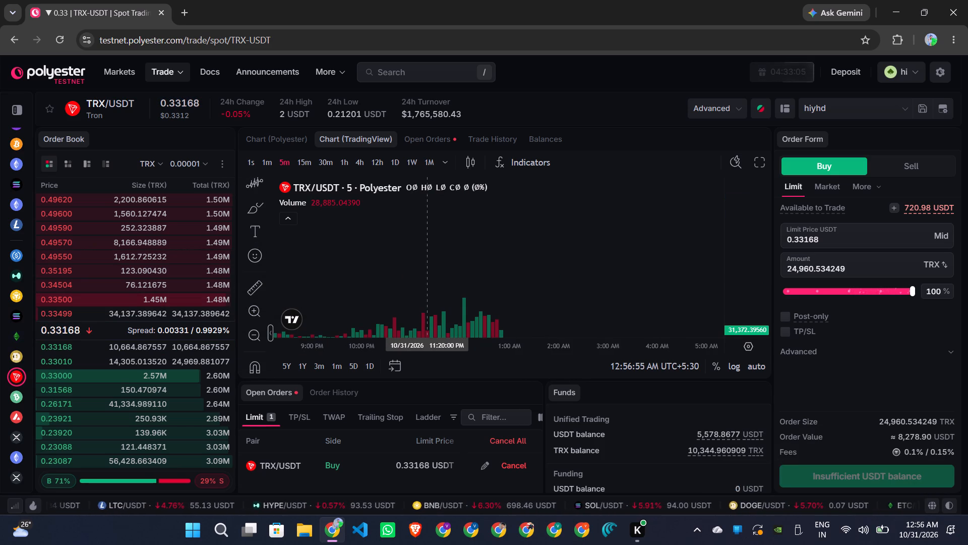
pyautogui.scroll(9, 427, 250)
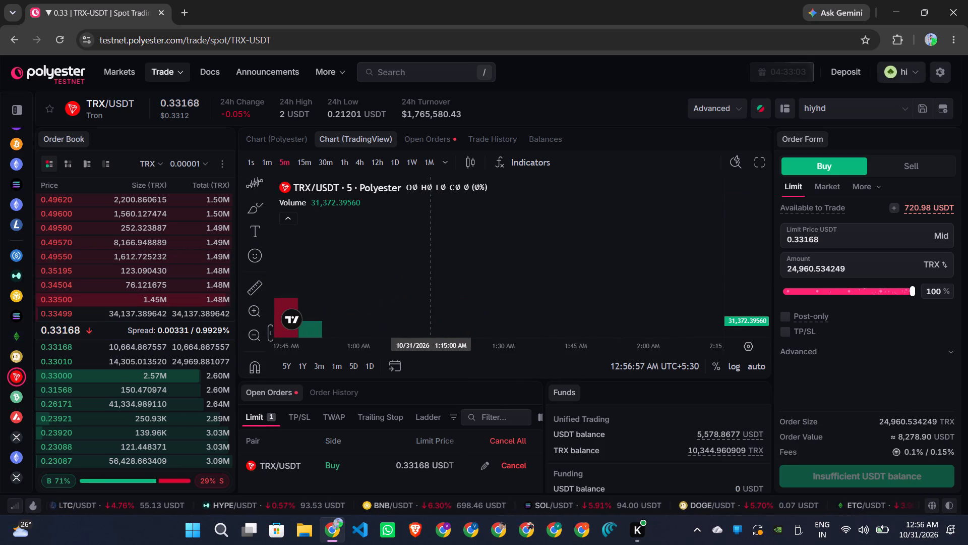
pyautogui.scroll(6, 427, 250)
pyautogui.scroll(-6, 427, 250)
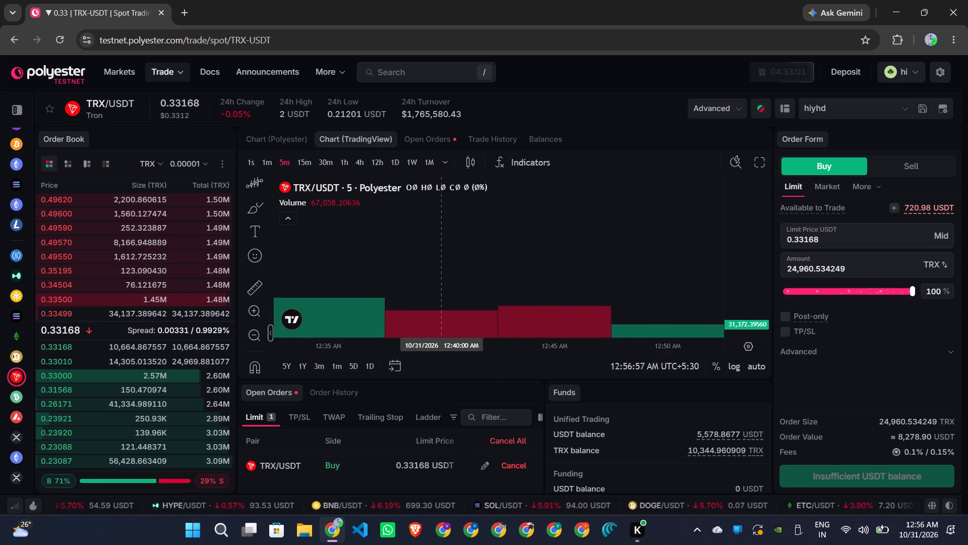
pyautogui.scroll(-9, 427, 250)
pyautogui.hscroll(-2, 427, 250)
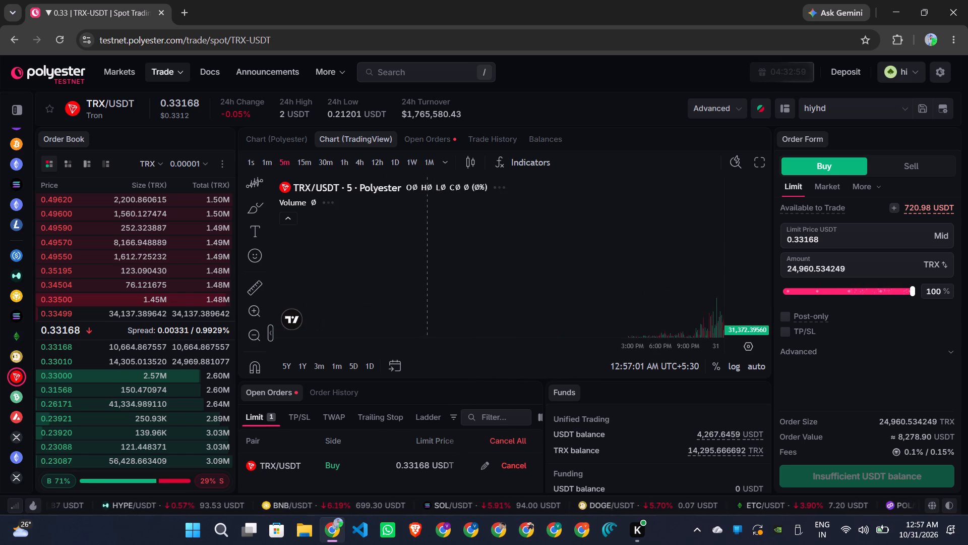
pyautogui.hscroll(-1, 427, 250)
pyautogui.scroll(12, 427, 250)
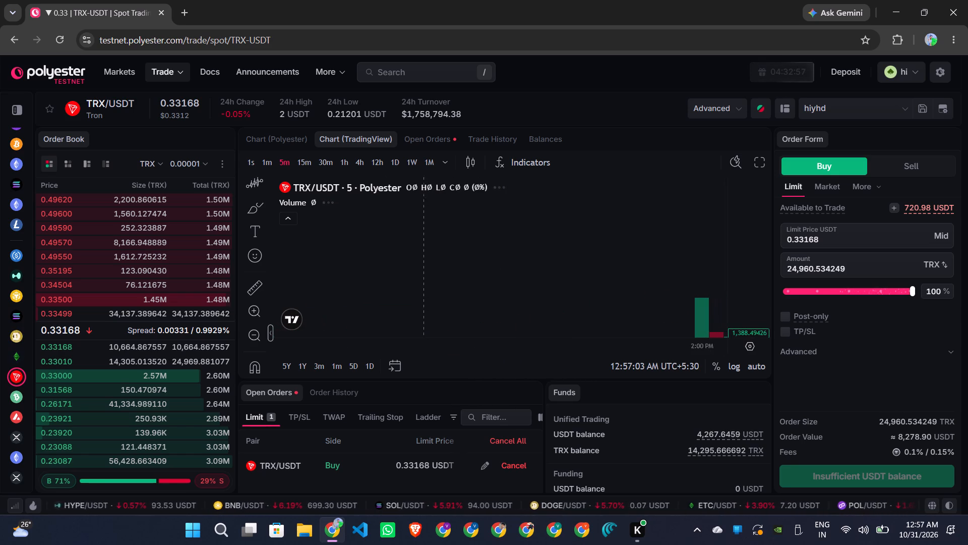
pyautogui.hscroll(-6, 618, 295)
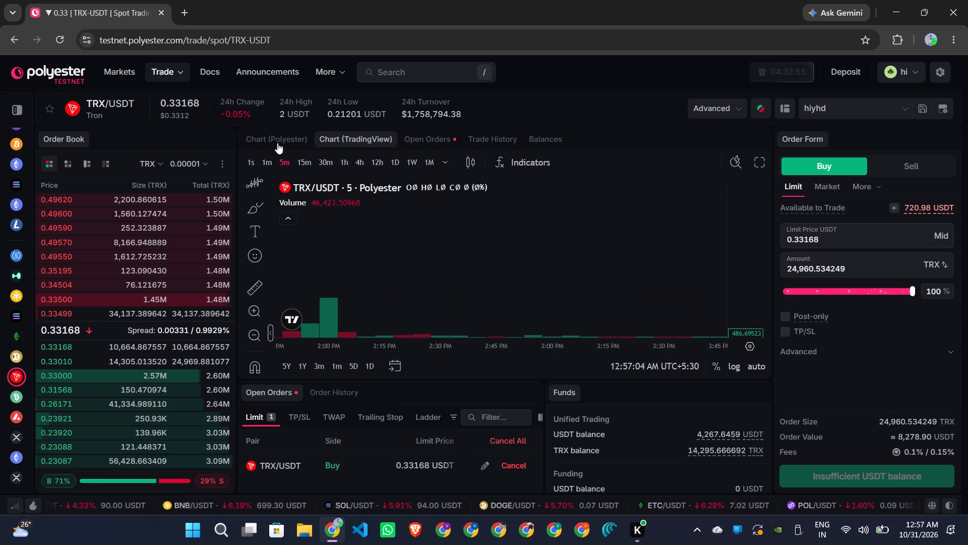
# Switch to the Polyester chart and return to the TradingView chart.
pyautogui.click(276, 139)
pyautogui.click(345, 137)
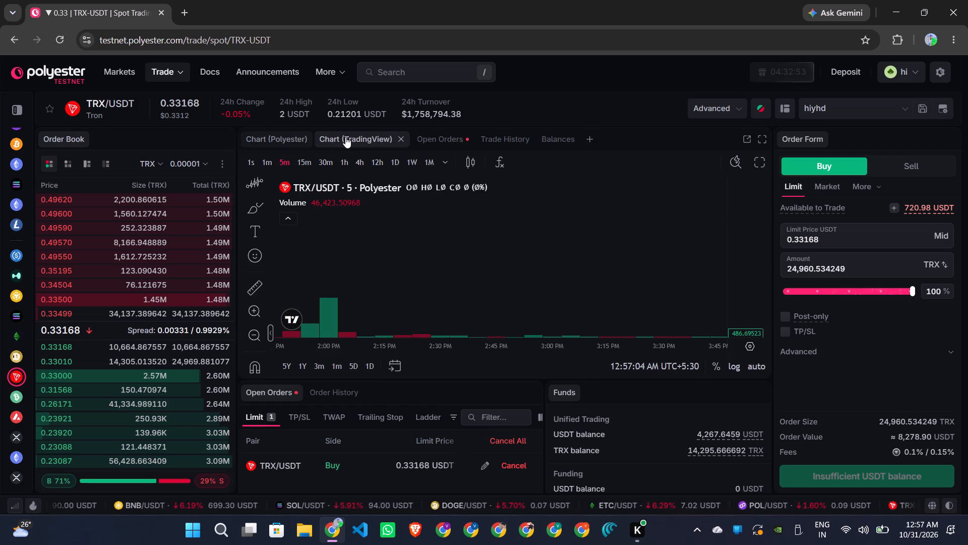
pyautogui.hscroll(-1, 562, 265)
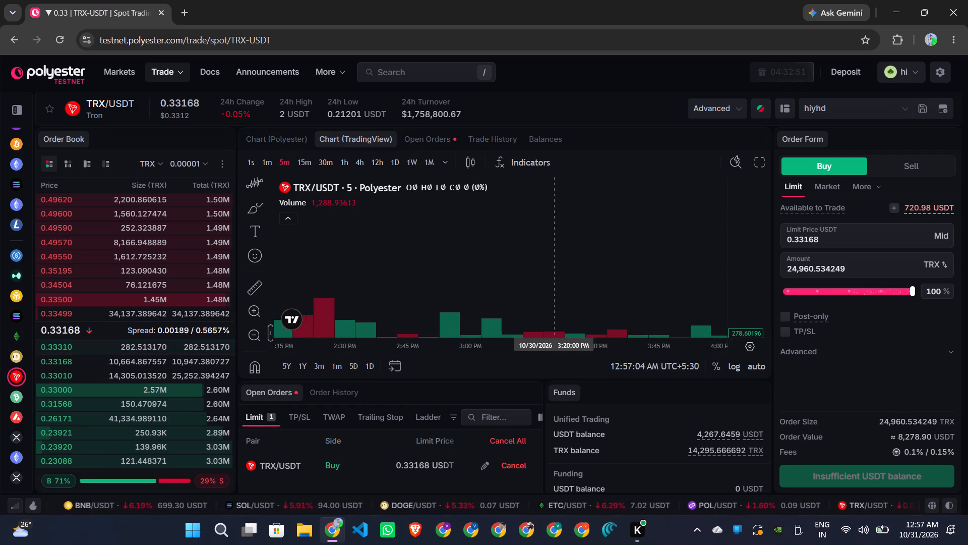
pyautogui.click(562, 265)
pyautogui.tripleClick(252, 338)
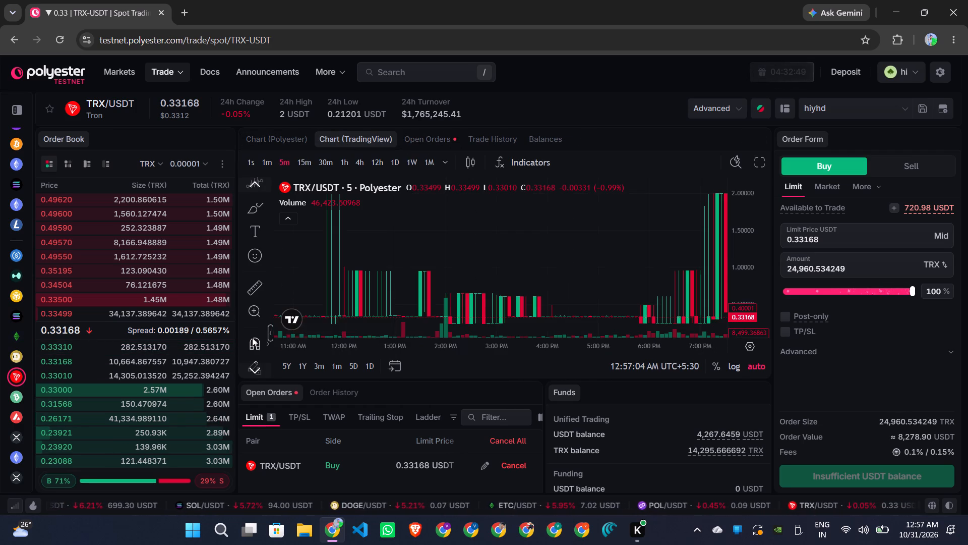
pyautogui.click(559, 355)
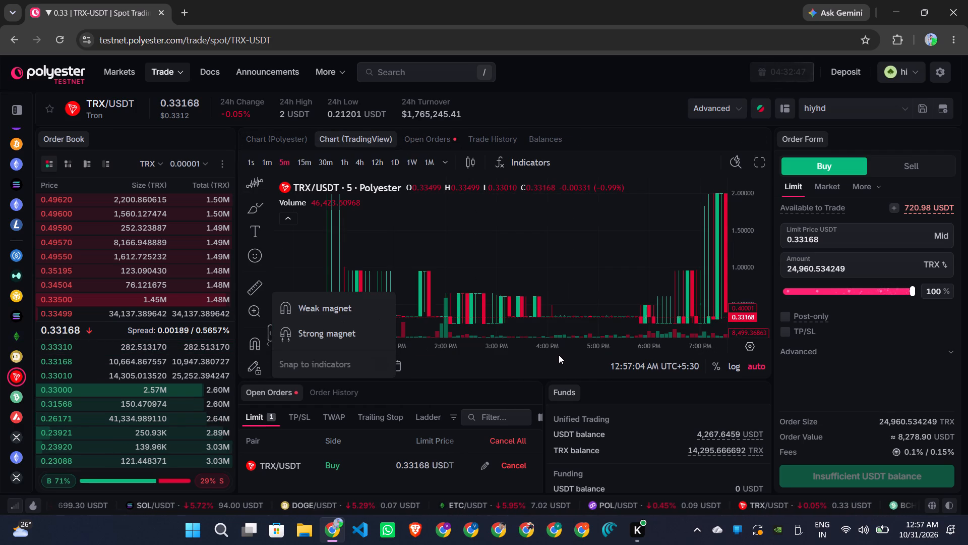
# Examine the recent TRX/USDT candles and the existing drawings around midnight at closer and wider time ranges.
pyautogui.hscroll(-6, 595, 290)
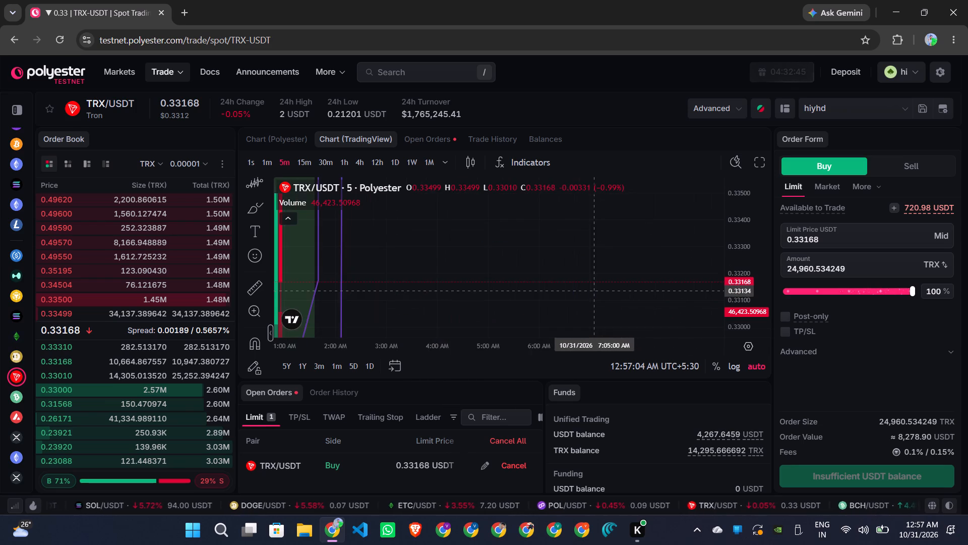
pyautogui.hscroll(-2, 595, 290)
pyautogui.scroll(1, 595, 290)
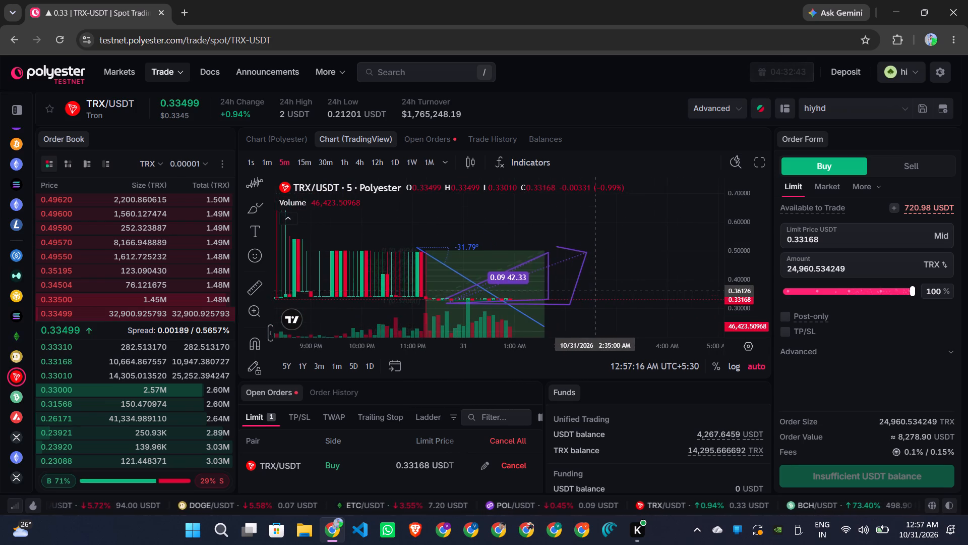
pyautogui.scroll(1, 595, 290)
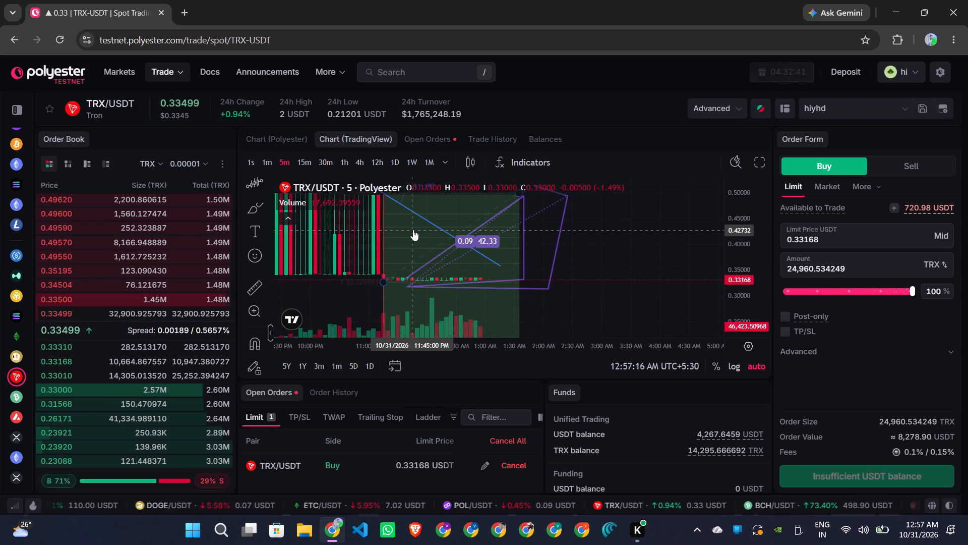
pyautogui.scroll(-1, 413, 230)
pyautogui.scroll(1, 477, 227)
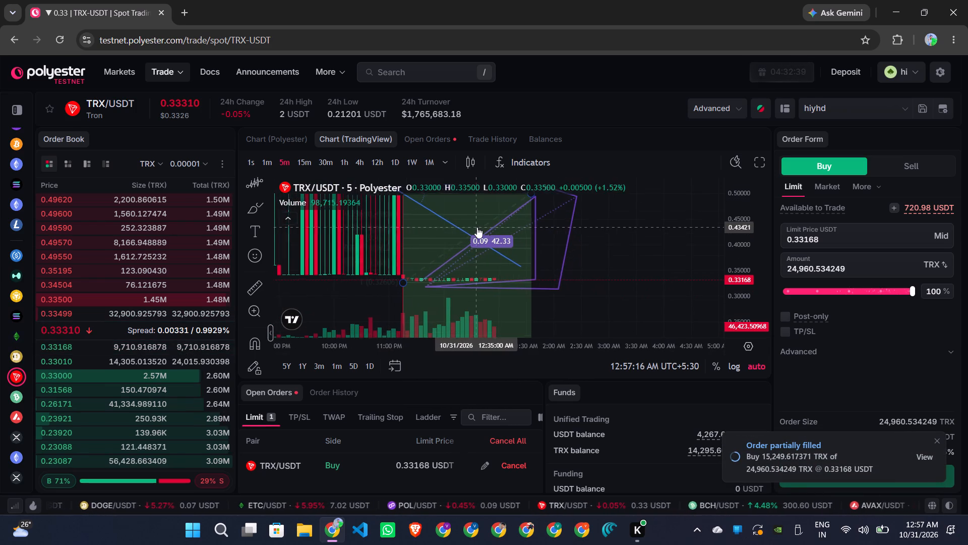
pyautogui.scroll(1, 477, 227)
pyautogui.scroll(-2, 477, 227)
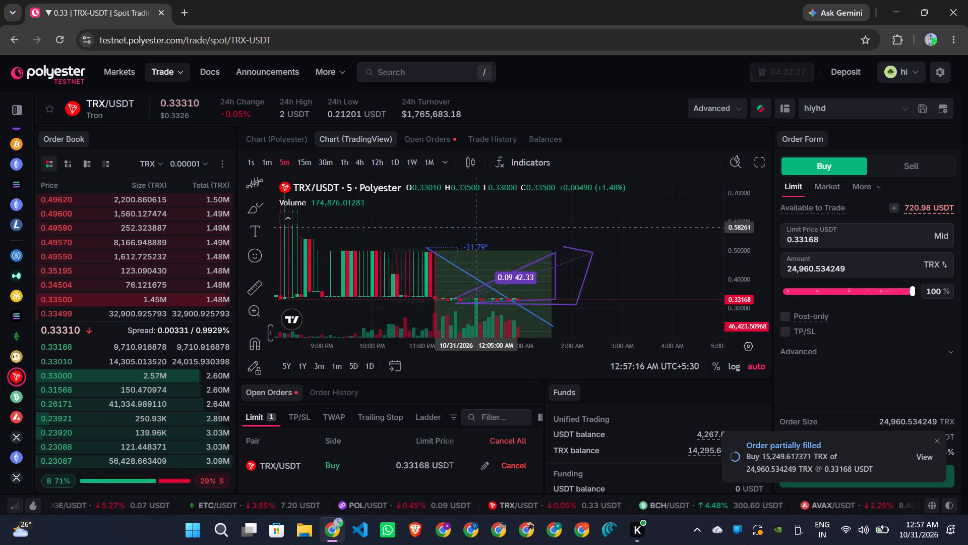
pyautogui.scroll(-1, 477, 227)
pyautogui.click(465, 225)
pyautogui.scroll(1, 503, 264)
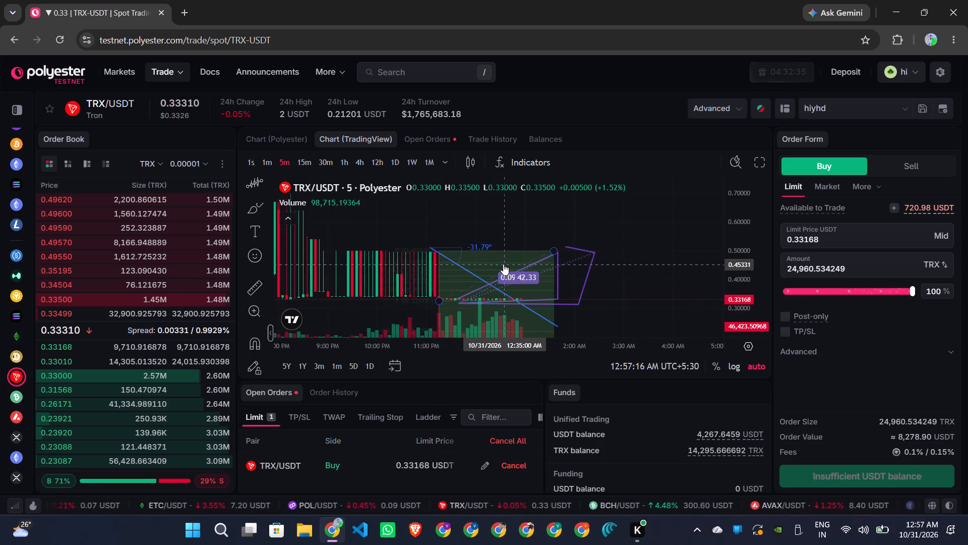
pyautogui.scroll(2, 503, 264)
pyautogui.hscroll(1, 503, 264)
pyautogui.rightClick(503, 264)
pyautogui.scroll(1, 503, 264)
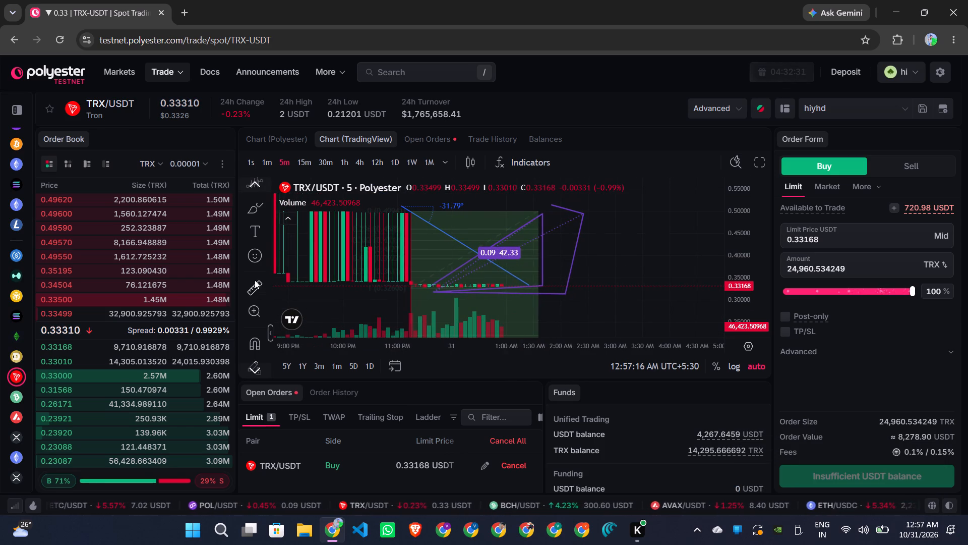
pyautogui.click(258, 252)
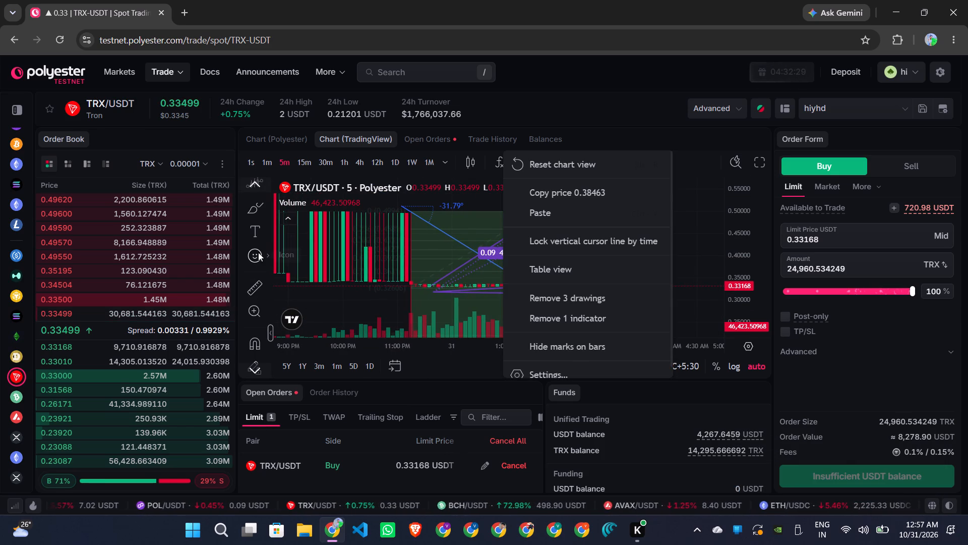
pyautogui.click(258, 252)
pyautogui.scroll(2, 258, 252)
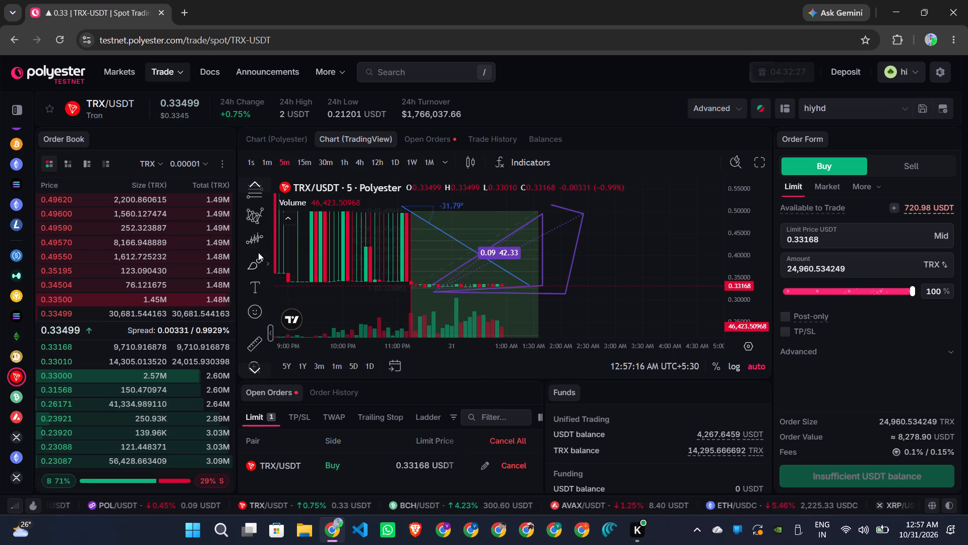
# Draw a Pitchfork through about 0.481 at 11:20 PM, 0.337 at 2:40 AM and 0.330 at 11:05 PM on the chart.
pyautogui.scroll(2, 258, 252)
pyautogui.click(253, 190)
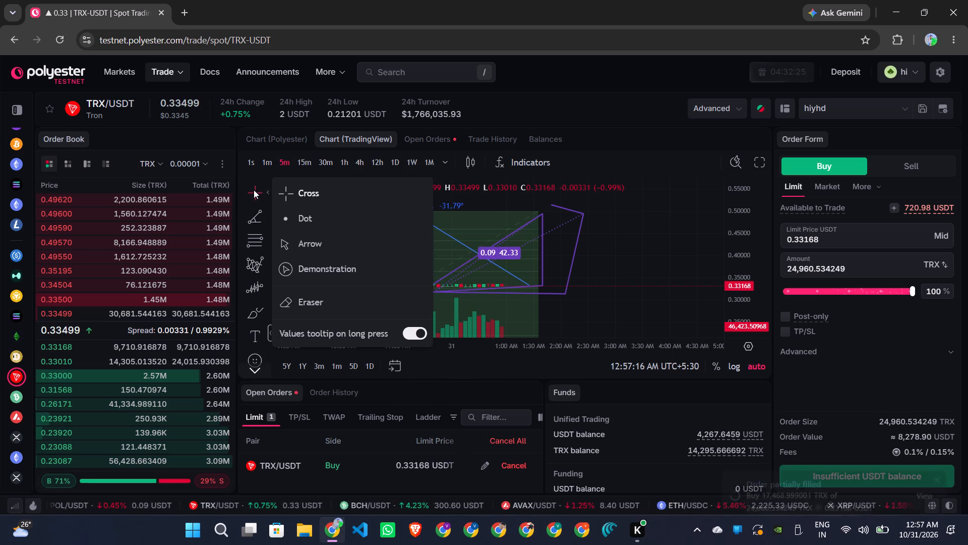
pyautogui.click(252, 236)
pyautogui.click(256, 219)
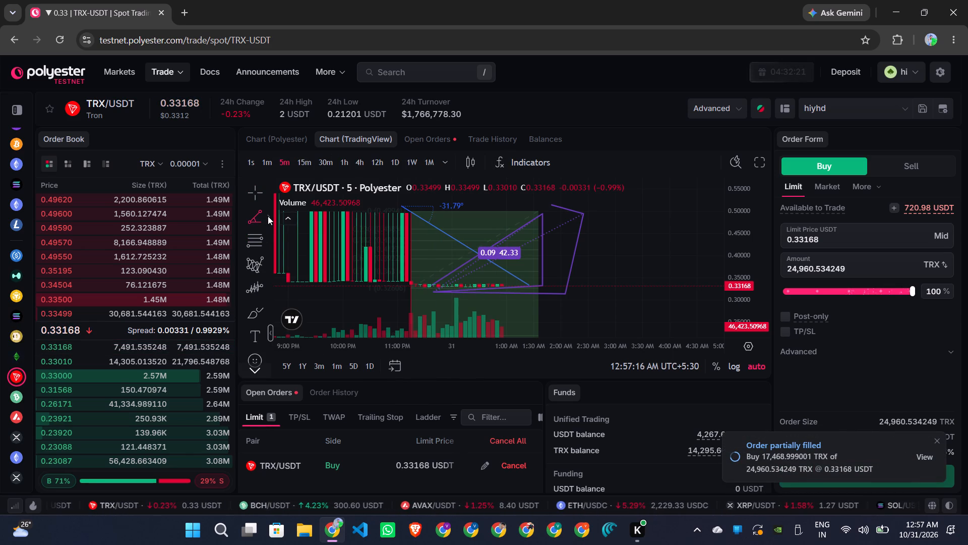
pyautogui.click(268, 216)
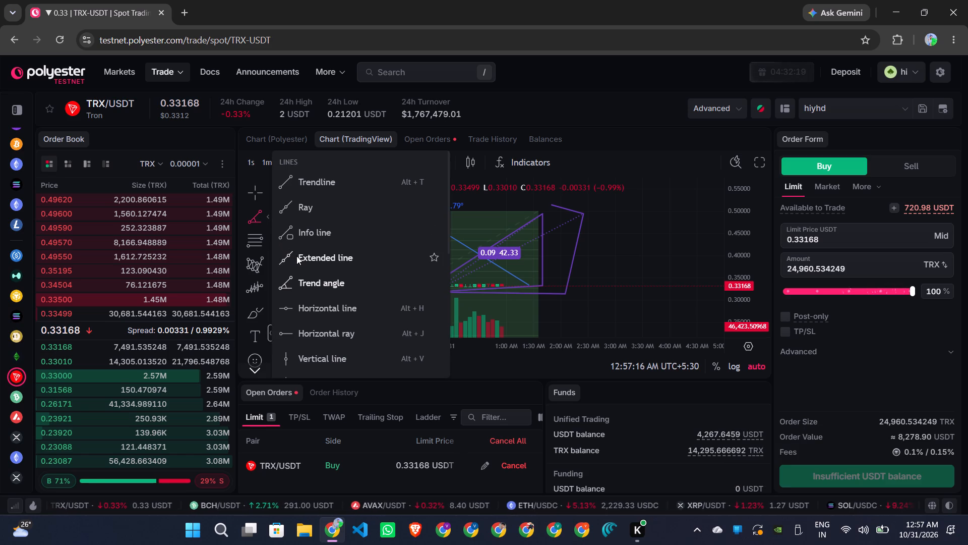
pyautogui.scroll(-2, 296, 256)
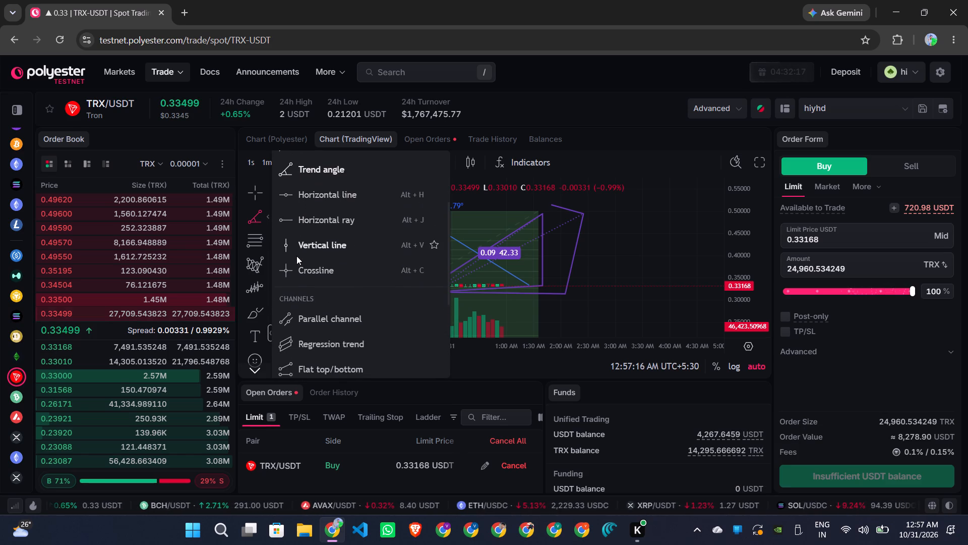
pyautogui.scroll(-4, 296, 256)
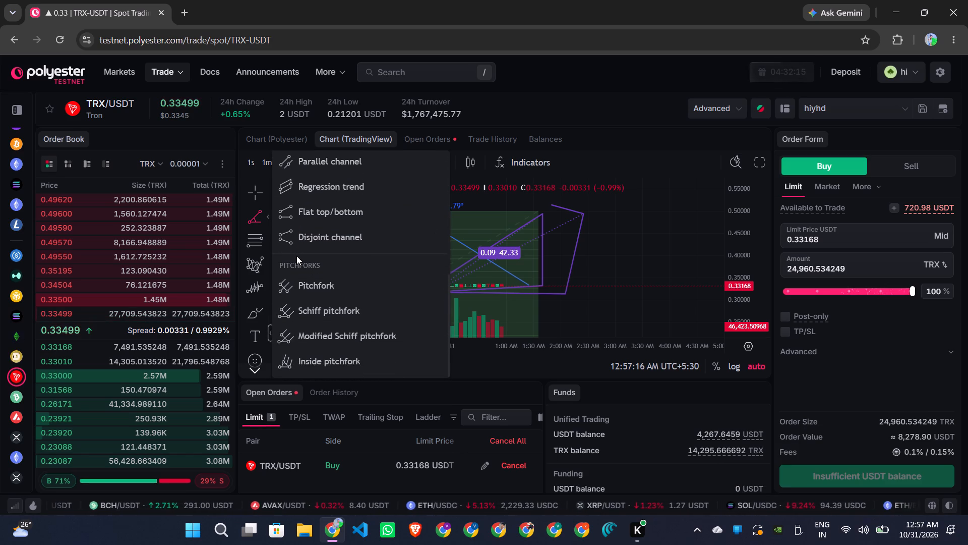
pyautogui.scroll(-1, 296, 256)
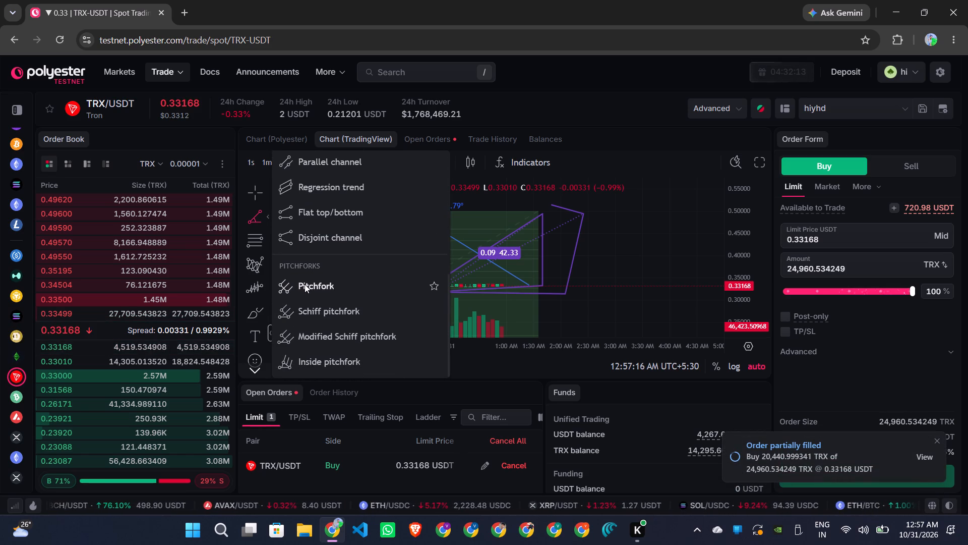
pyautogui.click(305, 284)
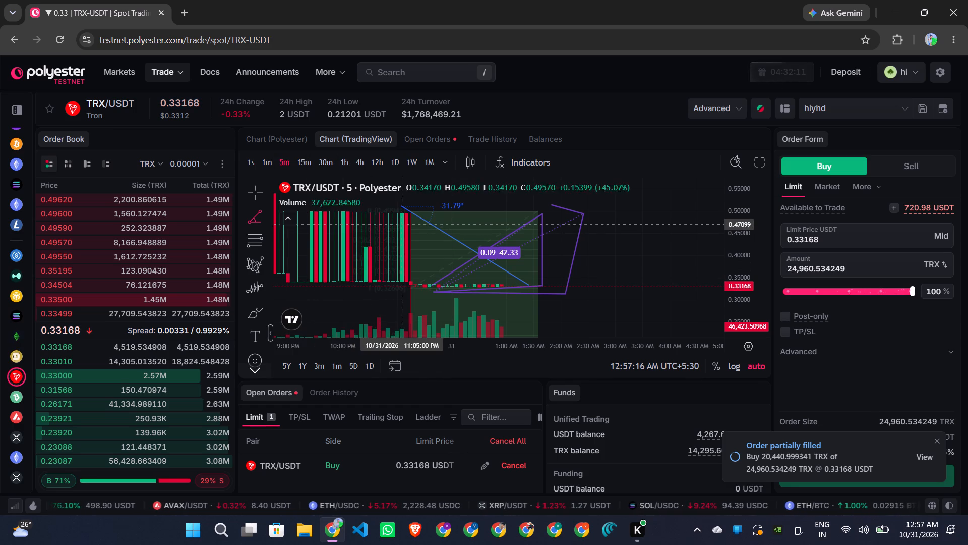
pyautogui.moveTo(413, 220); pyautogui.dragTo(548, 257)
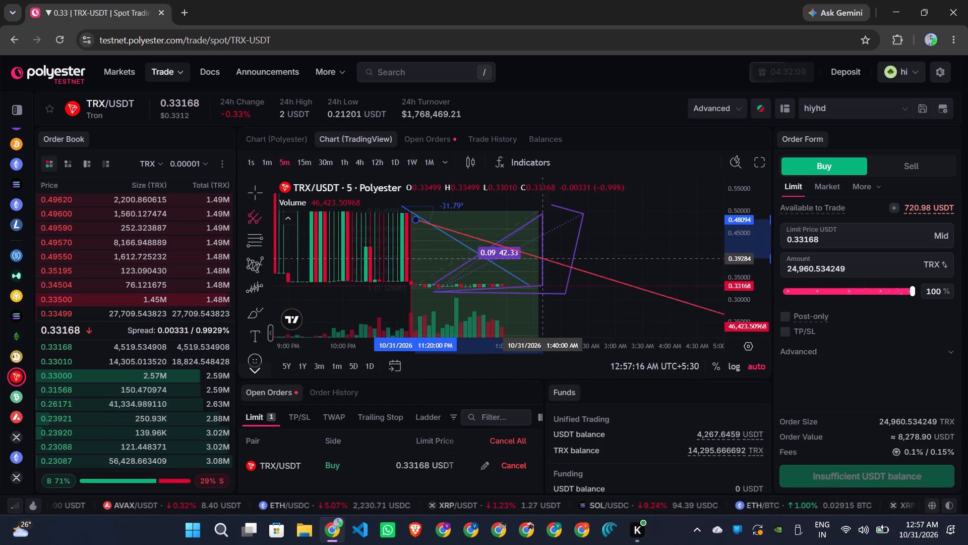
pyautogui.moveTo(548, 257); pyautogui.dragTo(596, 283)
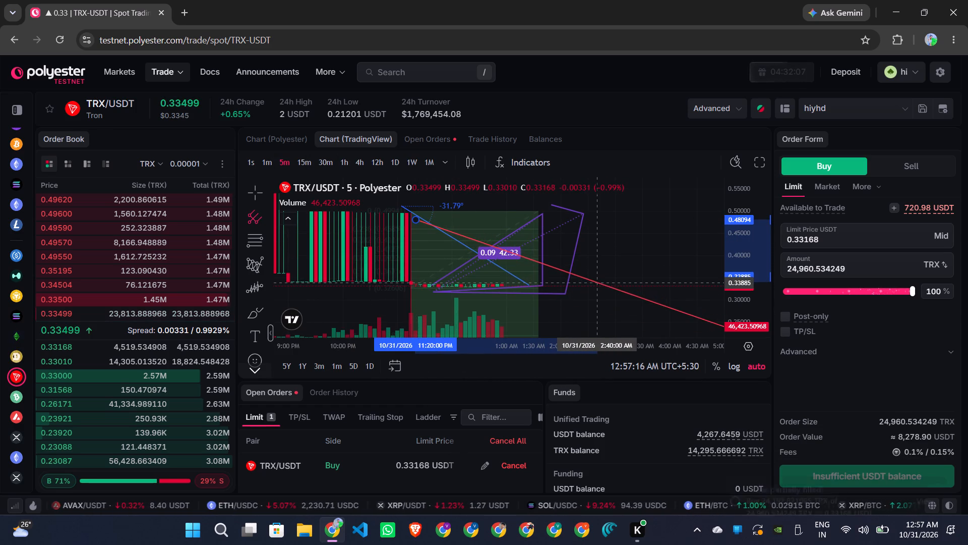
pyautogui.moveTo(596, 283); pyautogui.dragTo(597, 283)
pyautogui.click(597, 283)
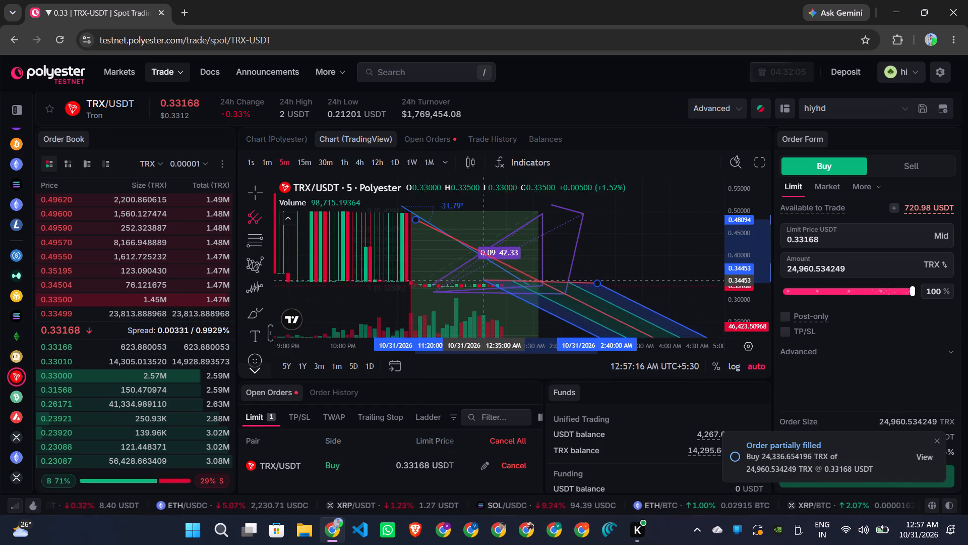
pyautogui.click(403, 286)
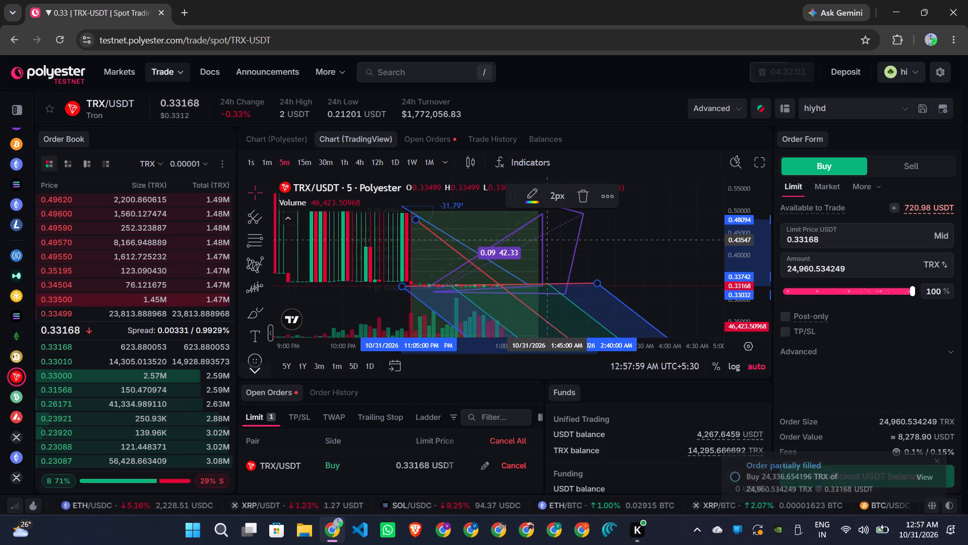
pyautogui.click(612, 229)
pyautogui.moveTo(612, 229); pyautogui.dragTo(610, 267)
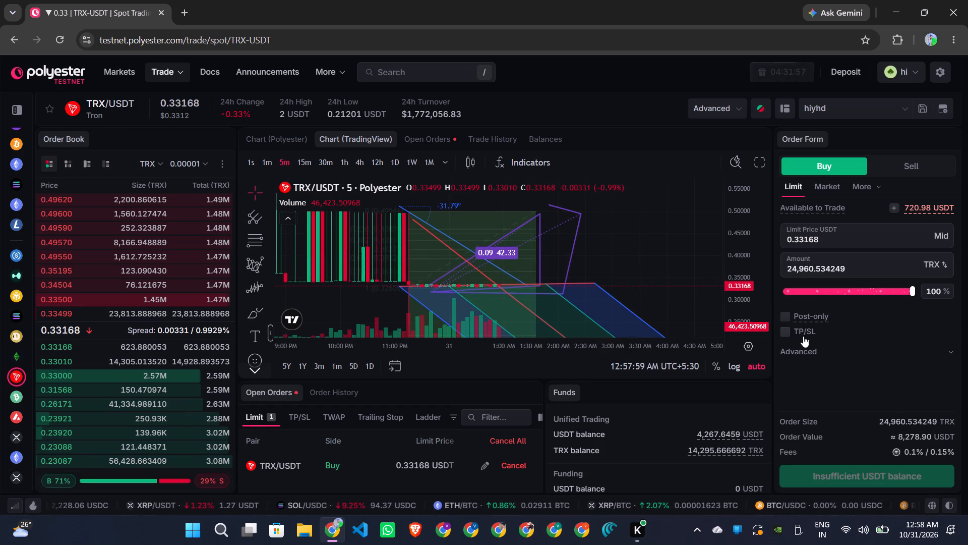
# Check the status of the TRX/USDT limit order in the open orders list.
pyautogui.hscroll(-3, 402, 466)
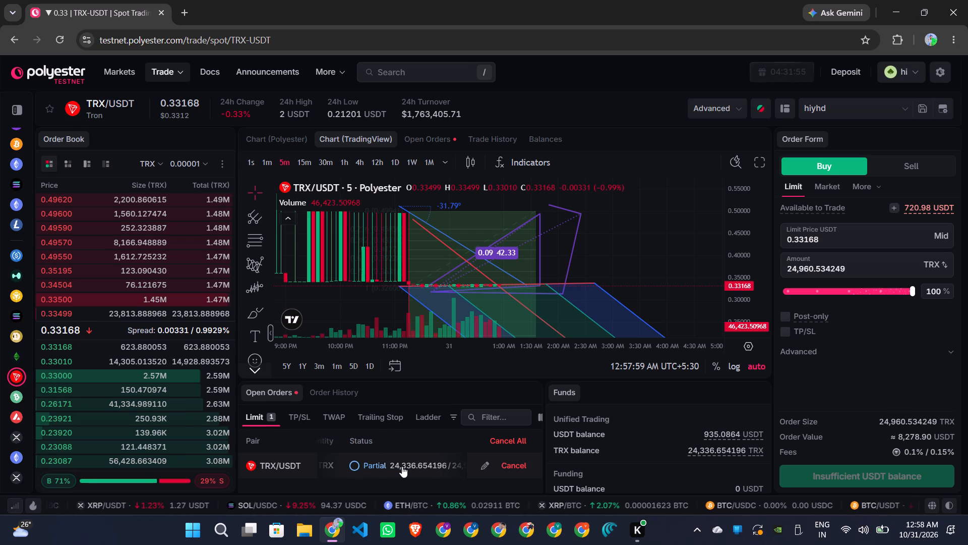
pyautogui.hscroll(-2, 402, 466)
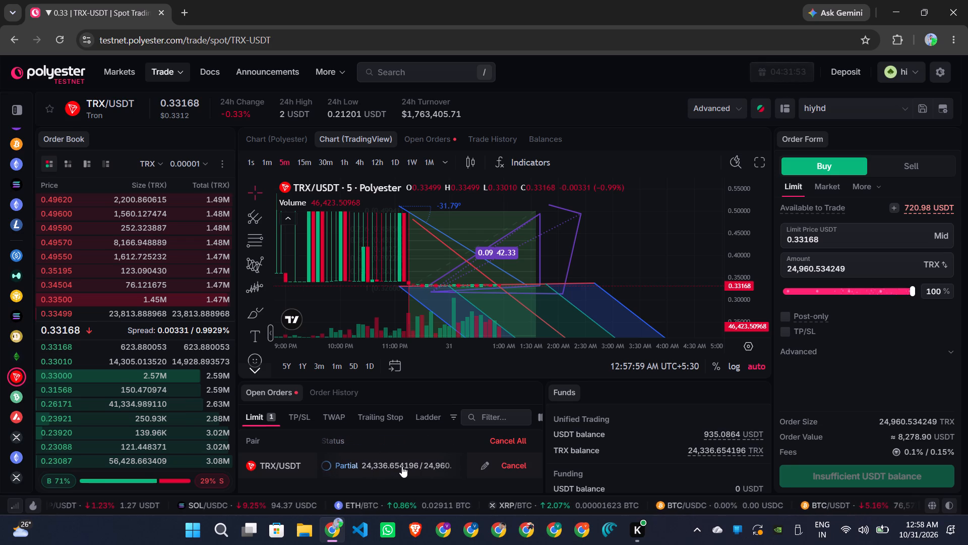
pyautogui.hscroll(-1, 402, 466)
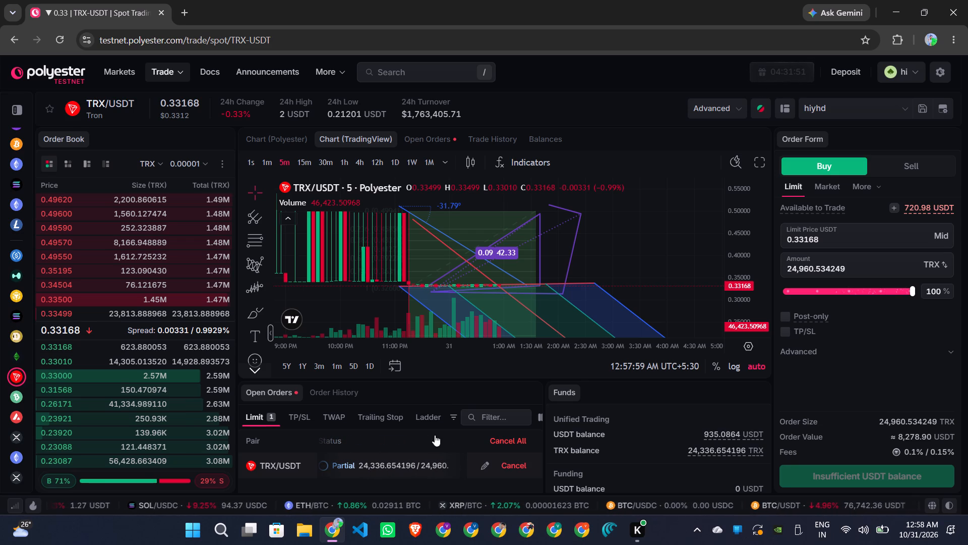
pyautogui.hscroll(-2, 699, 278)
# Switch the TRX/USDT limit order form to Sell.
pyautogui.scroll(1, 699, 278)
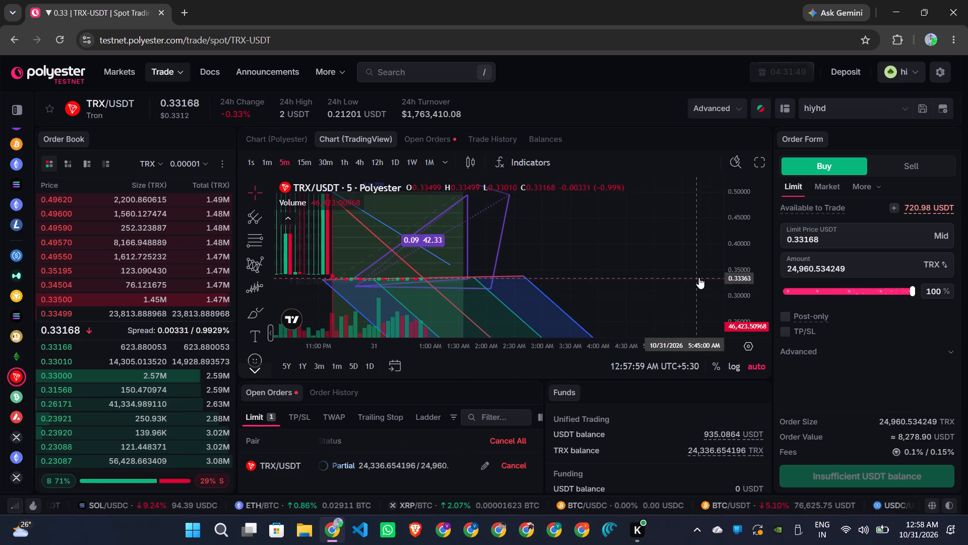
pyautogui.click(912, 161)
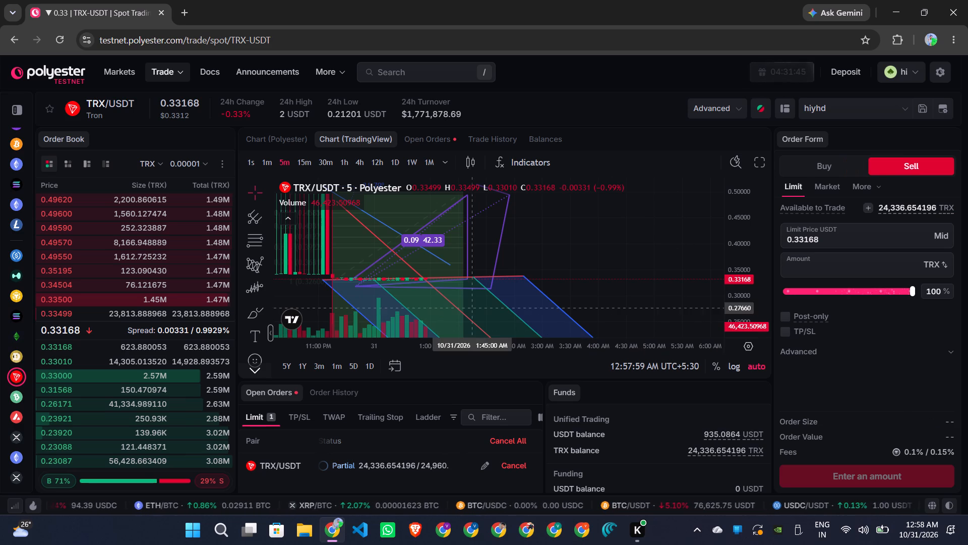
# Set the order book's price grouping to 0.0001.
pyautogui.scroll(-3, 151, 292)
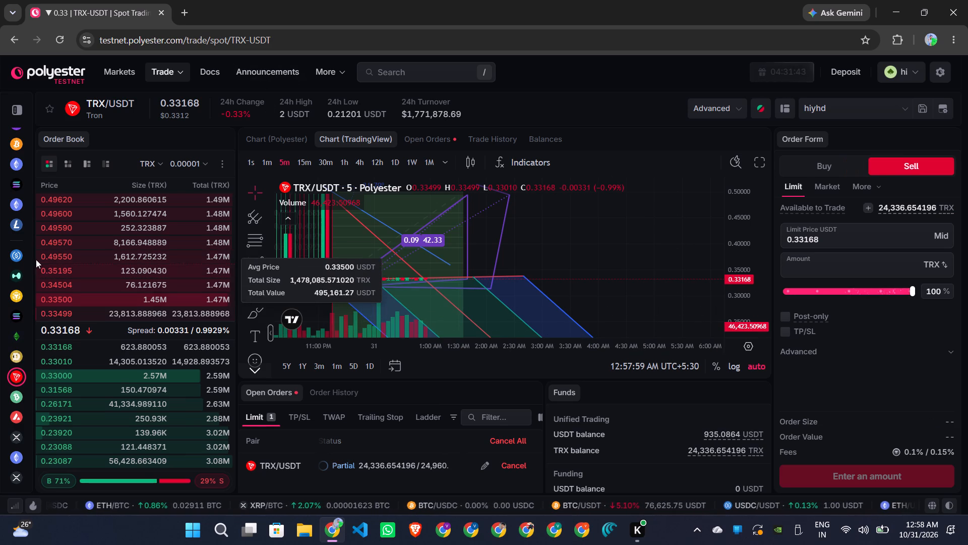
pyautogui.scroll(-1, 13, 257)
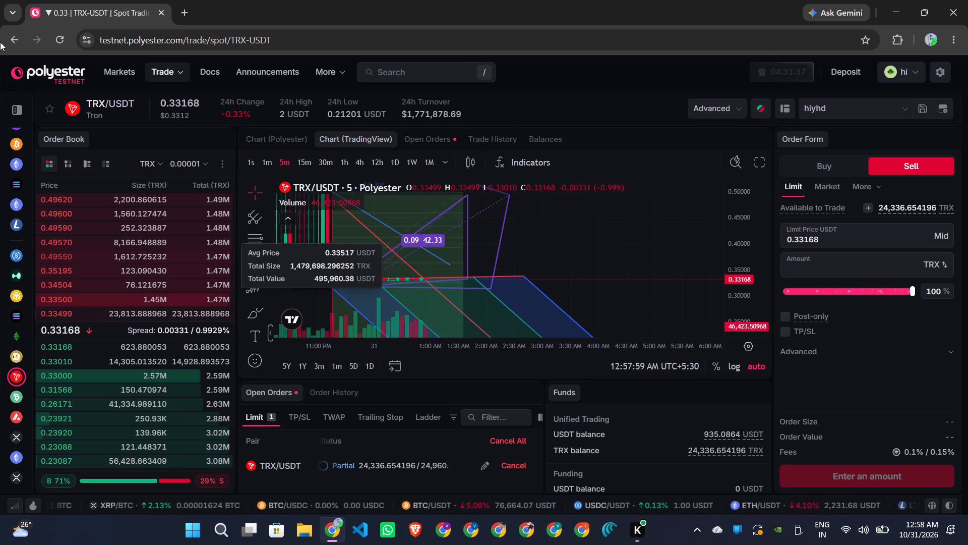
pyautogui.click(207, 158)
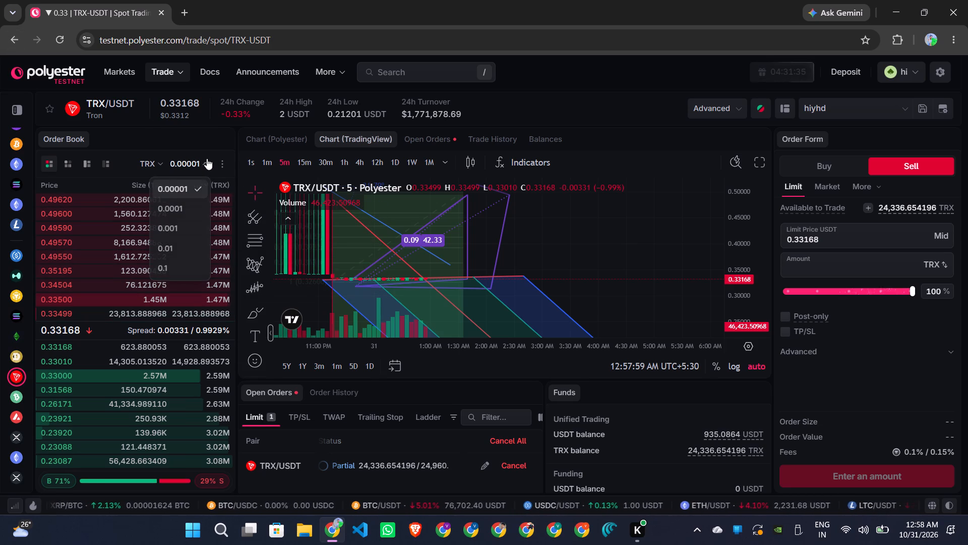
pyautogui.click(179, 208)
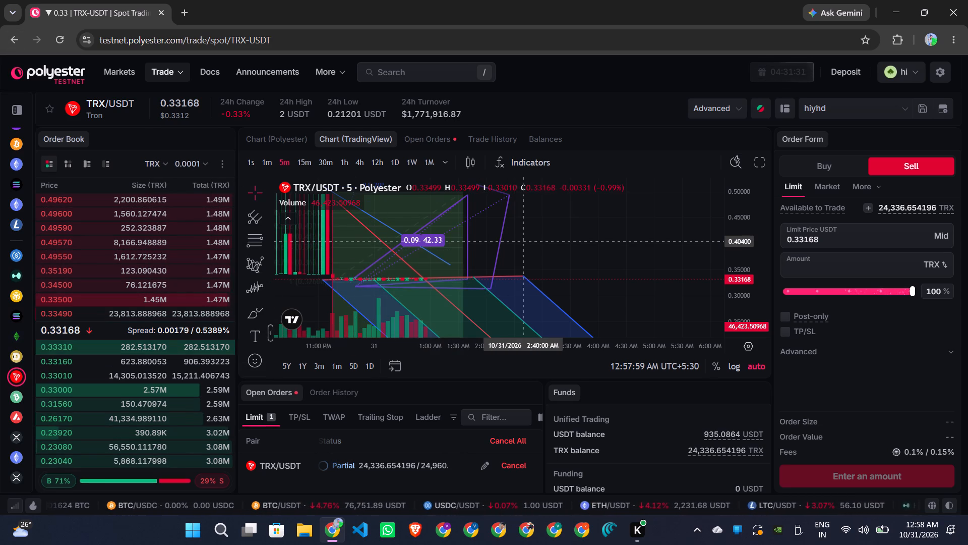
# Examine the TRX/USDT candles and the drawings around midnight at closer and wider time ranges.
pyautogui.hscroll(2, 521, 242)
pyautogui.scroll(2, 521, 242)
pyautogui.hscroll(1, 521, 242)
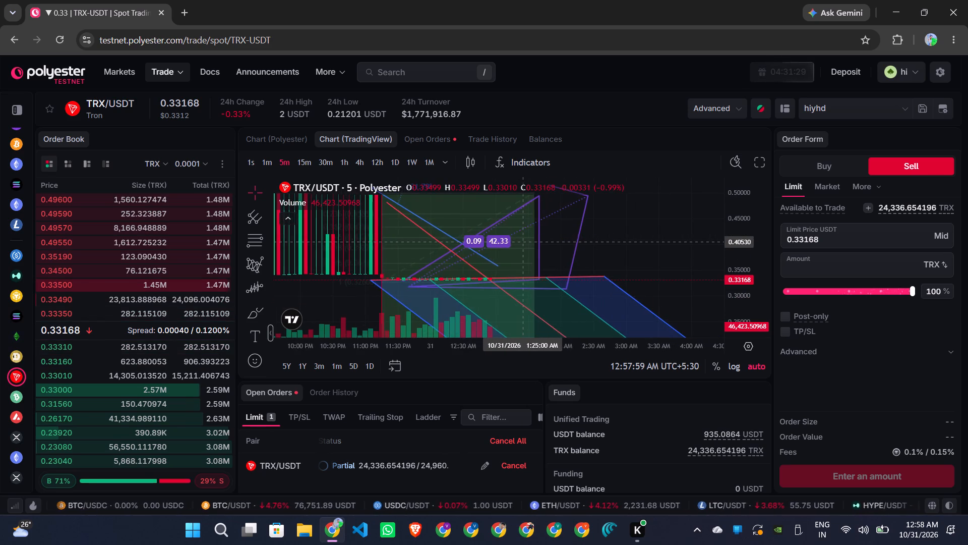
pyautogui.hscroll(2, 521, 242)
pyautogui.scroll(1, 521, 242)
pyautogui.hscroll(1, 521, 242)
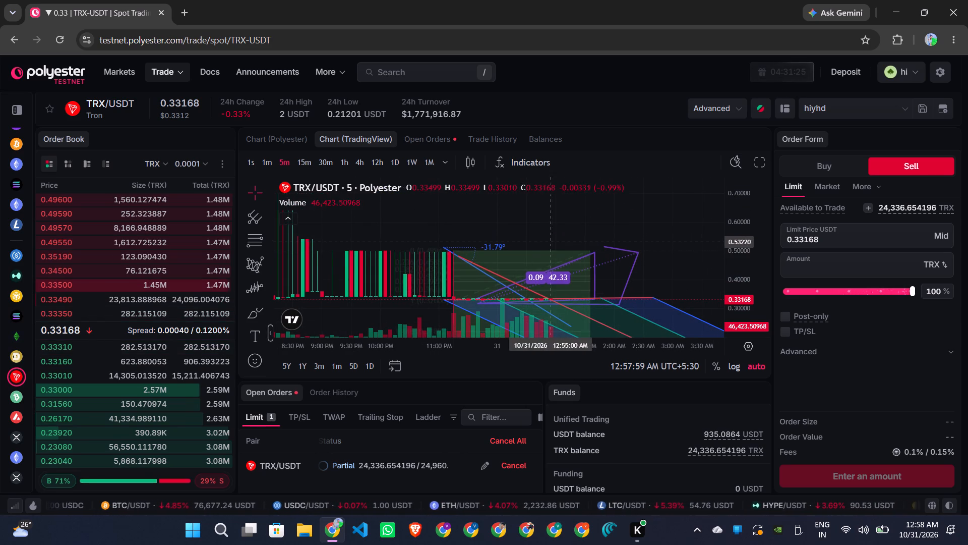
pyautogui.hscroll(-1, 471, 249)
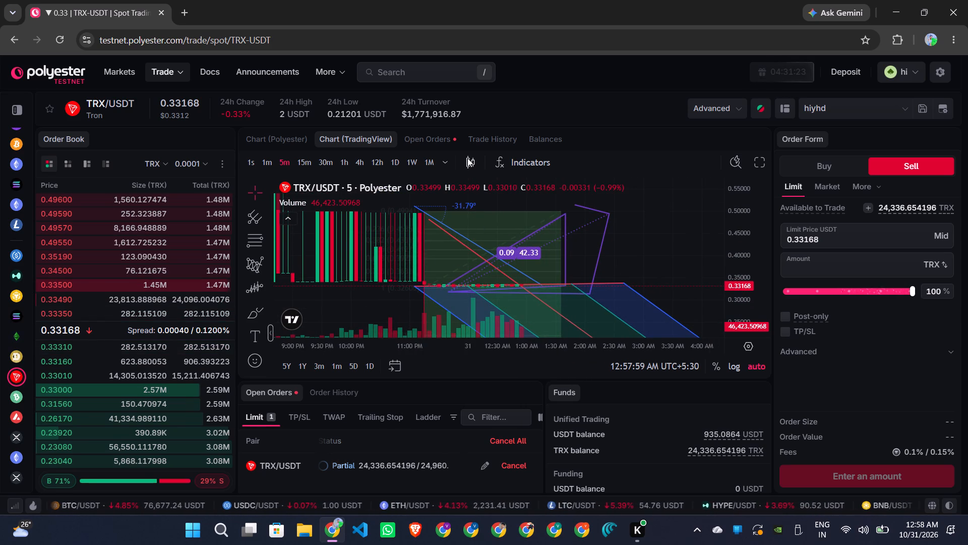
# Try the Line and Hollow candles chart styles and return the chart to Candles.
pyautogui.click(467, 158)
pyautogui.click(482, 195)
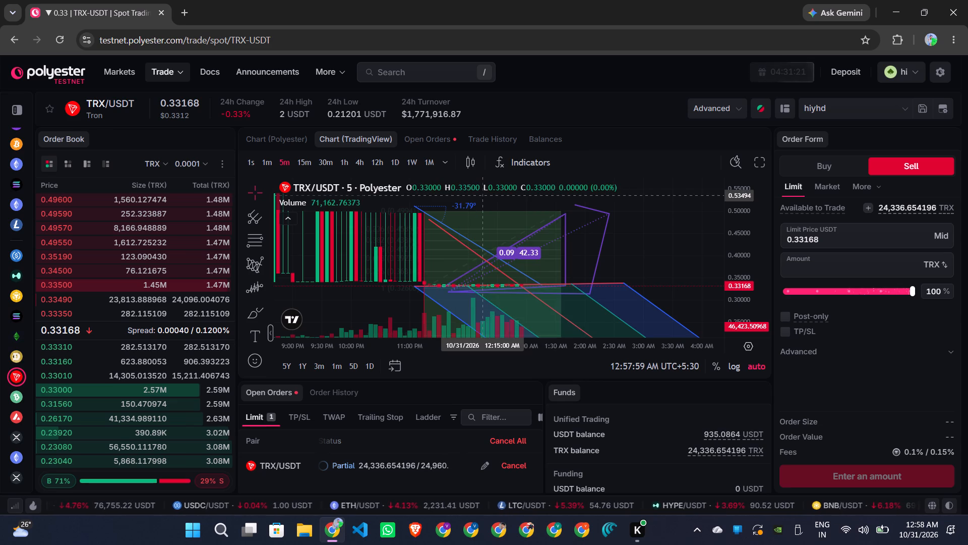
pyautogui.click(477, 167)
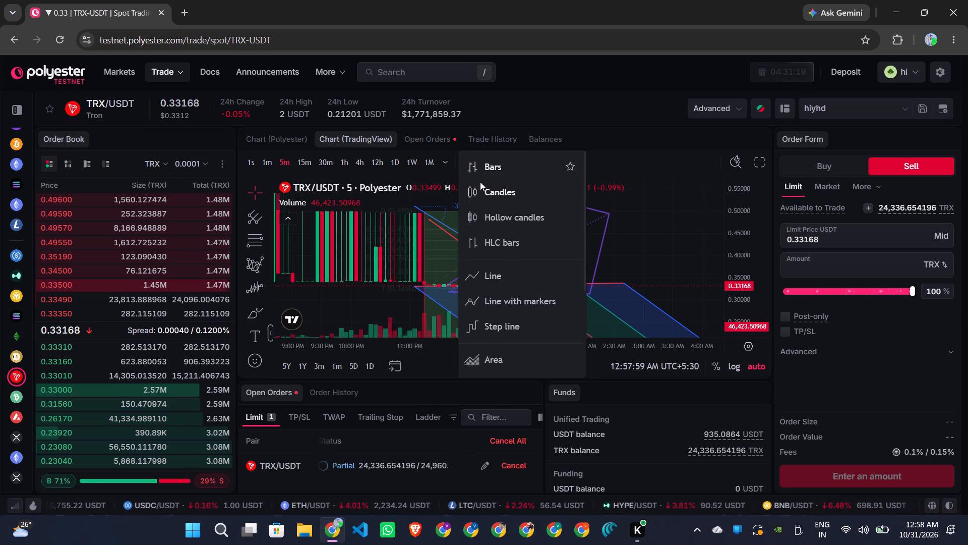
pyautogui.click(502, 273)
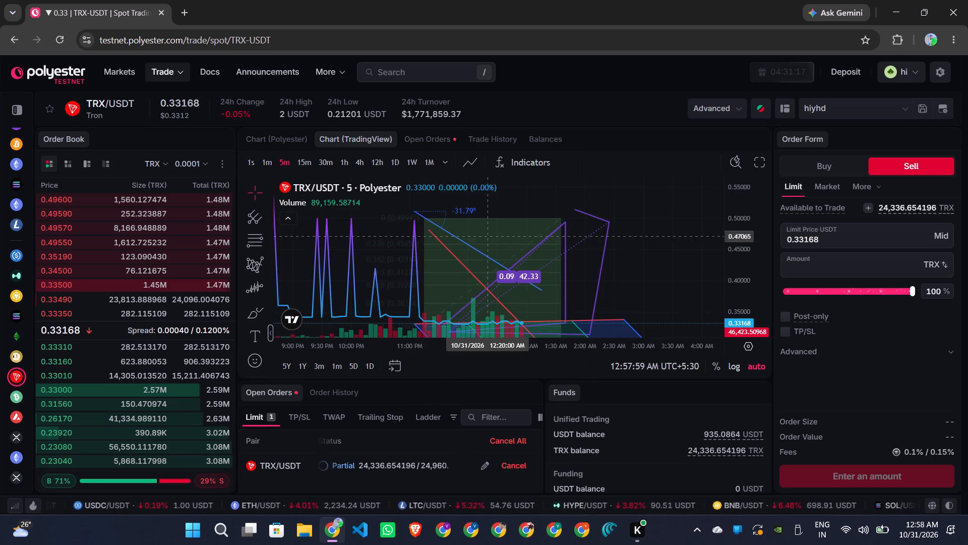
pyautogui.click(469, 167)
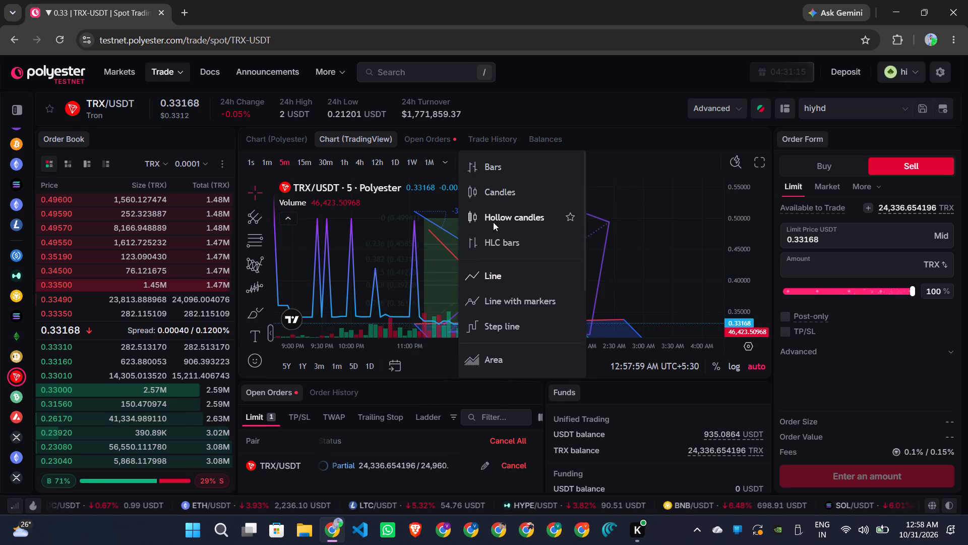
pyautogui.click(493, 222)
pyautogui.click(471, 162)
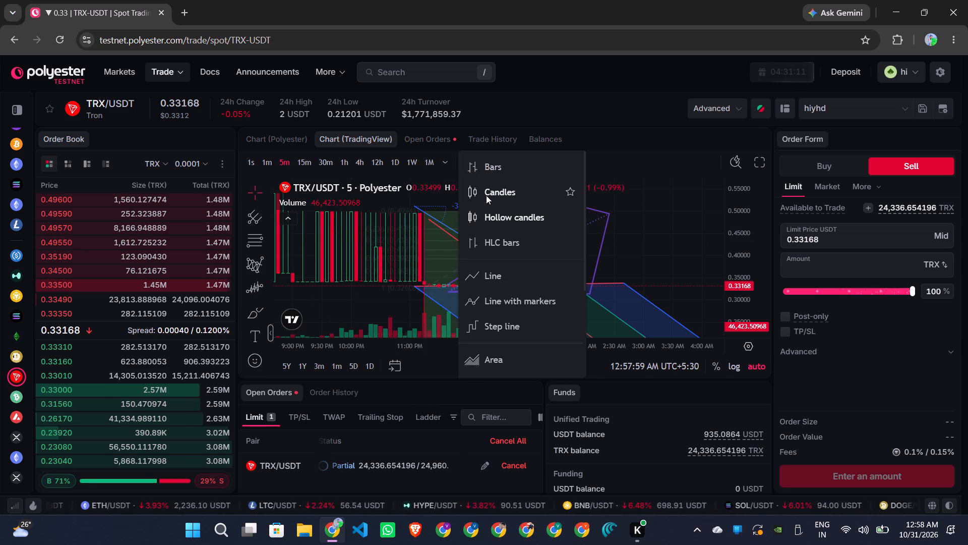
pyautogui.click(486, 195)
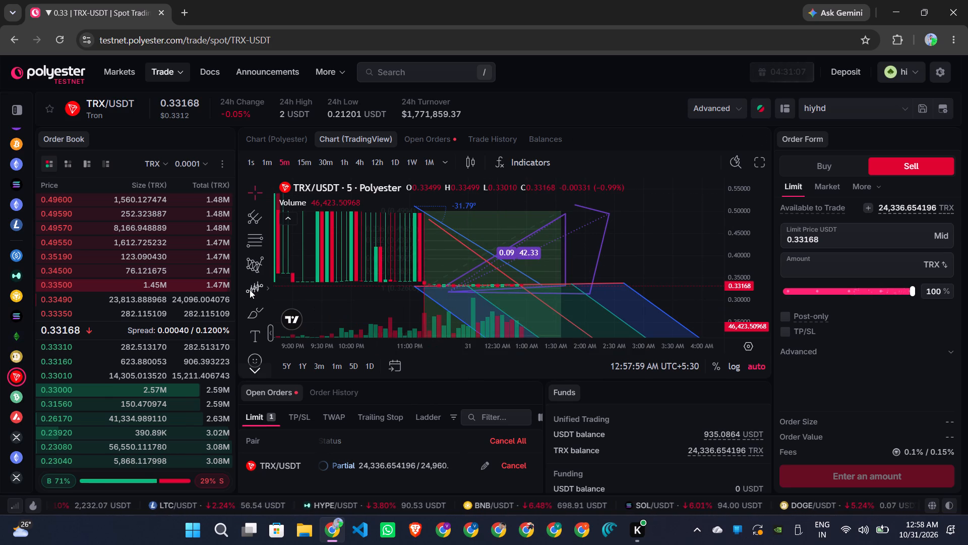
# Draw a ghost feed from about 0.33 at 11:05 PM through 0.437 at 2:30 AM and 0.413 at 9:55 PM to about 0.39 near 2:50 AM.
pyautogui.click(250, 290)
pyautogui.moveTo(416, 285); pyautogui.dragTo(616, 239)
pyautogui.click(616, 239)
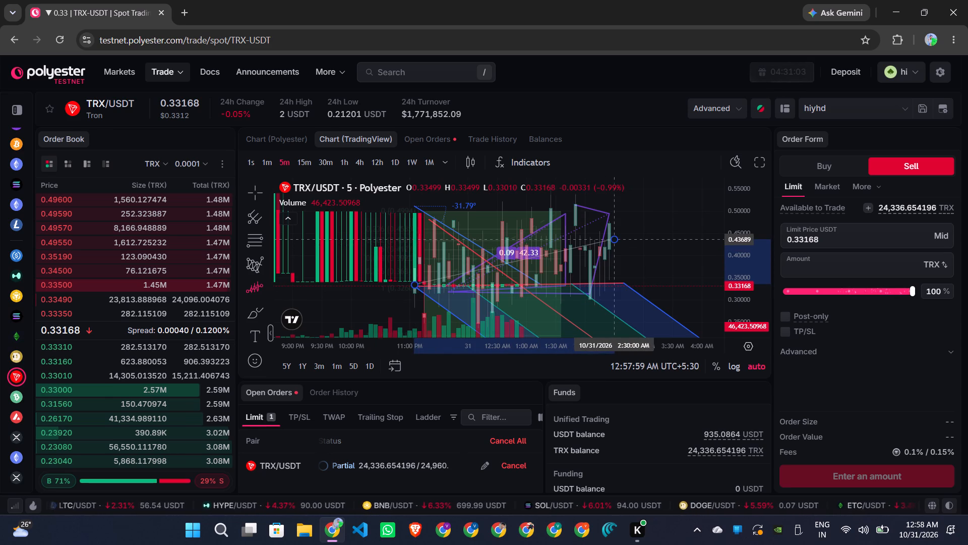
pyautogui.click(347, 250)
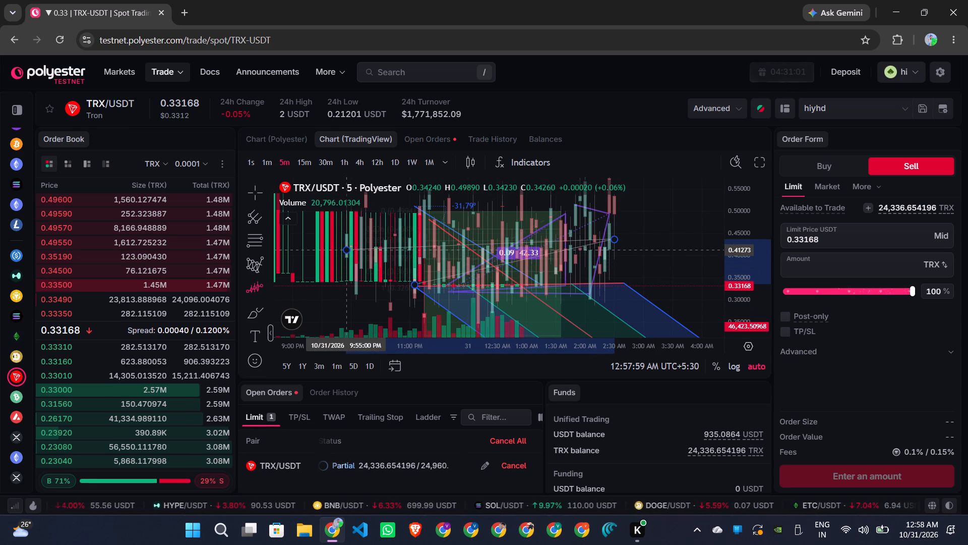
pyautogui.click(634, 259)
pyautogui.click(634, 259)
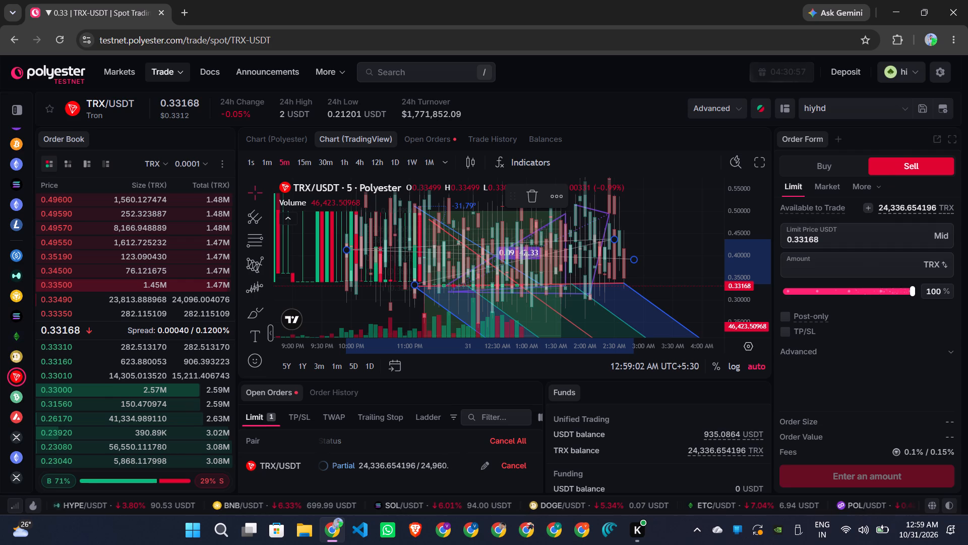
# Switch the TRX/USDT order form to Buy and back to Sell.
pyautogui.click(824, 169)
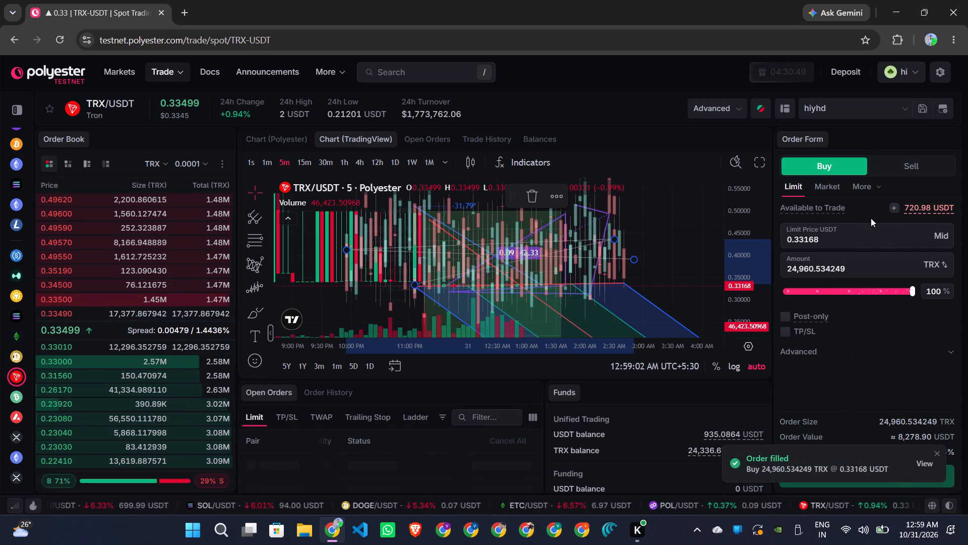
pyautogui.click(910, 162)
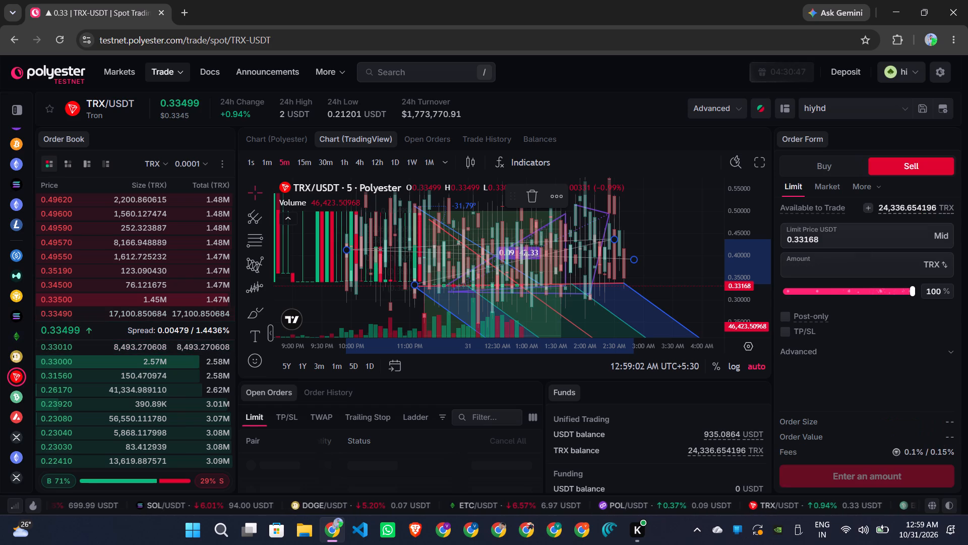
# Place a market sell order for 100% of the available TRX, 24,336.654196 TRX, and dismiss the order notifications.
pyautogui.click(830, 184)
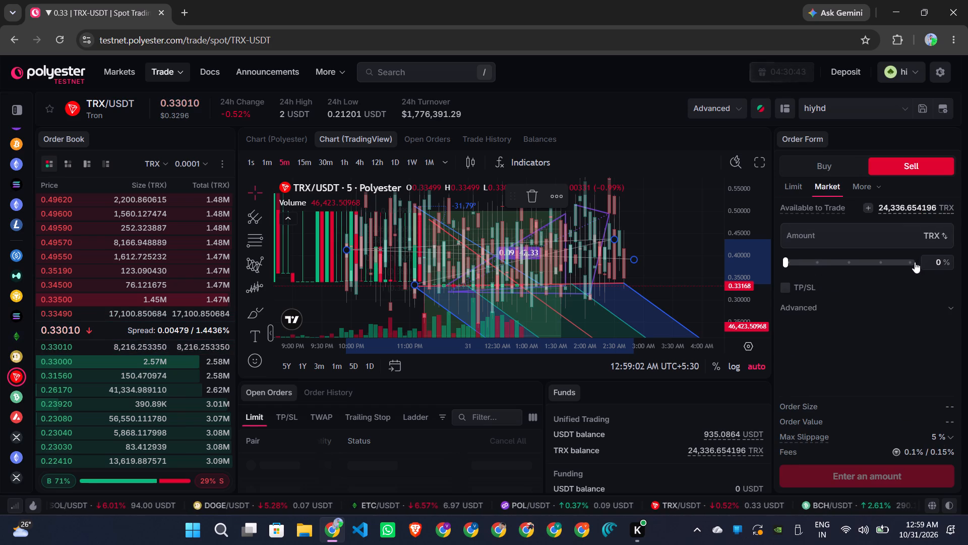
pyautogui.click(914, 262)
pyautogui.click(868, 475)
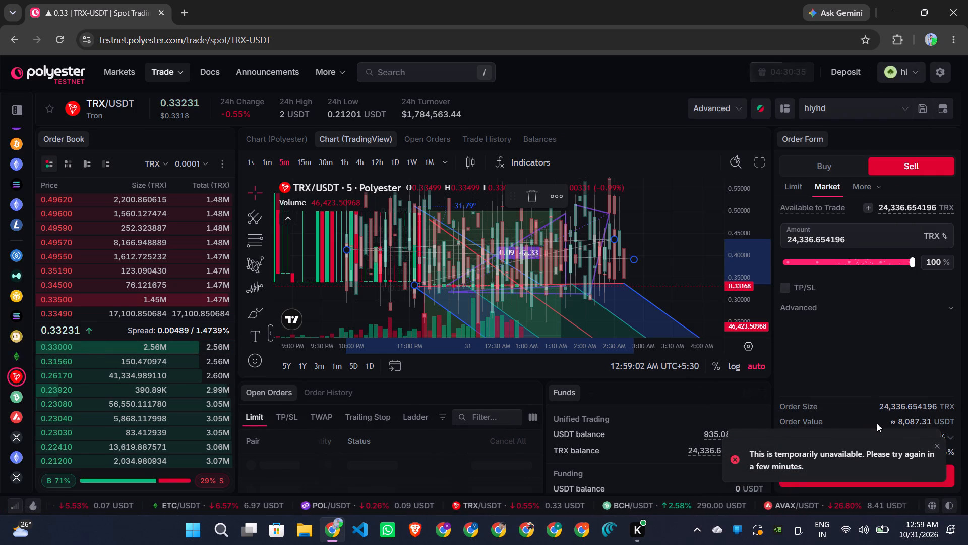
pyautogui.click(938, 445)
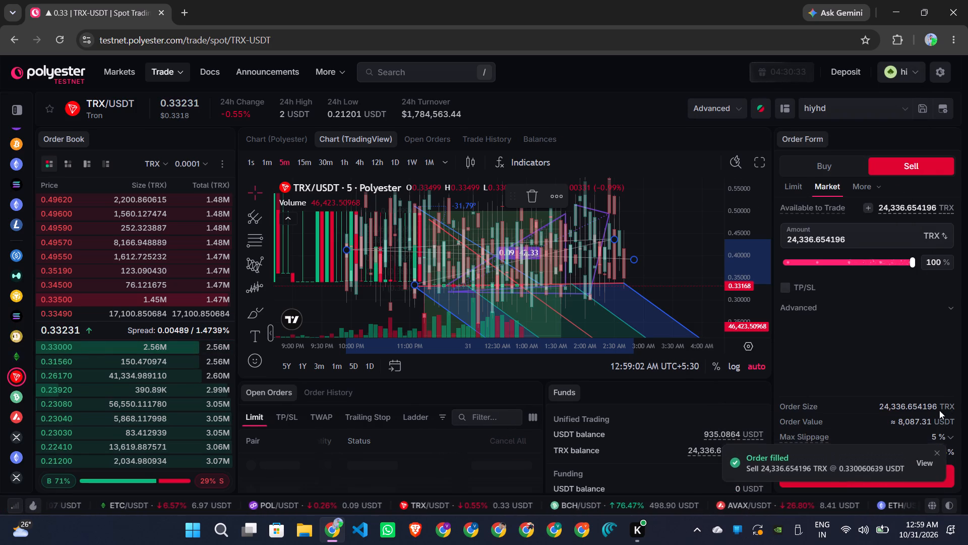
pyautogui.click(936, 449)
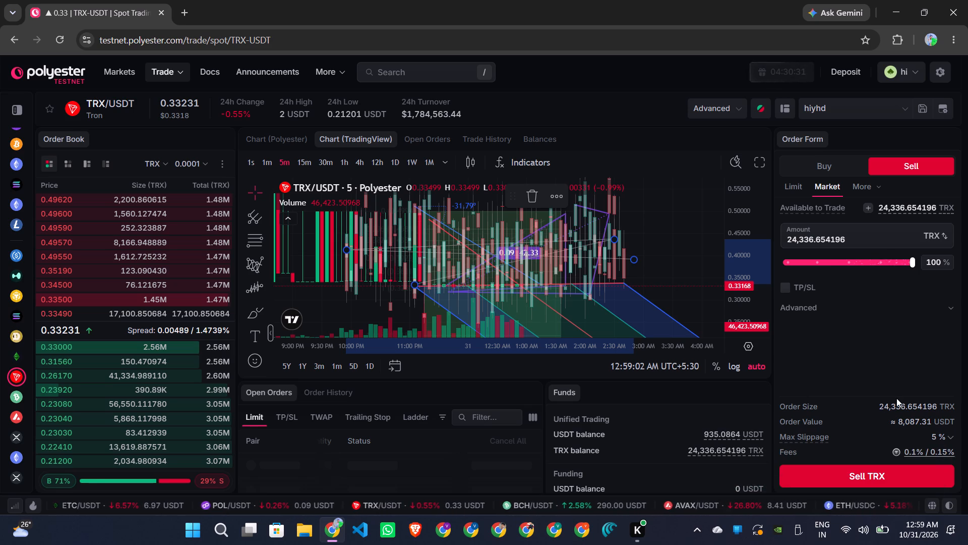
# Compare the Buy and Sell sides of the TRX/USDT order form and market-sell 100% of the remaining TRX, 623.880053 TRX.
pyautogui.scroll(1, 816, 305)
pyautogui.click(826, 156)
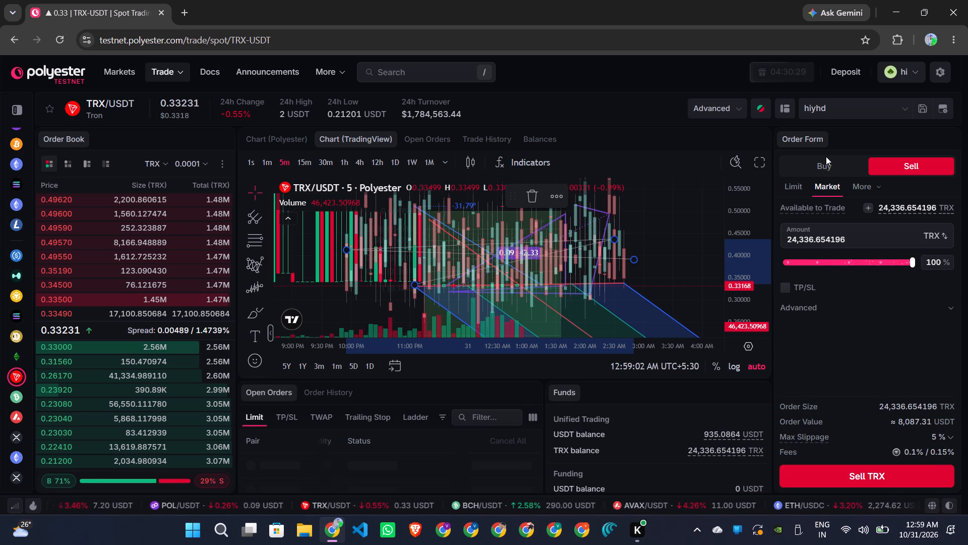
pyautogui.click(816, 173)
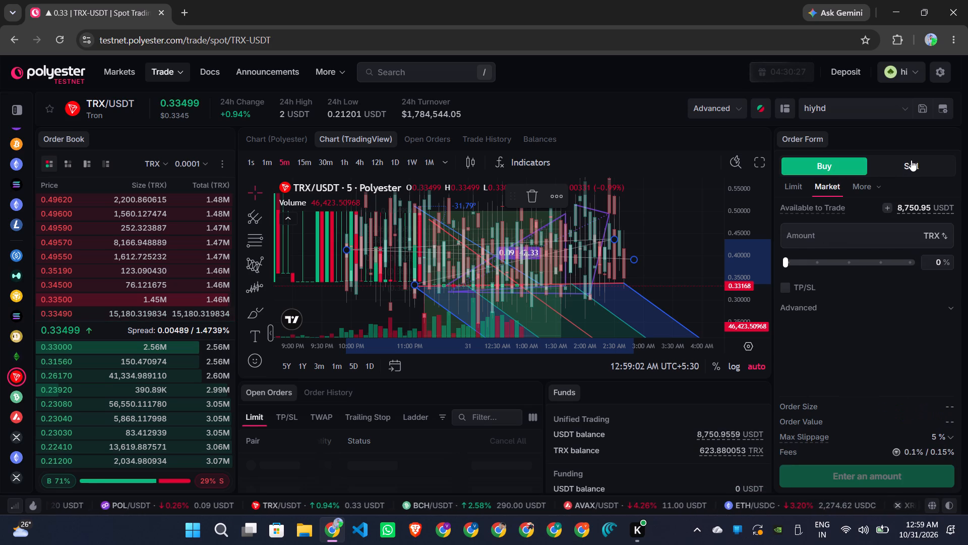
pyautogui.click(911, 160)
pyautogui.click(812, 143)
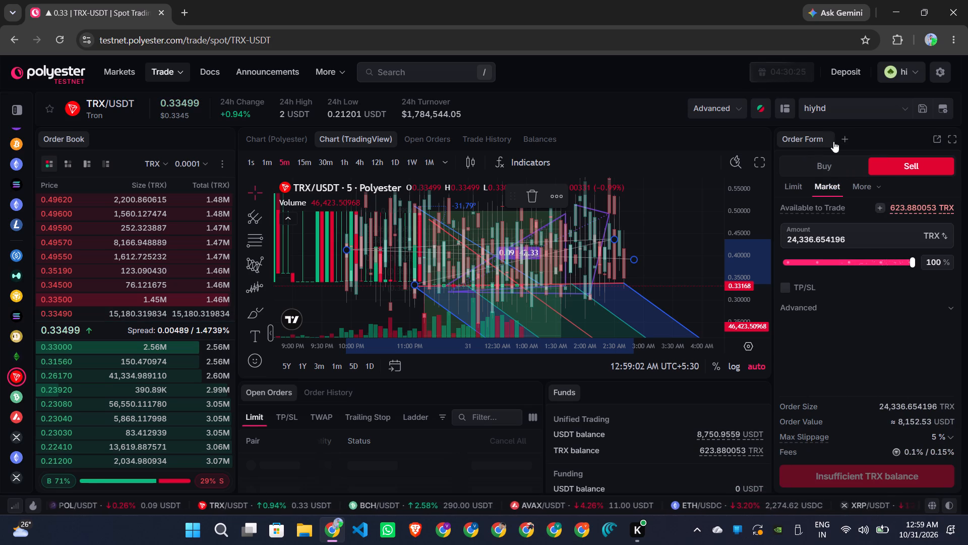
pyautogui.click(818, 163)
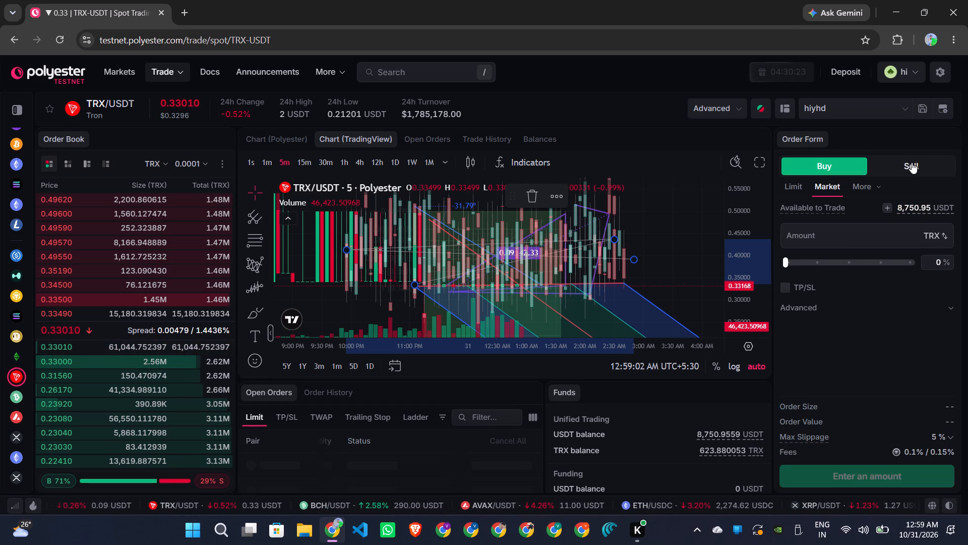
pyautogui.click(912, 162)
pyautogui.click(810, 257)
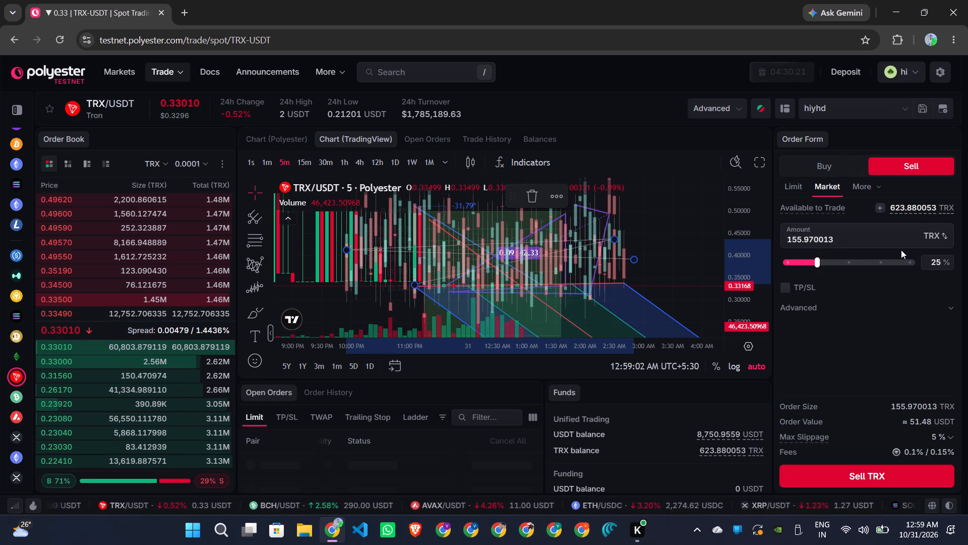
pyautogui.click(911, 263)
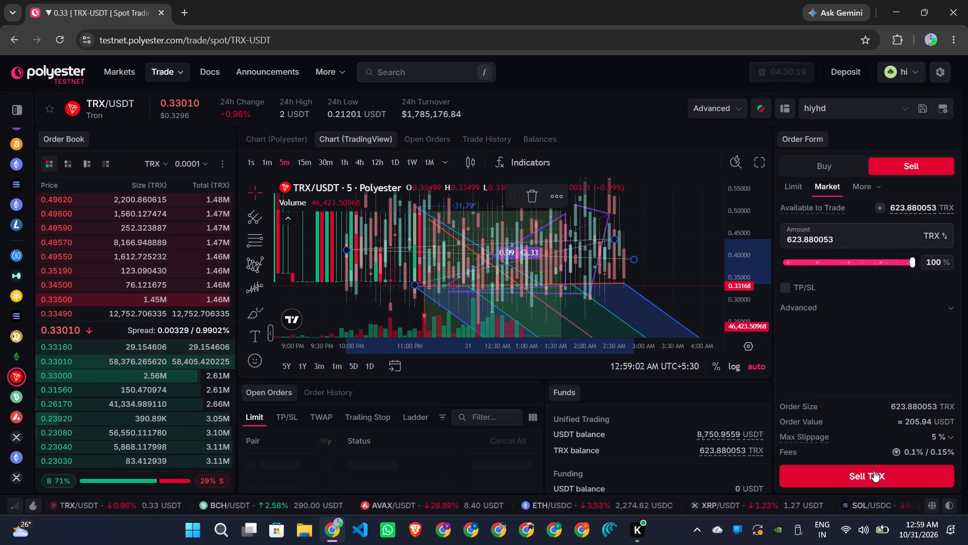
pyautogui.click(877, 468)
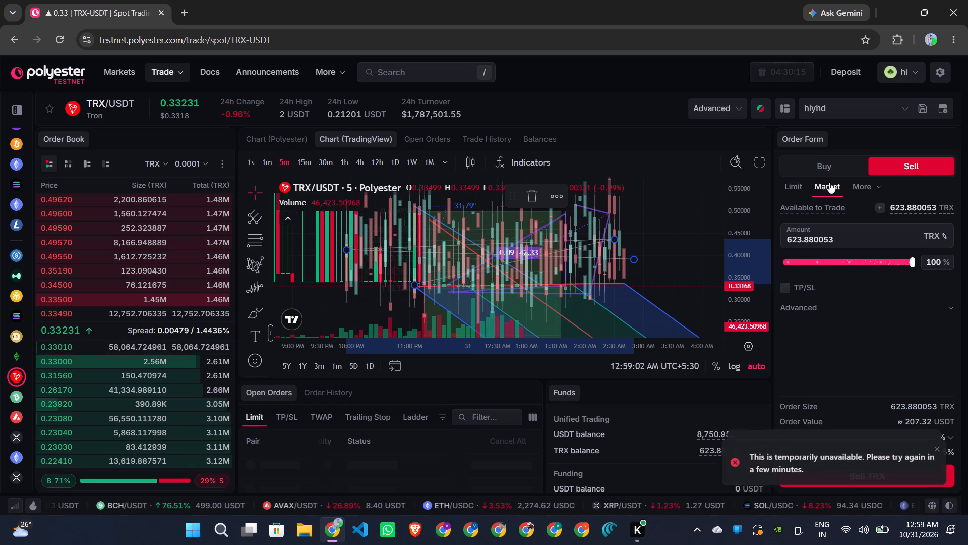
pyautogui.click(825, 162)
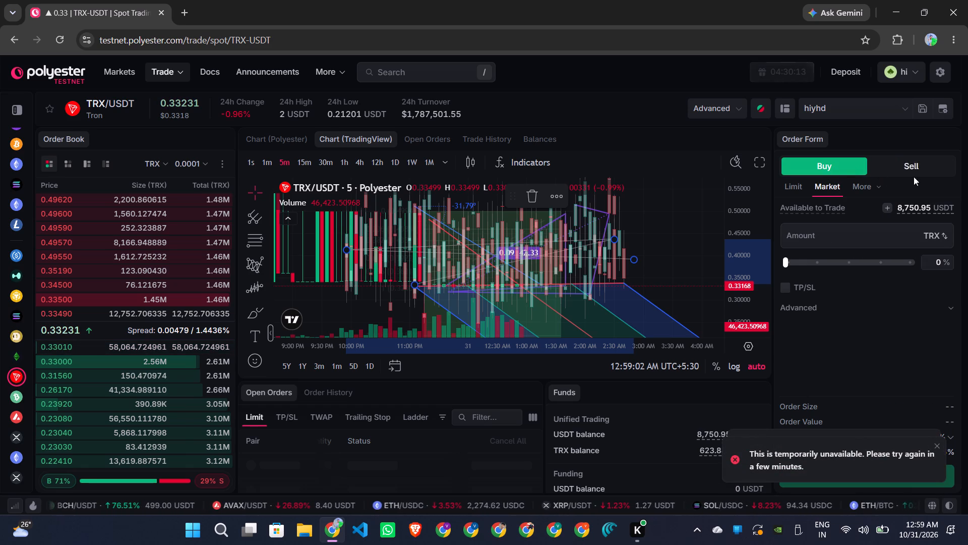
pyautogui.click(931, 158)
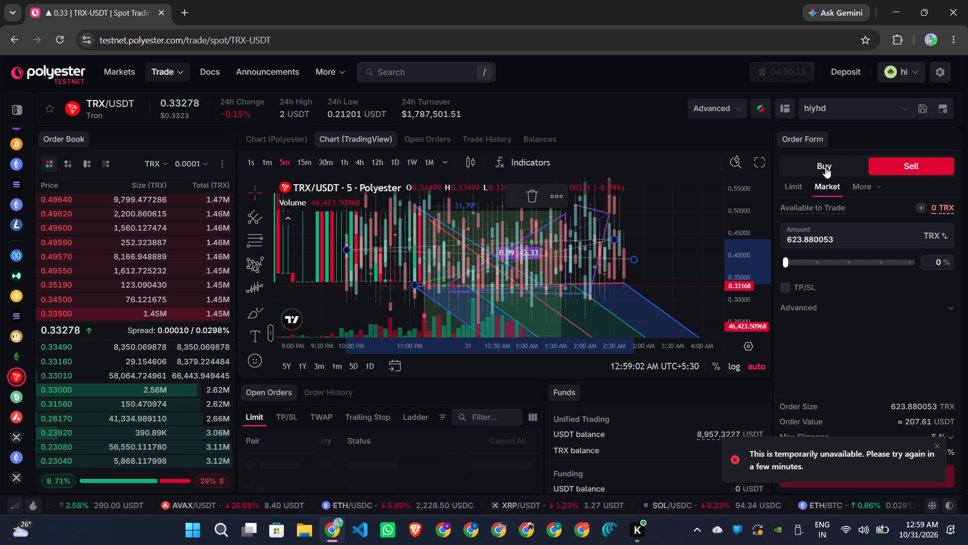
pyautogui.click(825, 167)
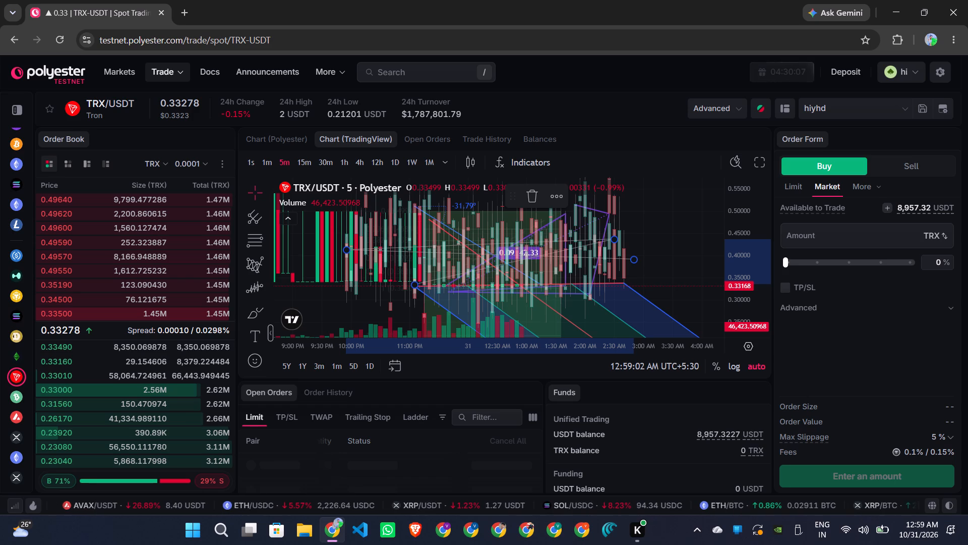
# Switch the trading view to the AVAX/USDT market.
pyautogui.scroll(-1, 452, 412)
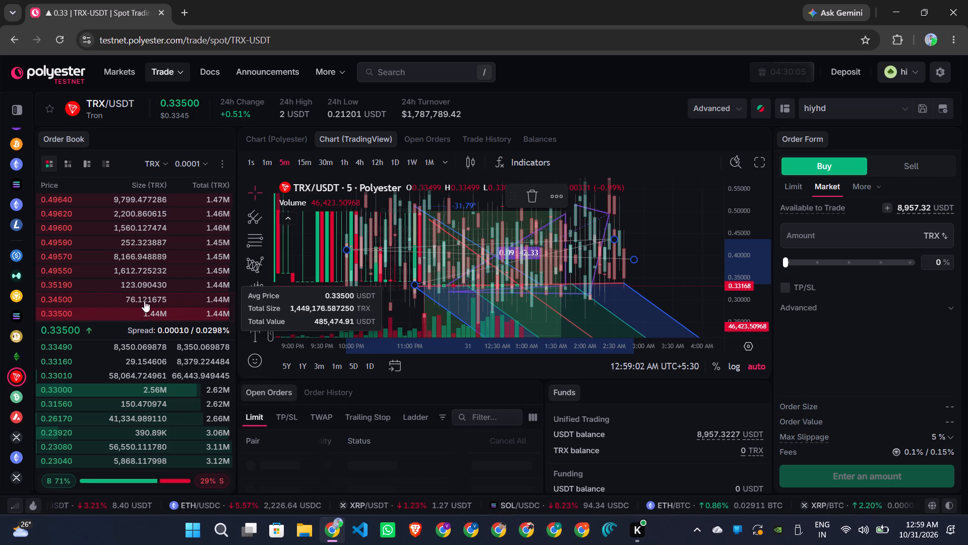
pyautogui.scroll(-1, 4, 338)
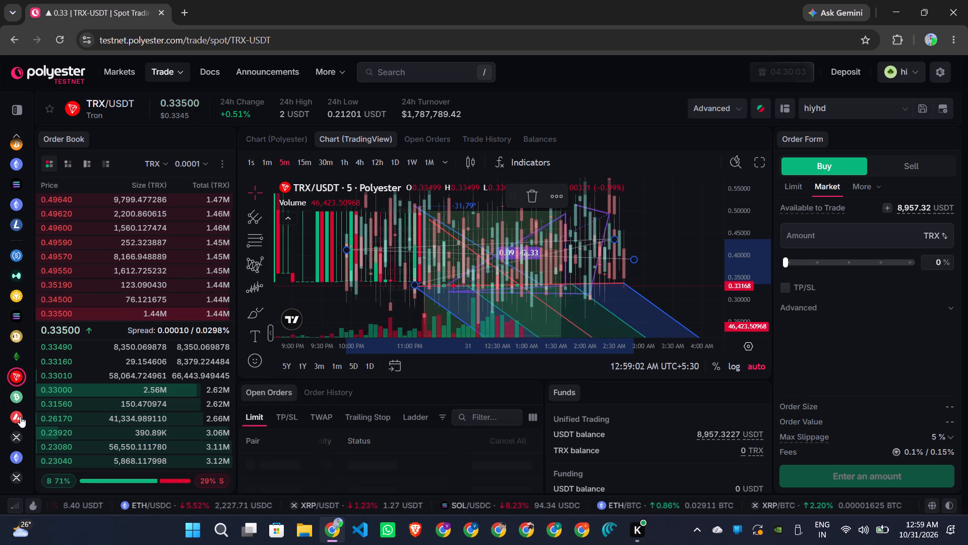
pyautogui.click(20, 416)
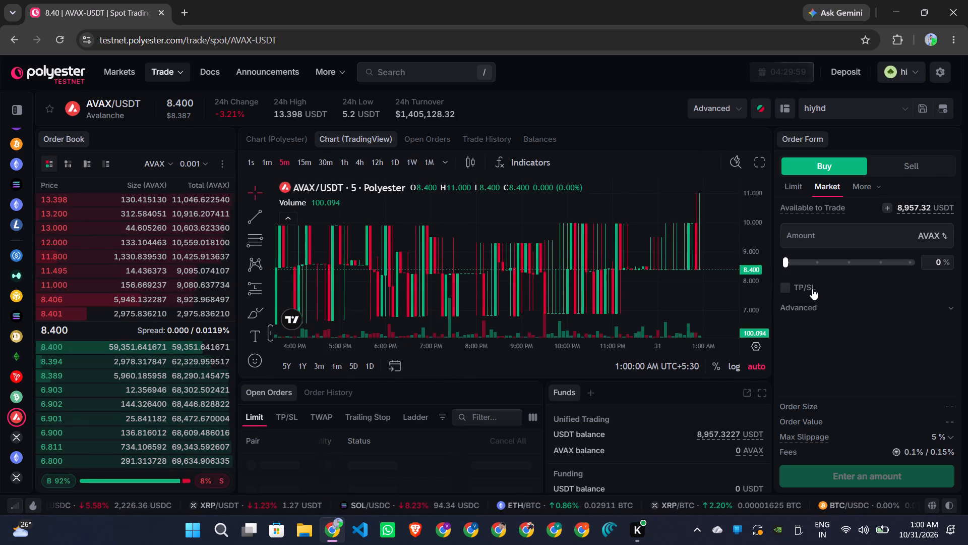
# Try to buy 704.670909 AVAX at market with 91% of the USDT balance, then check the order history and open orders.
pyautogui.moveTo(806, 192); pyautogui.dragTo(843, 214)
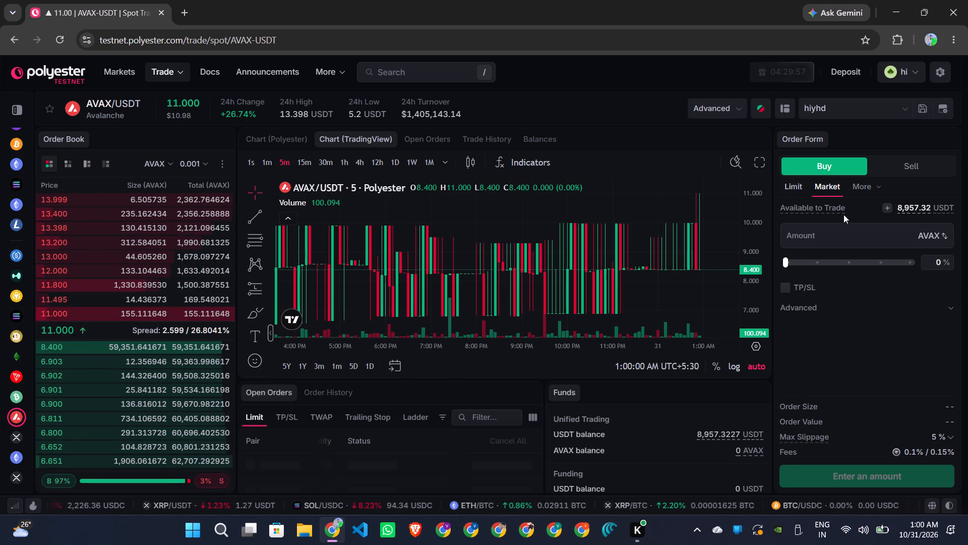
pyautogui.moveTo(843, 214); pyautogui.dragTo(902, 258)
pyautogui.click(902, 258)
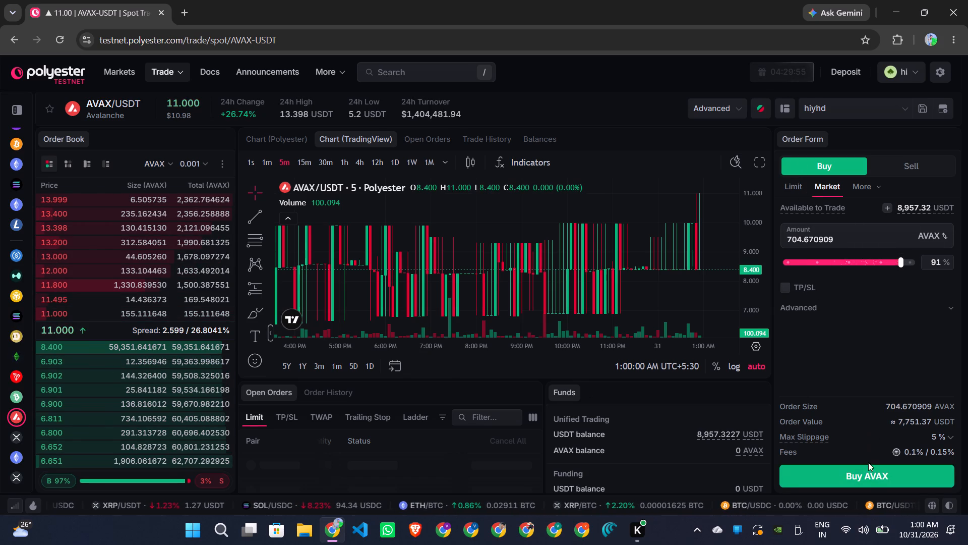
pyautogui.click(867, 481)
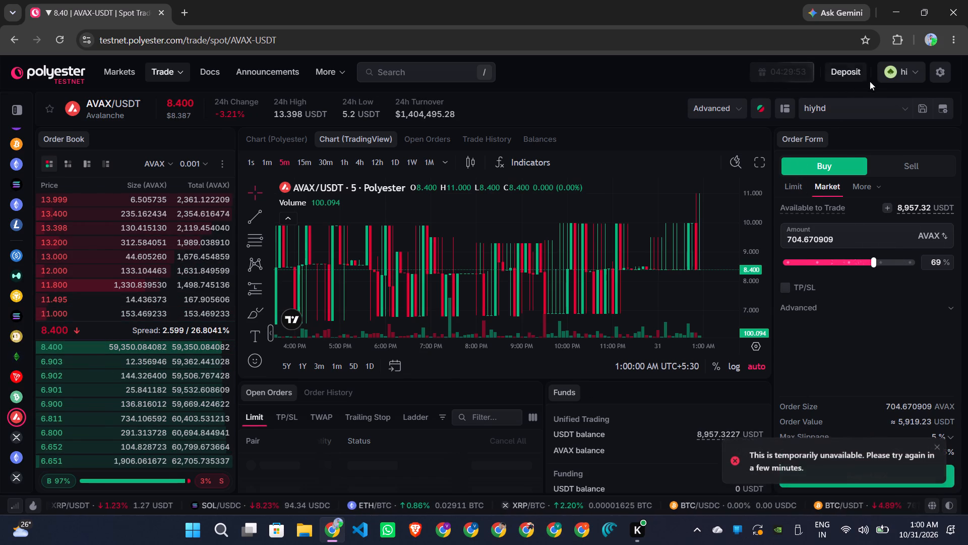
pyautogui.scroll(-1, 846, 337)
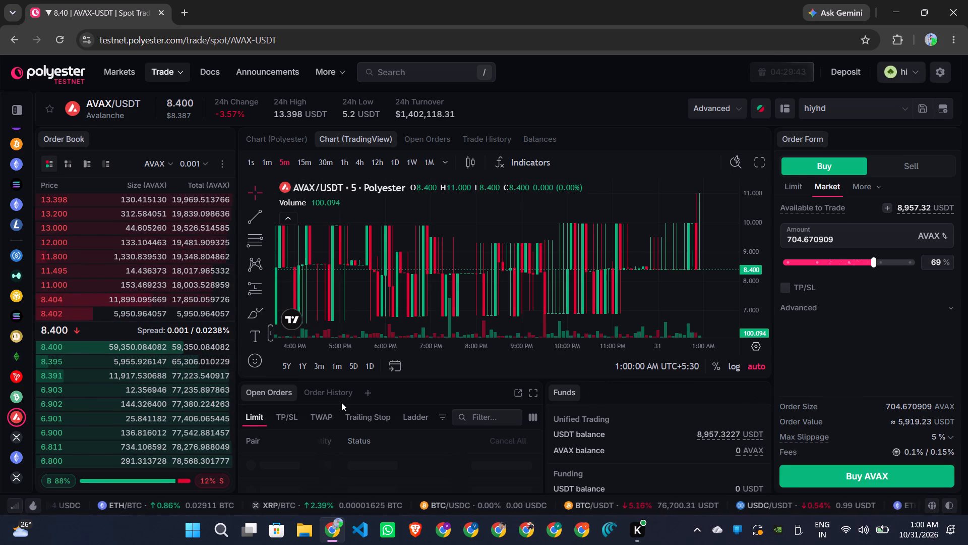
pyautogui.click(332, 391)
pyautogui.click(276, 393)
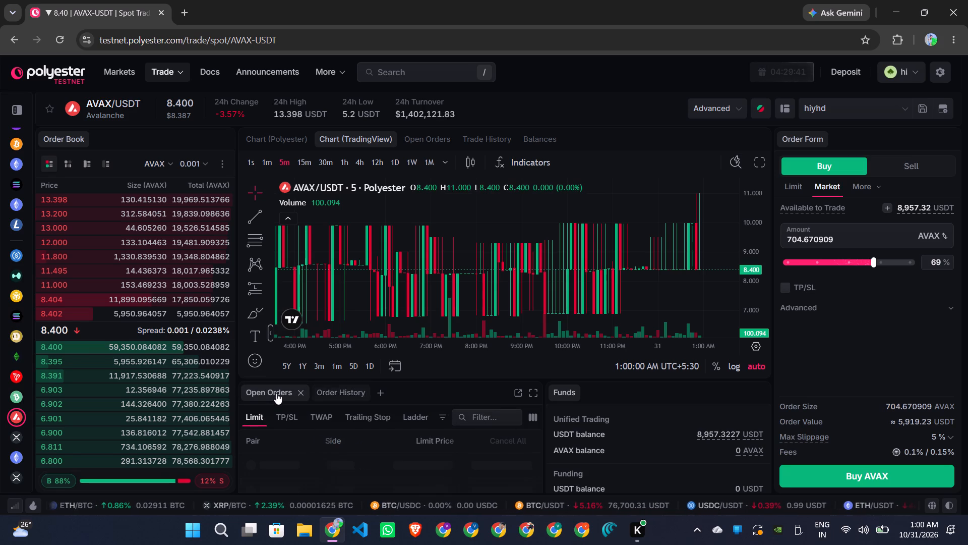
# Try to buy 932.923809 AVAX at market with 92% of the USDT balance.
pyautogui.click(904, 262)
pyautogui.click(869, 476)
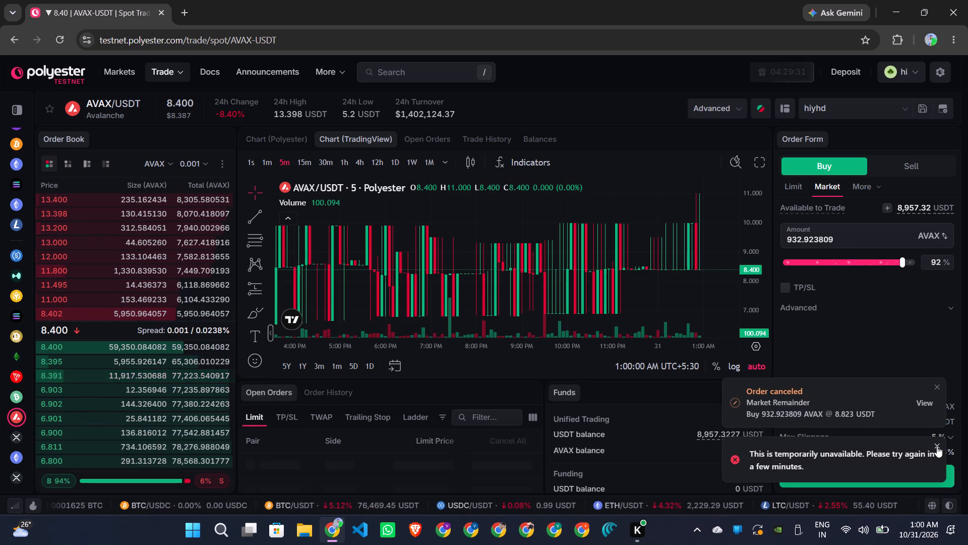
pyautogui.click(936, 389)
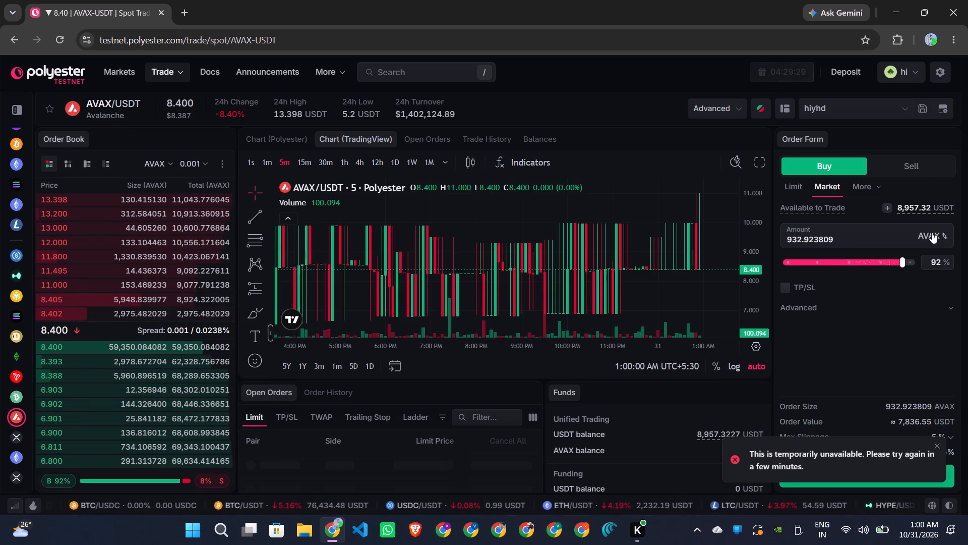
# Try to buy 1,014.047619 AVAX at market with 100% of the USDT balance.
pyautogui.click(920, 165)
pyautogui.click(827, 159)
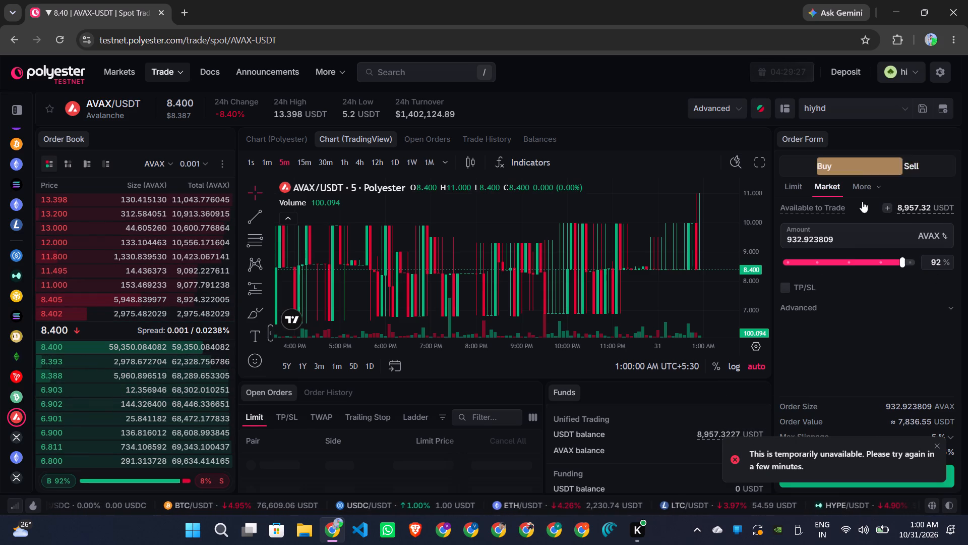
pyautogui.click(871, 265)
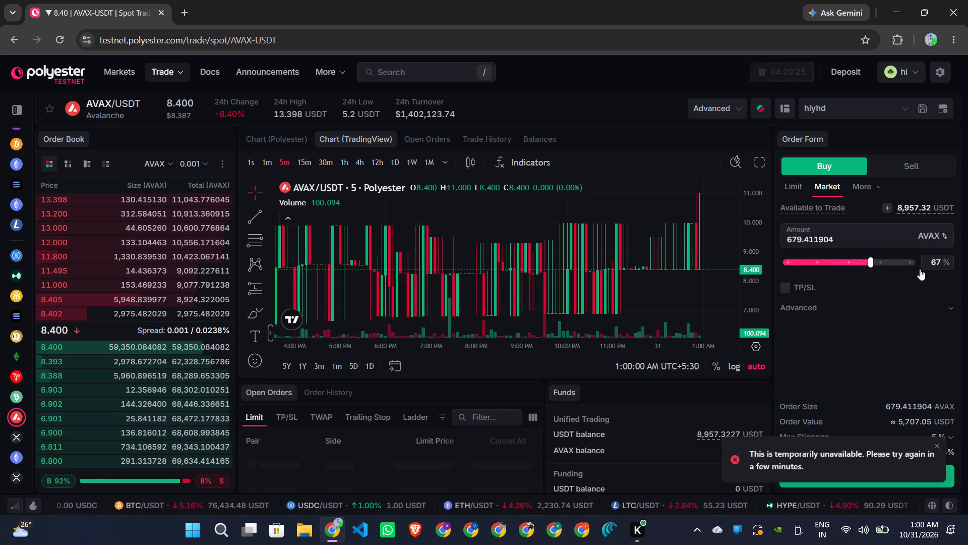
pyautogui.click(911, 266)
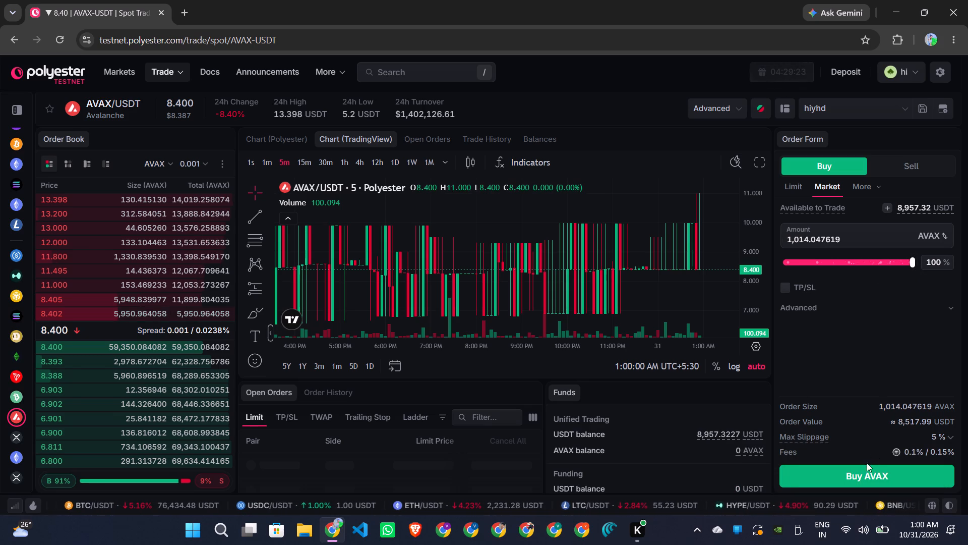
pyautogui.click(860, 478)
# Try to buy 952.977862 AVAX at market with 94% of the USDT balance.
pyautogui.click(889, 261)
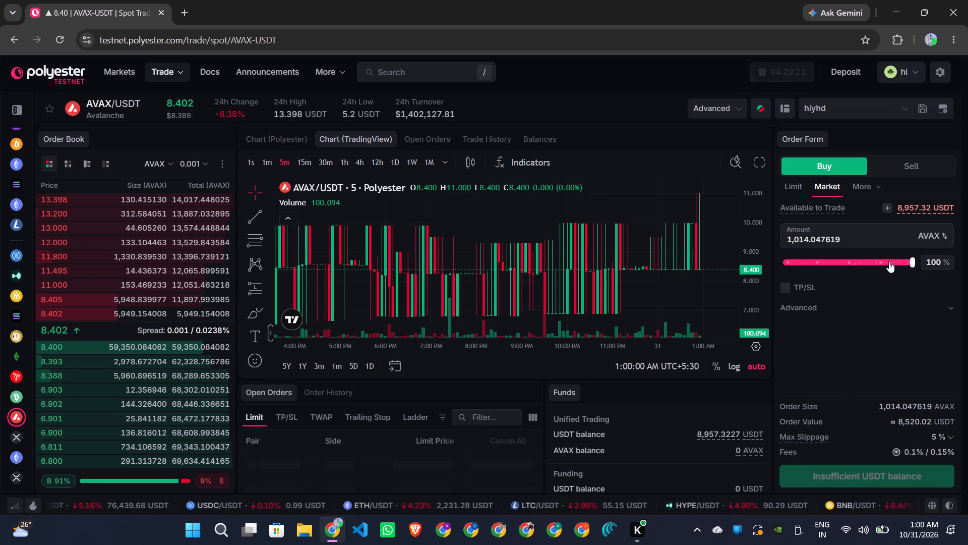
pyautogui.moveTo(886, 260); pyautogui.dragTo(906, 264)
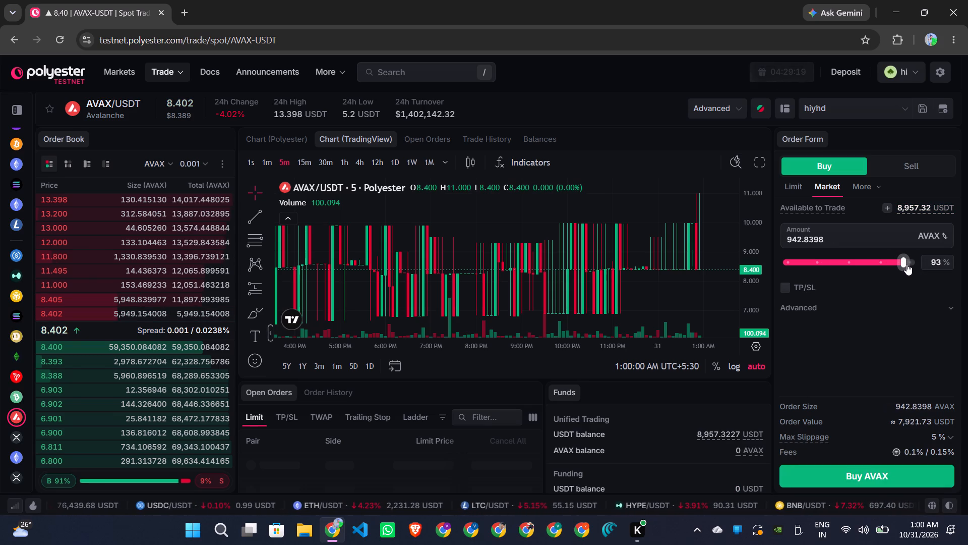
pyautogui.moveTo(906, 264); pyautogui.dragTo(906, 266)
pyautogui.click(878, 473)
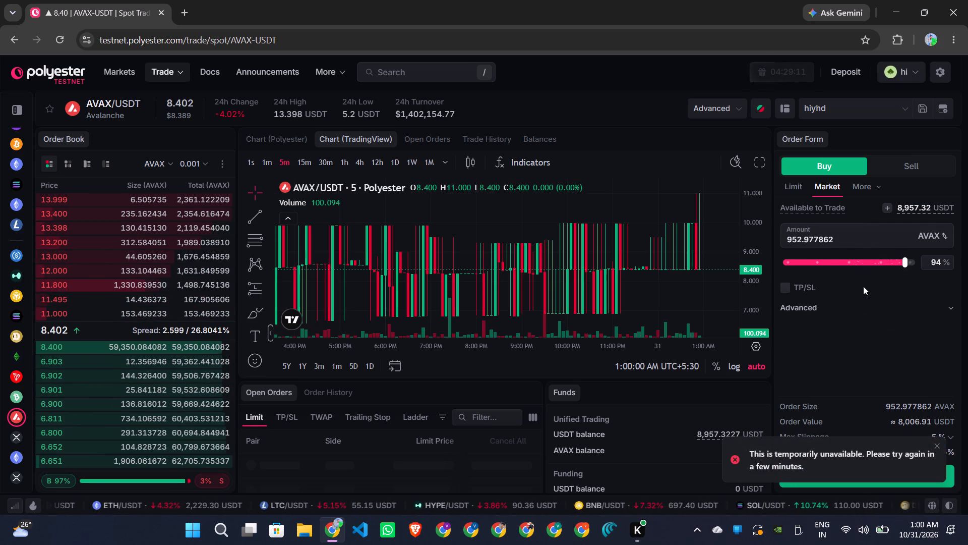
# Open the details of the latest AVAX/USDT market buy order and examine its fill progress and the reason for its status.
pyautogui.click(910, 160)
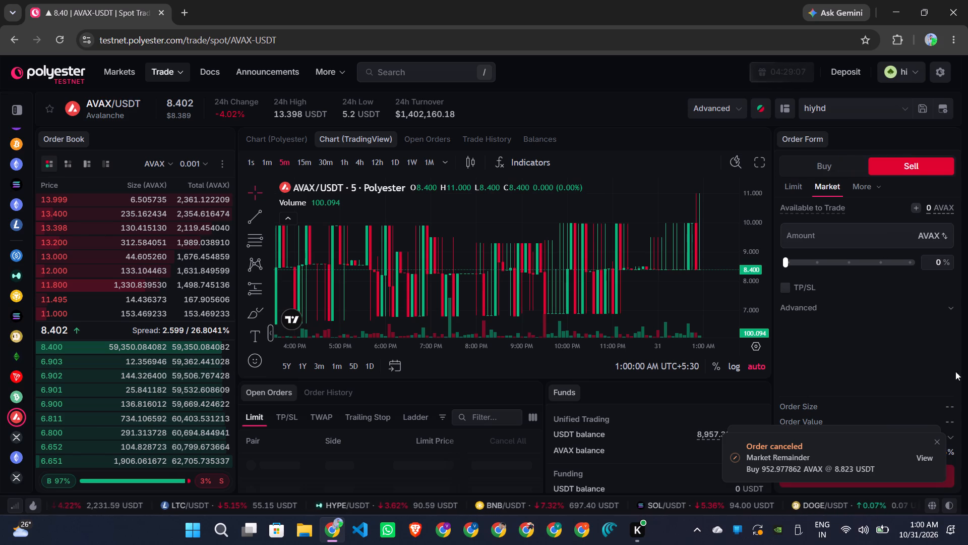
pyautogui.click(930, 460)
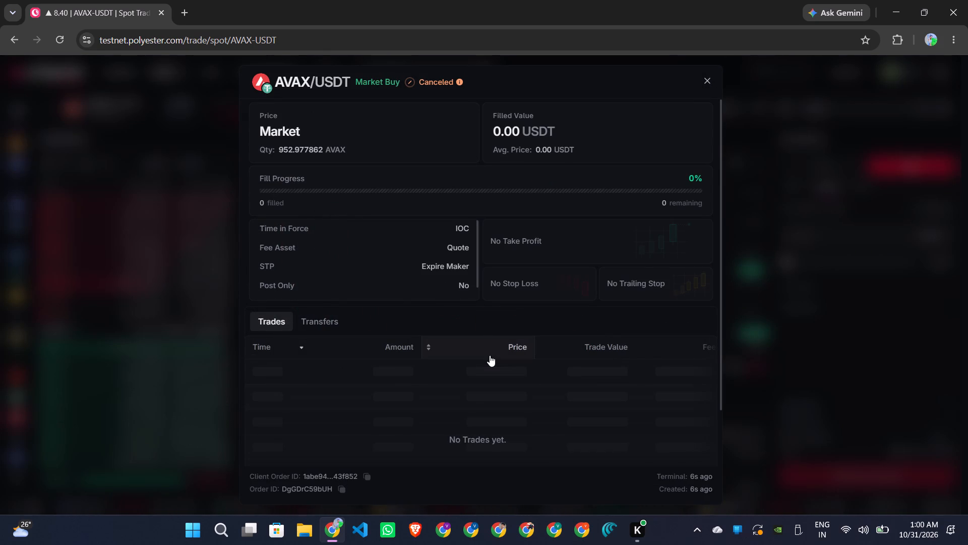
pyautogui.scroll(-2, 480, 314)
pyautogui.scroll(3, 480, 314)
pyautogui.click(459, 79)
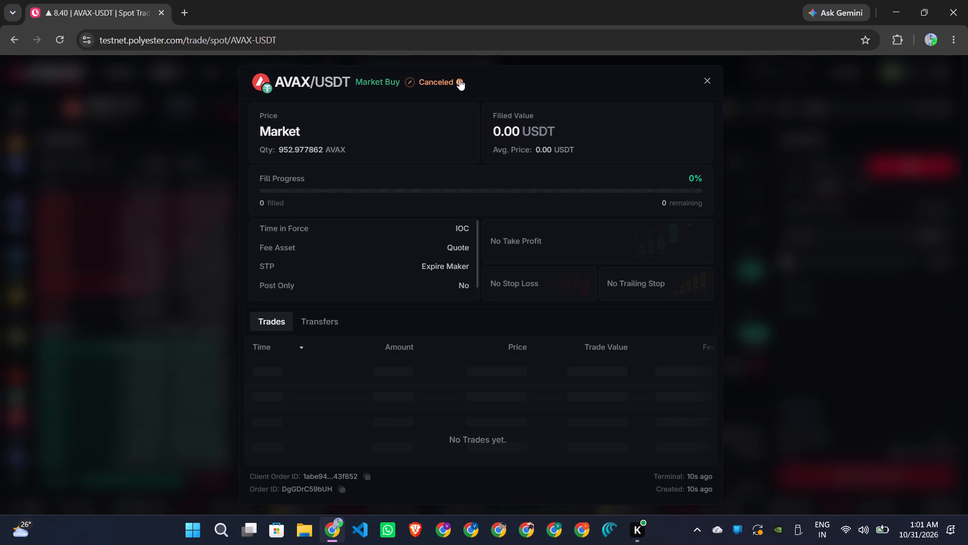
pyautogui.click(459, 79)
pyautogui.click(459, 79)
# Close the order details and examine the longer AVAX/USDT price history on the 5-minute chart.
pyautogui.click(712, 82)
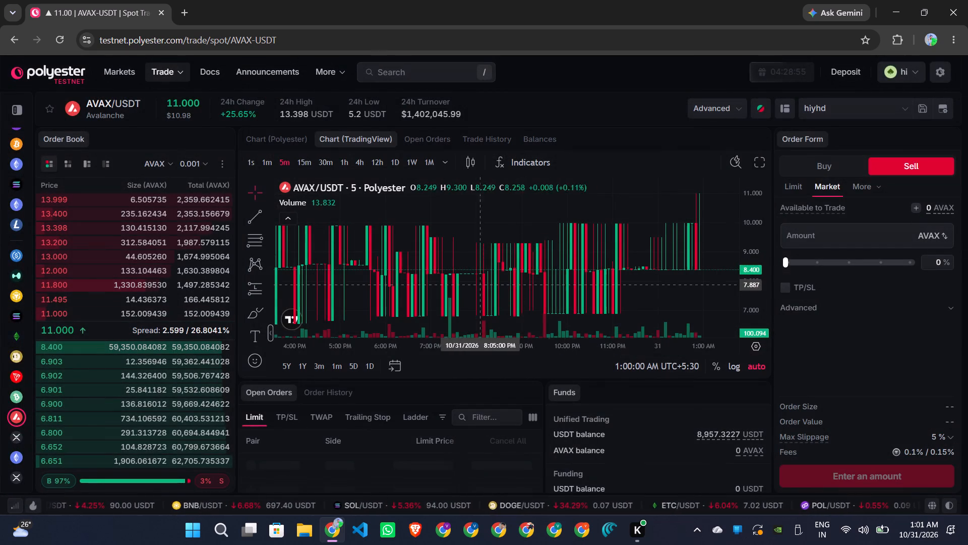
pyautogui.scroll(-3, 472, 287)
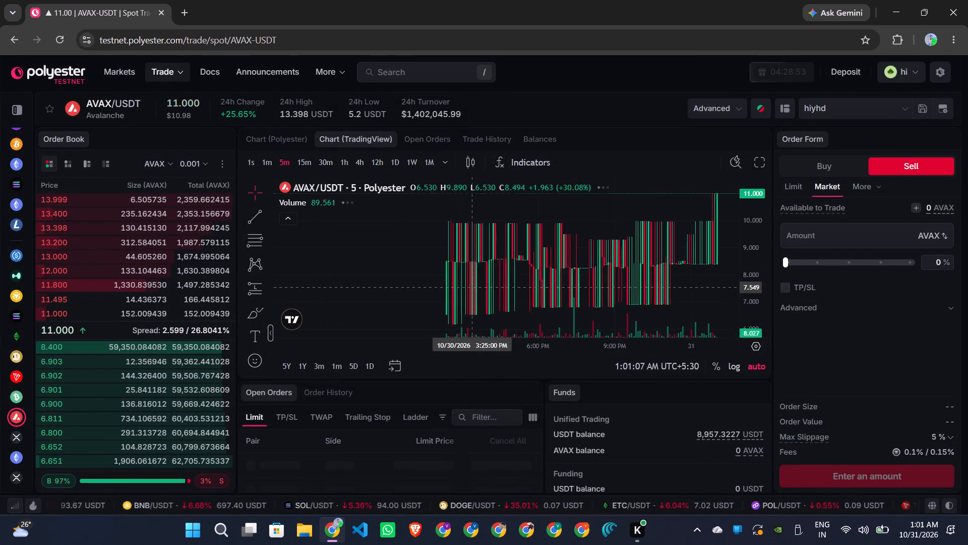
pyautogui.scroll(-1, 472, 287)
pyautogui.click(814, 177)
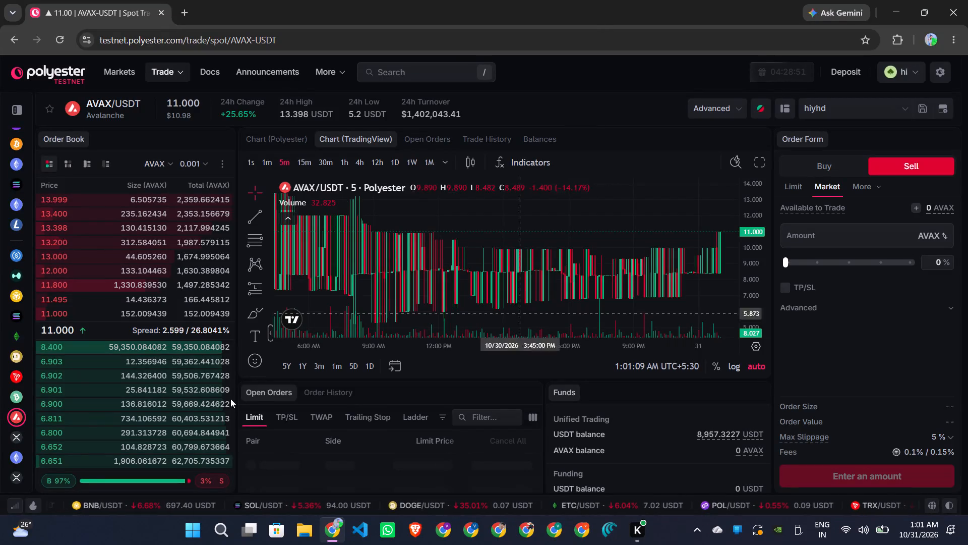
# Open the SOL/USDC market from the watchlist and show its Polyester chart.
pyautogui.scroll(-2, 11, 370)
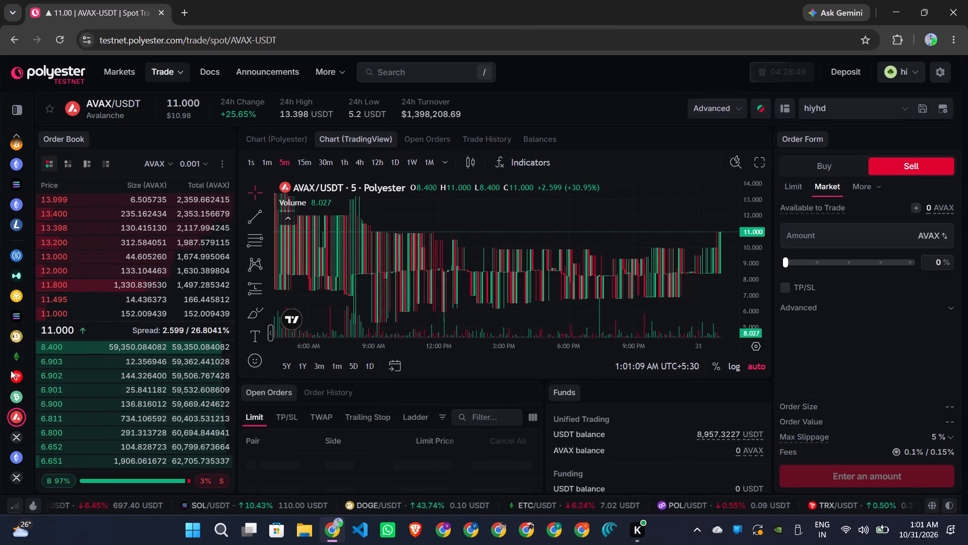
pyautogui.scroll(-1, 11, 370)
pyautogui.scroll(3, 11, 370)
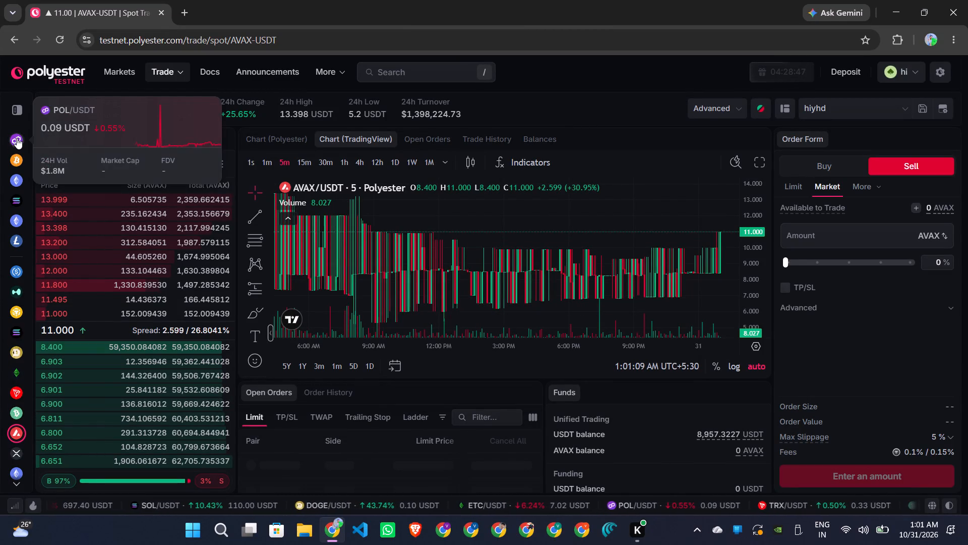
pyautogui.click(16, 202)
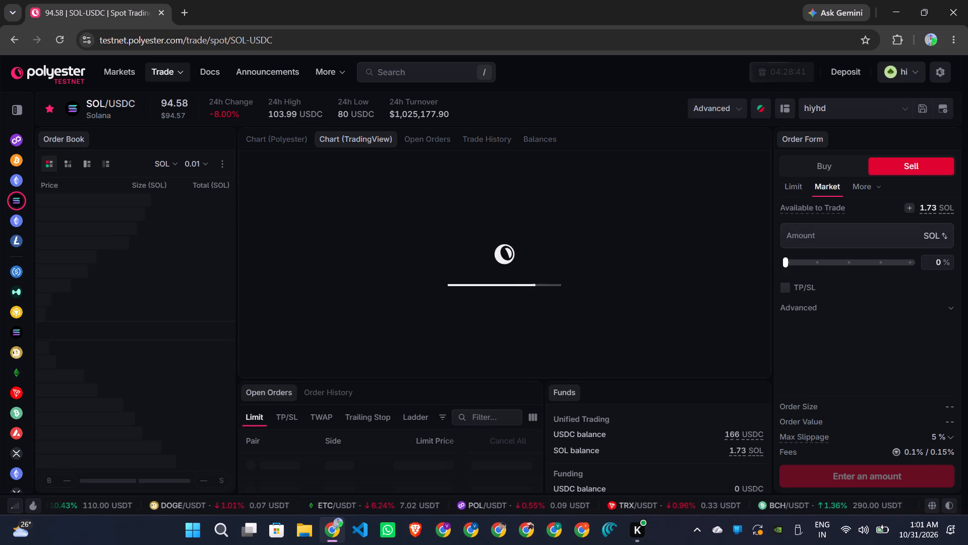
pyautogui.click(298, 141)
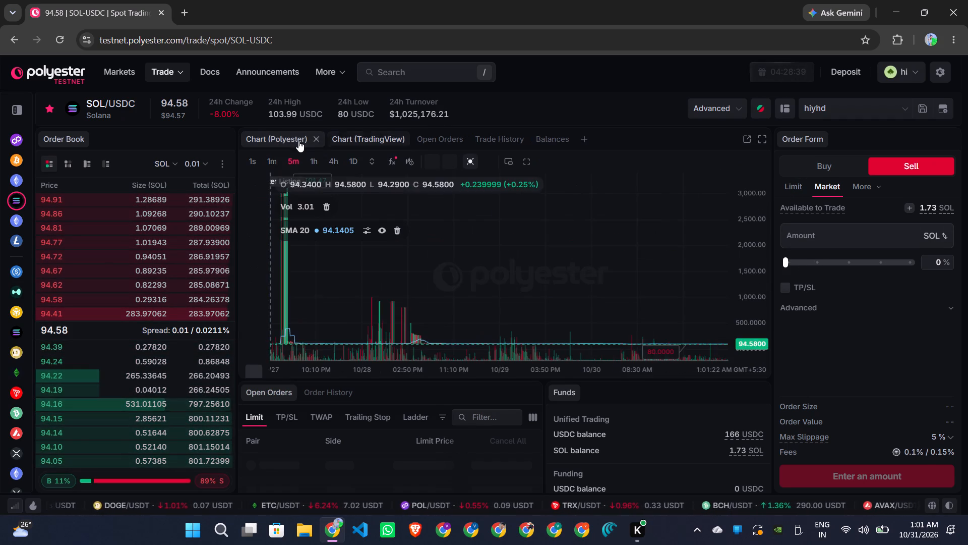
# Examine the recent SOL/USDC price action, volume and SMA 20 on the 5-minute chart.
pyautogui.hscroll(-2, 539, 279)
pyautogui.scroll(3, 539, 279)
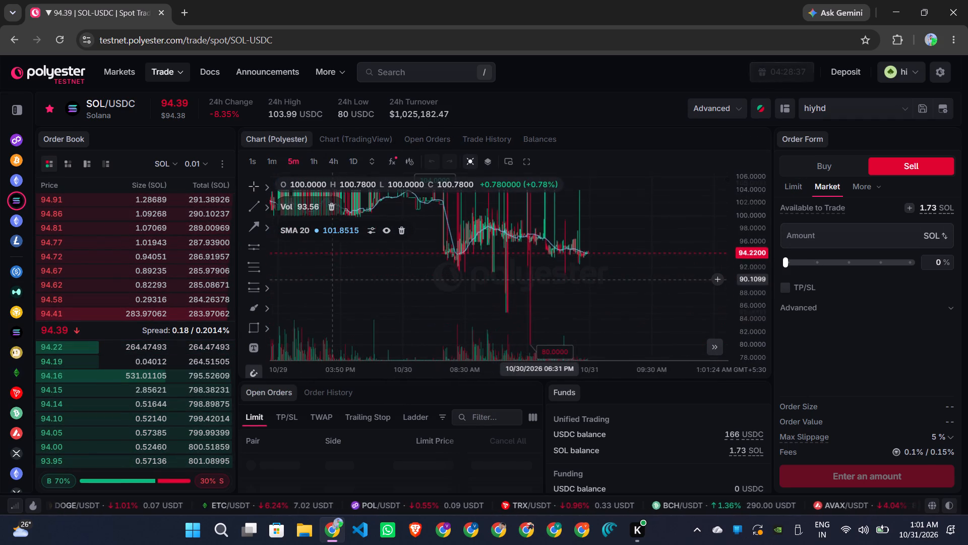
pyautogui.scroll(1, 539, 279)
pyautogui.scroll(4, 629, 227)
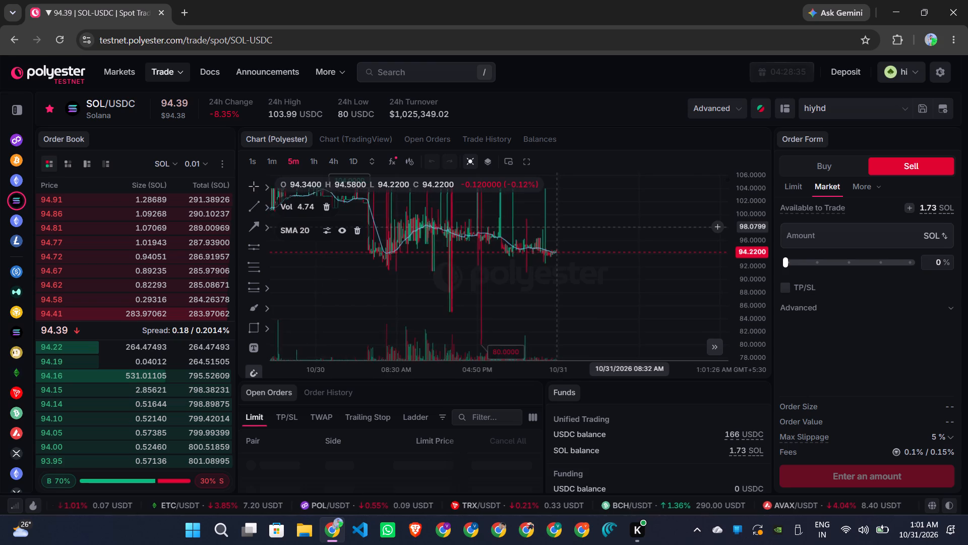
pyautogui.scroll(7, 629, 227)
pyautogui.hscroll(1, 629, 227)
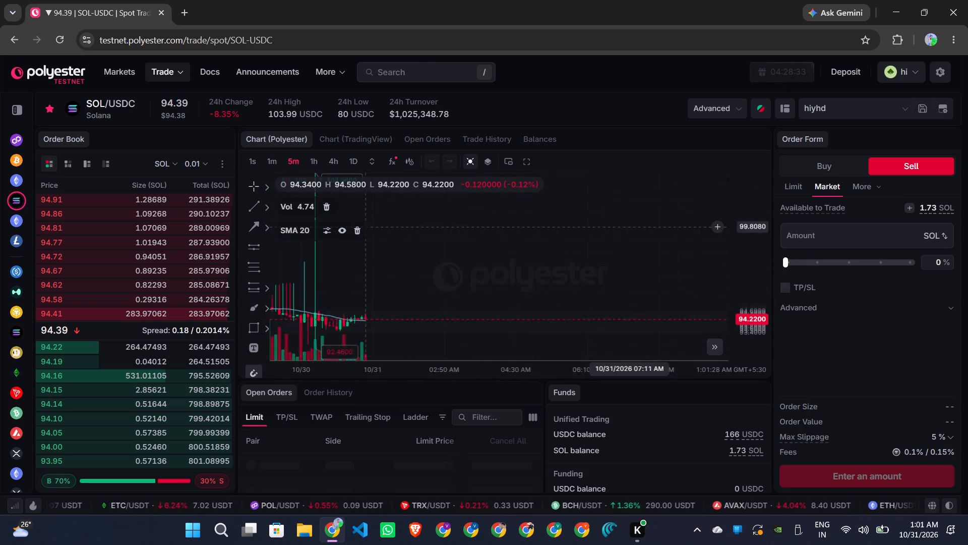
pyautogui.hscroll(3, 629, 227)
pyautogui.scroll(8, 629, 227)
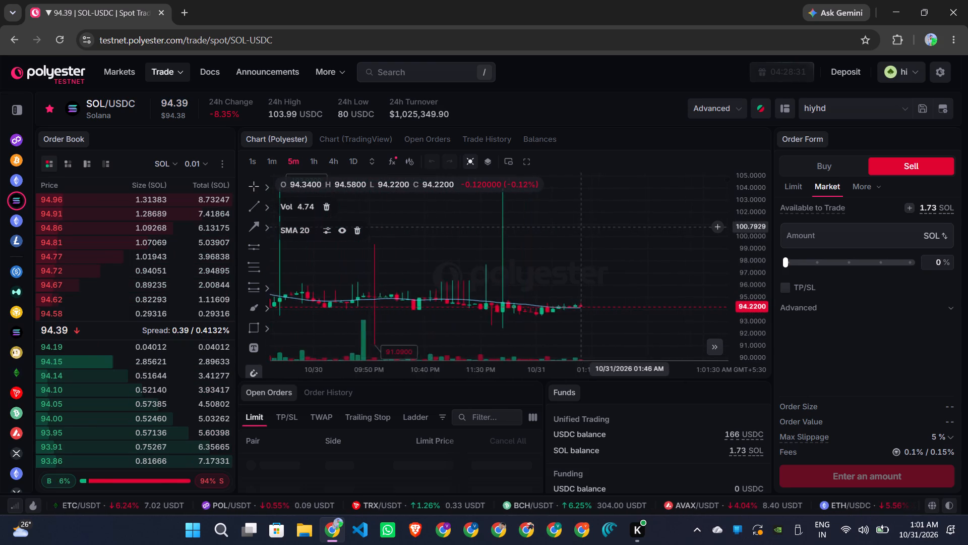
pyautogui.scroll(1, 629, 227)
pyautogui.scroll(-4, 629, 227)
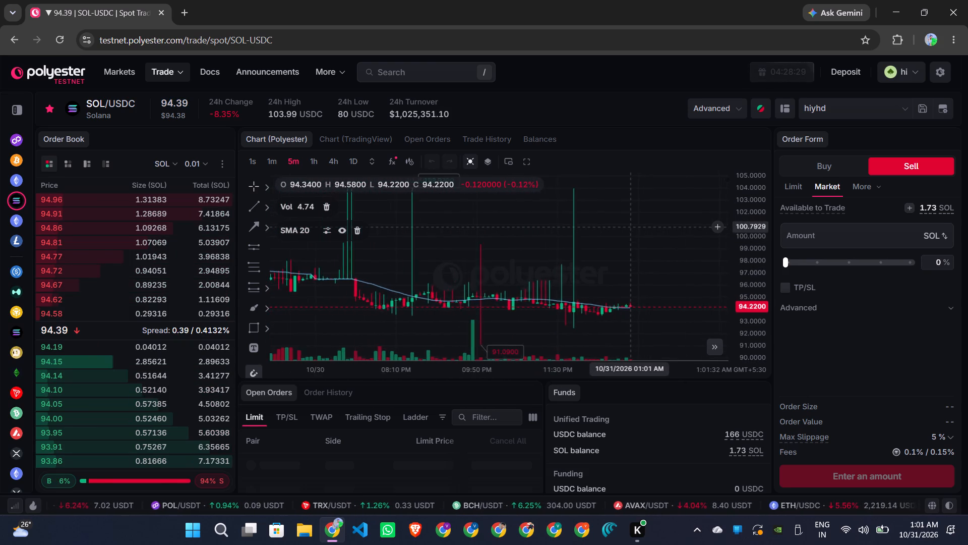
pyautogui.scroll(-2, 629, 227)
pyautogui.scroll(3, 629, 227)
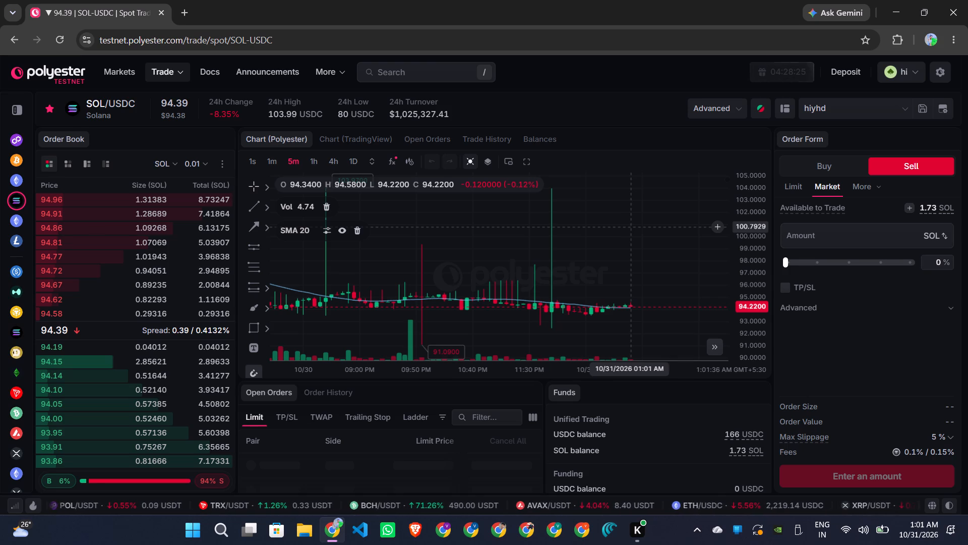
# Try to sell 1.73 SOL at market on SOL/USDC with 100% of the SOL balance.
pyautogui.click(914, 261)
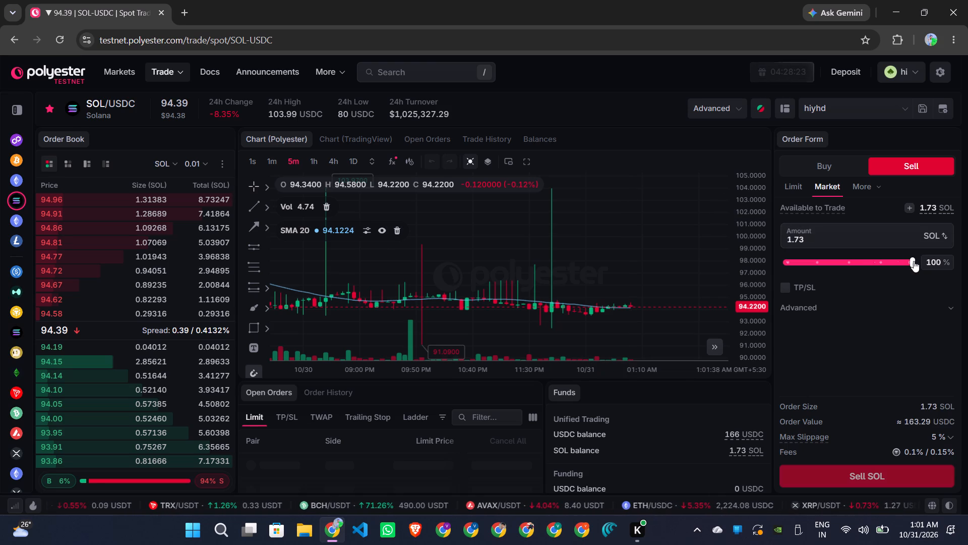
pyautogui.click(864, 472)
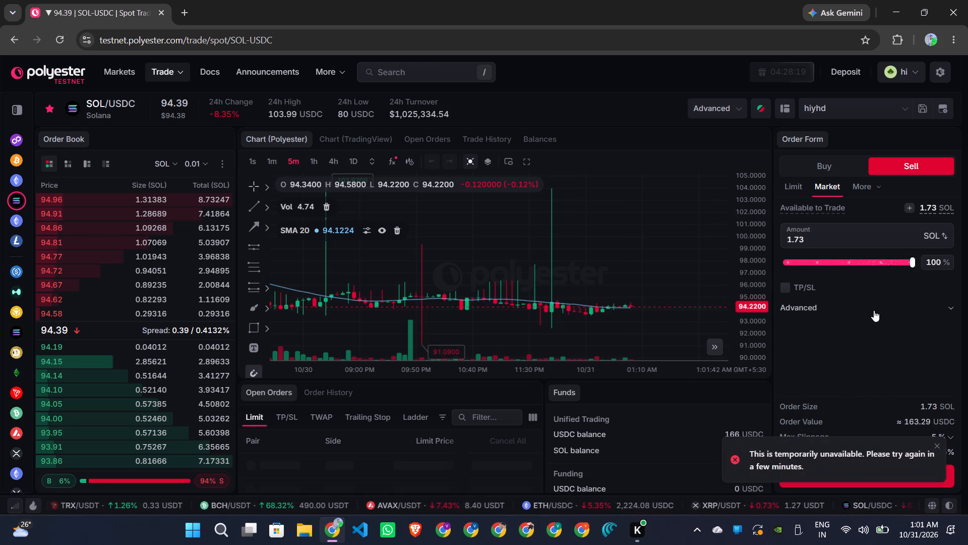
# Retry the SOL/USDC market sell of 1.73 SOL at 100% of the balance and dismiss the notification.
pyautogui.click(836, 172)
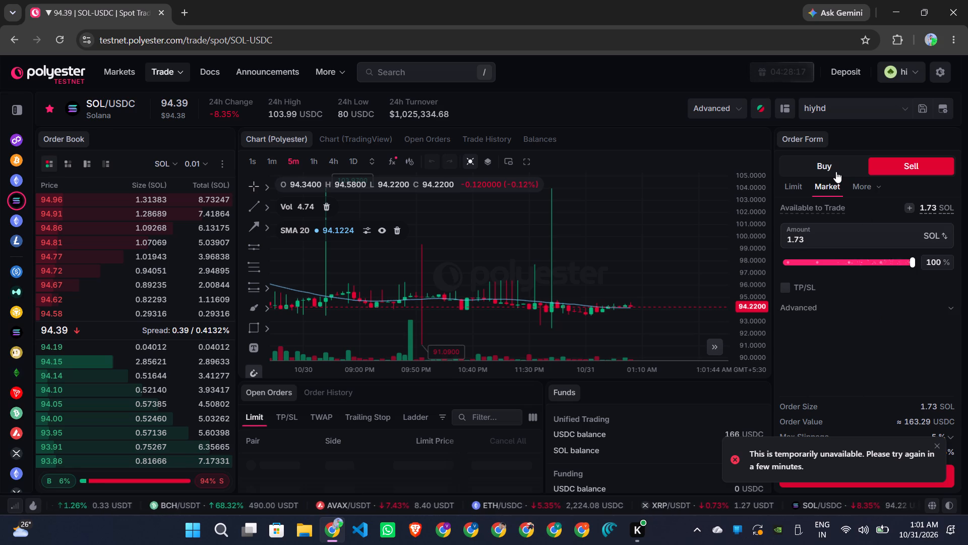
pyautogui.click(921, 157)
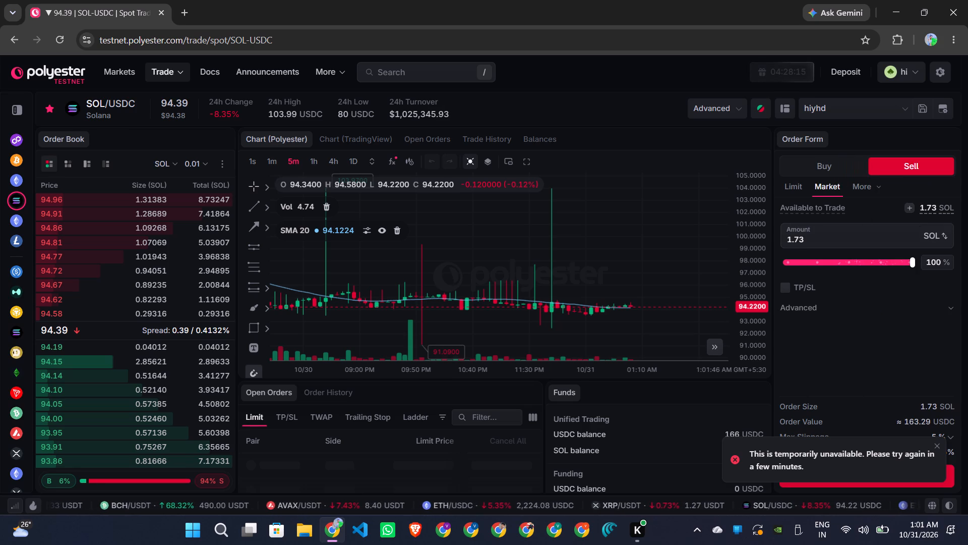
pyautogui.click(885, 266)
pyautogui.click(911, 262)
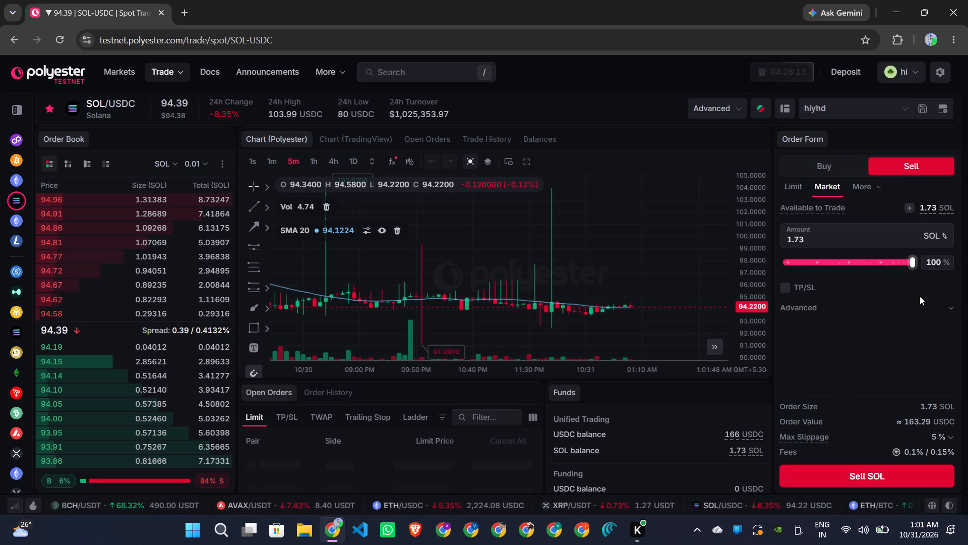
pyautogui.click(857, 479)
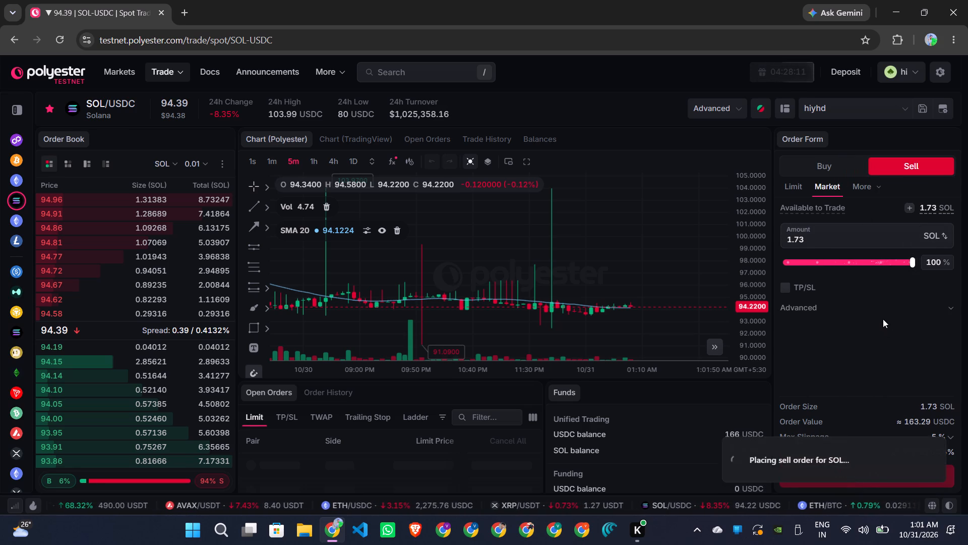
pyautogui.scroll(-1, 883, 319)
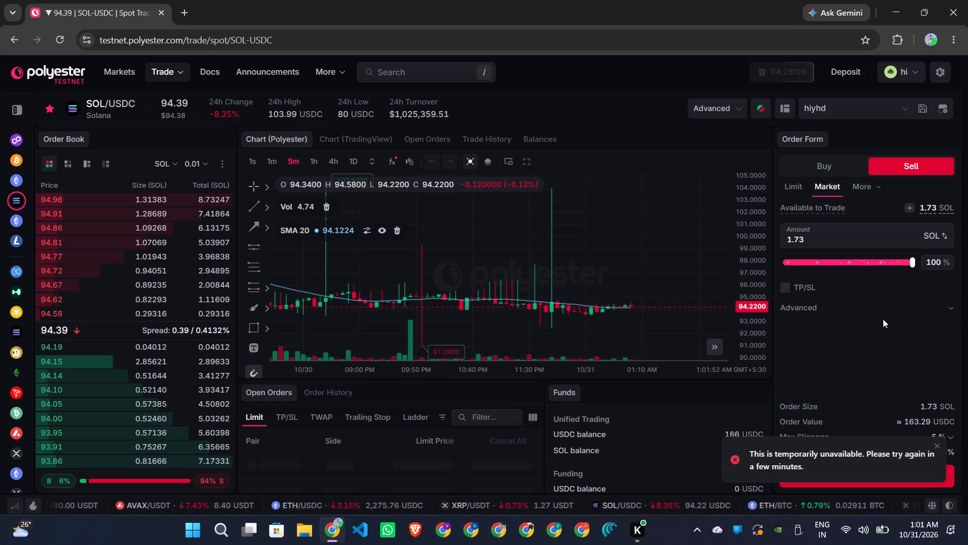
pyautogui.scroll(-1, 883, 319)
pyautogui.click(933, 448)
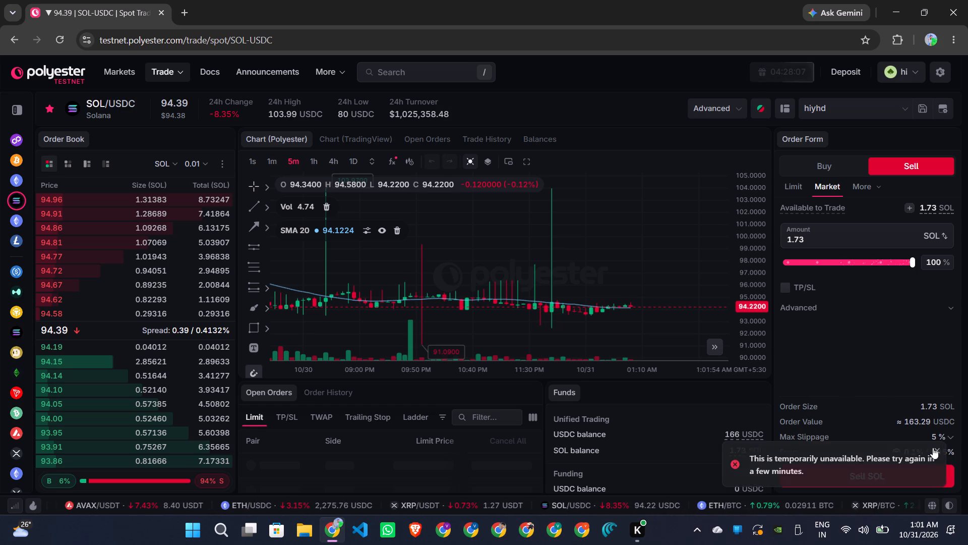
# Switch the SOL sell order's amount unit to USDC and keep it at 100% of the balance.
pyautogui.click(941, 240)
pyautogui.click(941, 240)
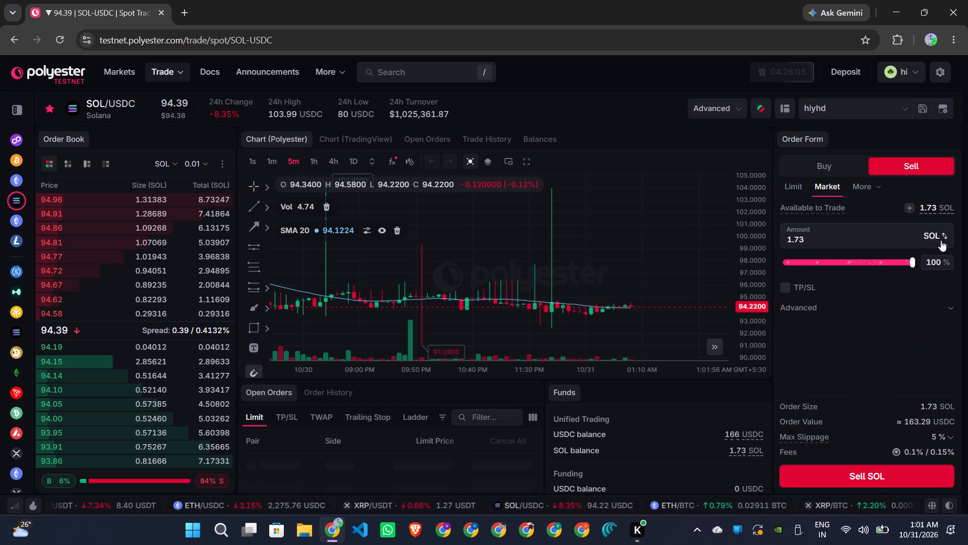
pyautogui.click(941, 240)
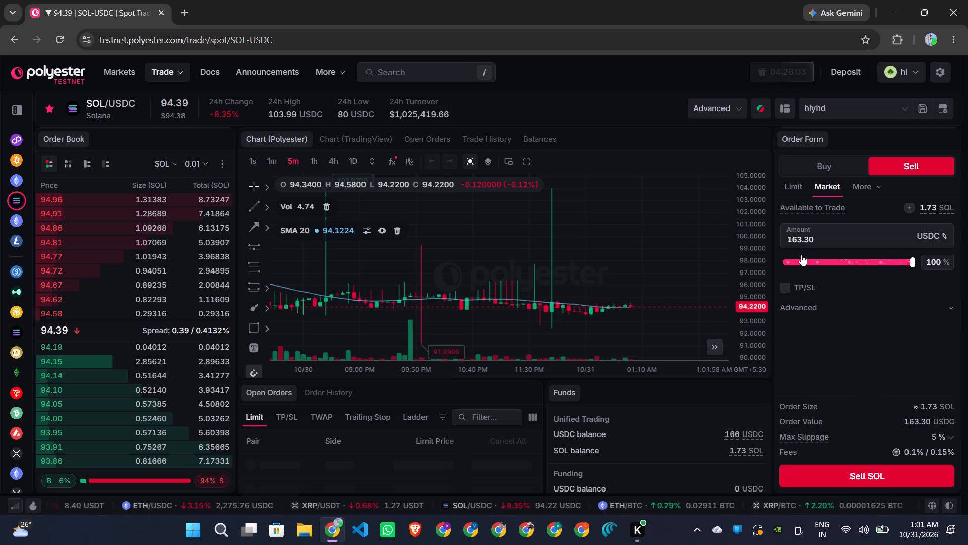
pyautogui.click(801, 255)
pyautogui.click(910, 257)
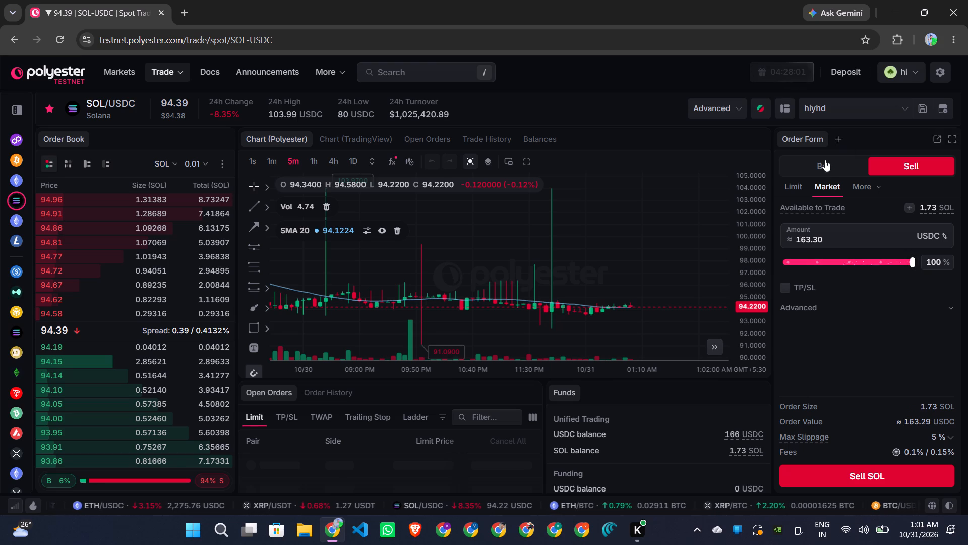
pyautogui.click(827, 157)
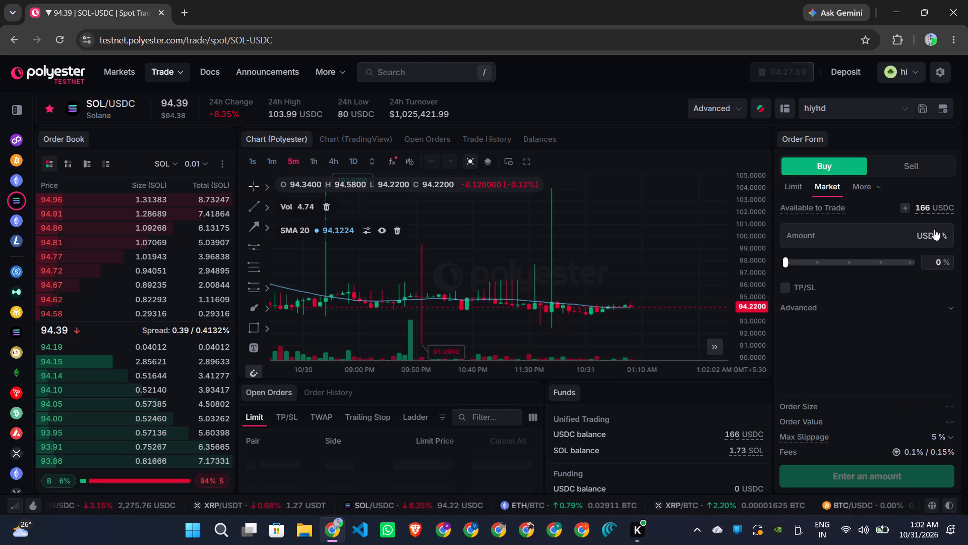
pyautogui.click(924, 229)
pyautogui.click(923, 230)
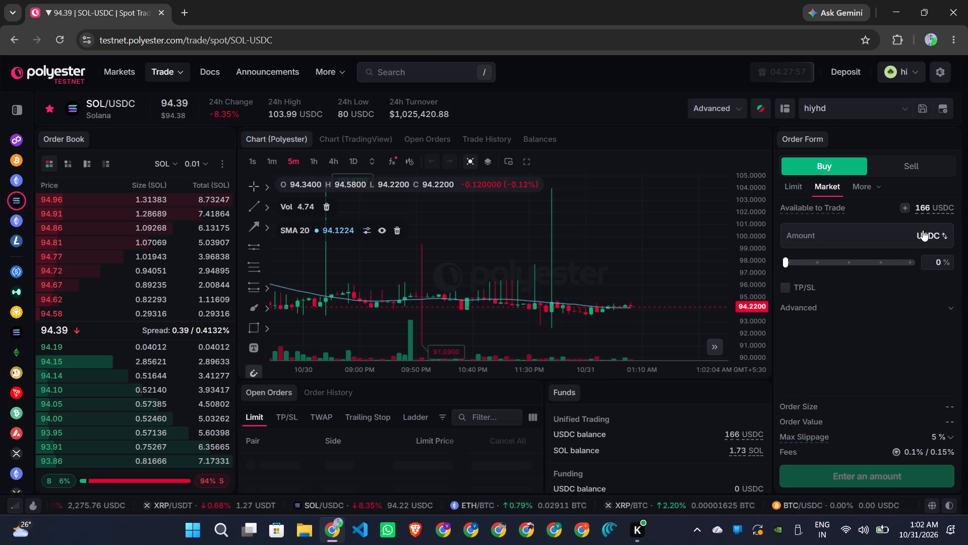
# Open the SOL/USDT market and sell 1.73 SOL at market, 100% of the SOL balance.
pyautogui.click(18, 339)
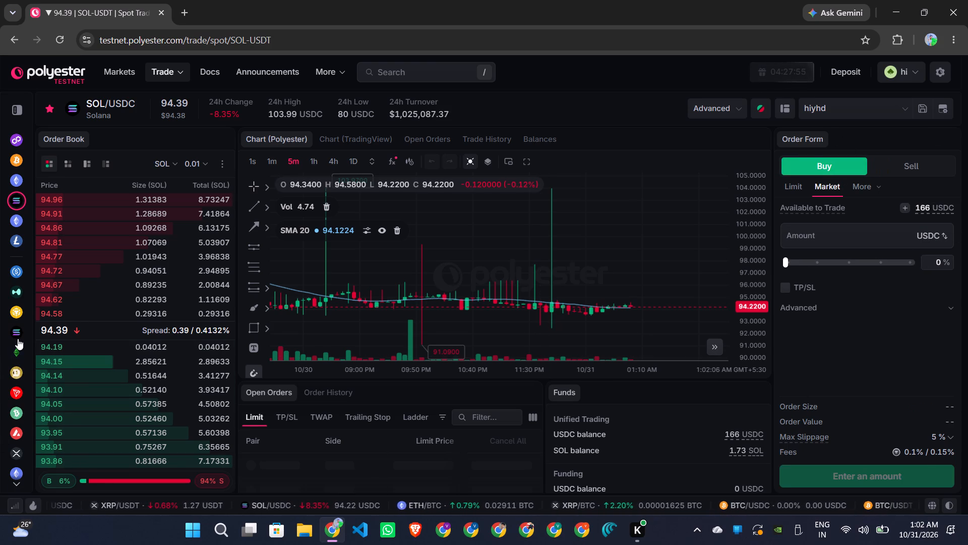
pyautogui.click(932, 162)
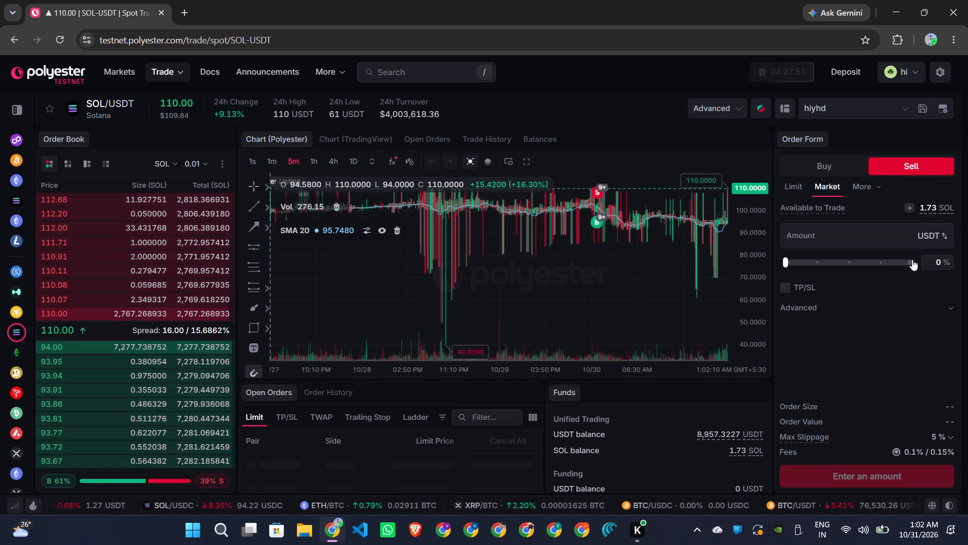
pyautogui.click(912, 259)
pyautogui.click(863, 480)
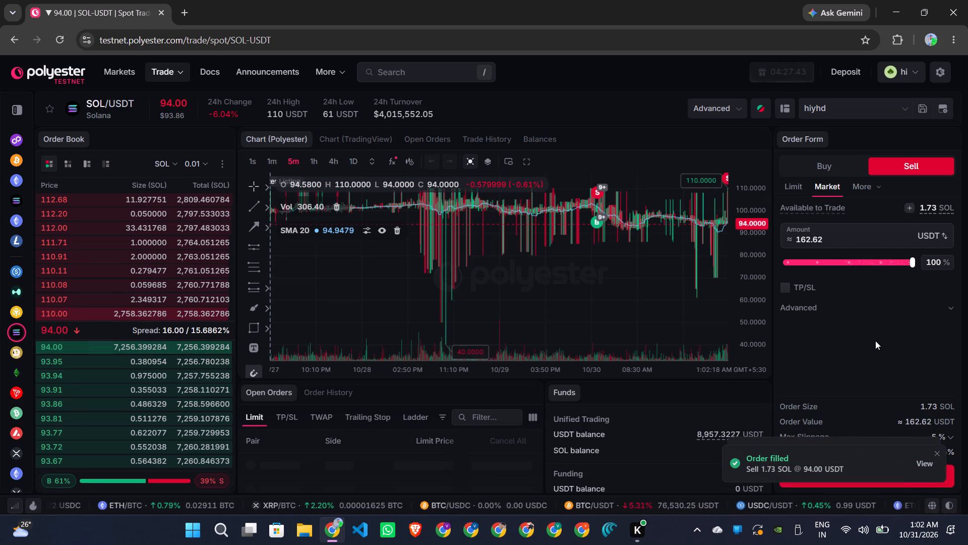
# Buy SOL at market with 9,119.74 USDT, 100% of the USDT balance.
pyautogui.click(830, 165)
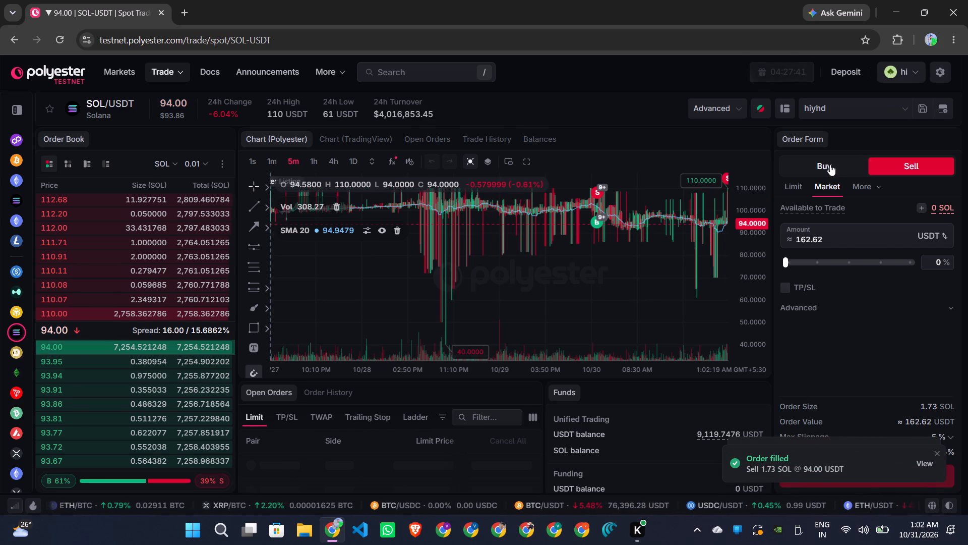
pyautogui.hscroll(-2, 660, 295)
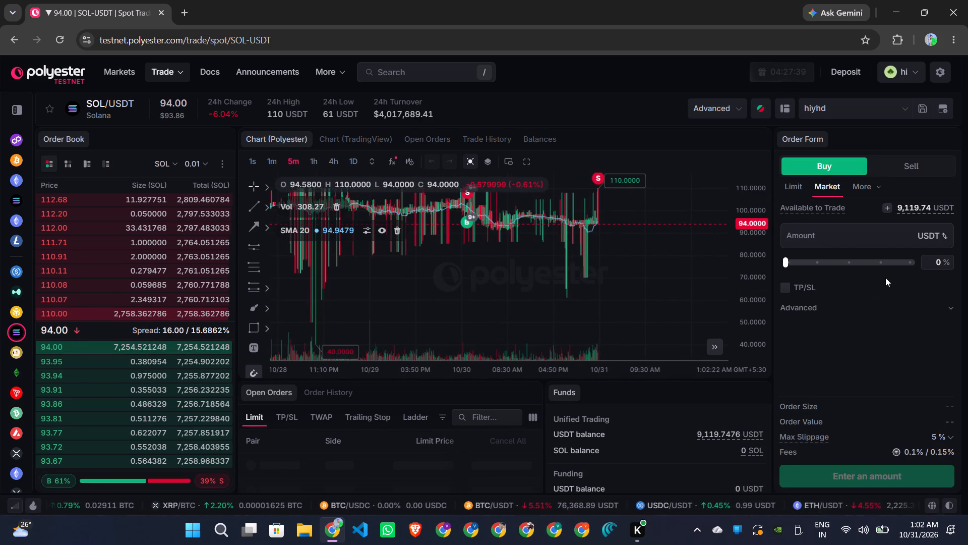
pyautogui.click(911, 262)
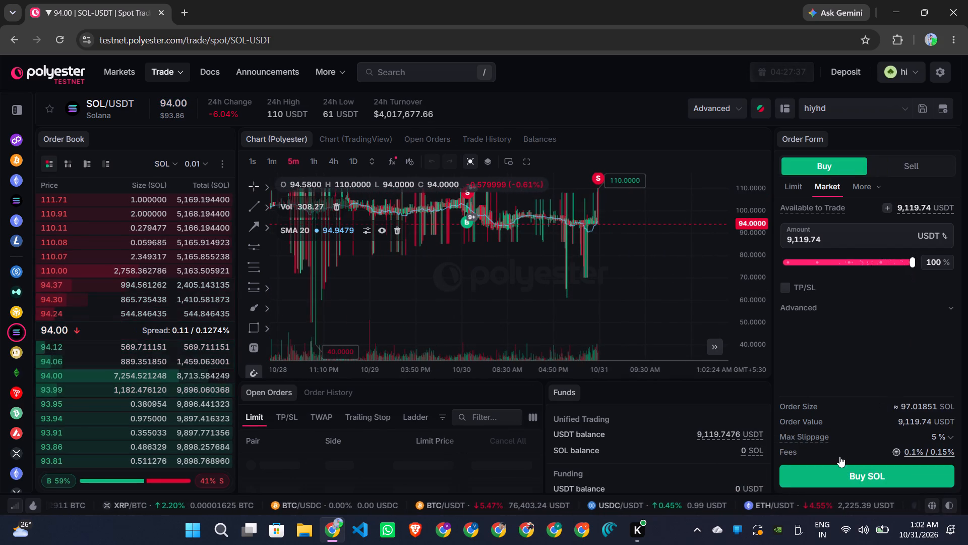
pyautogui.moveTo(912, 262); pyautogui.dragTo(940, 260)
pyautogui.hscroll(-2, 644, 292)
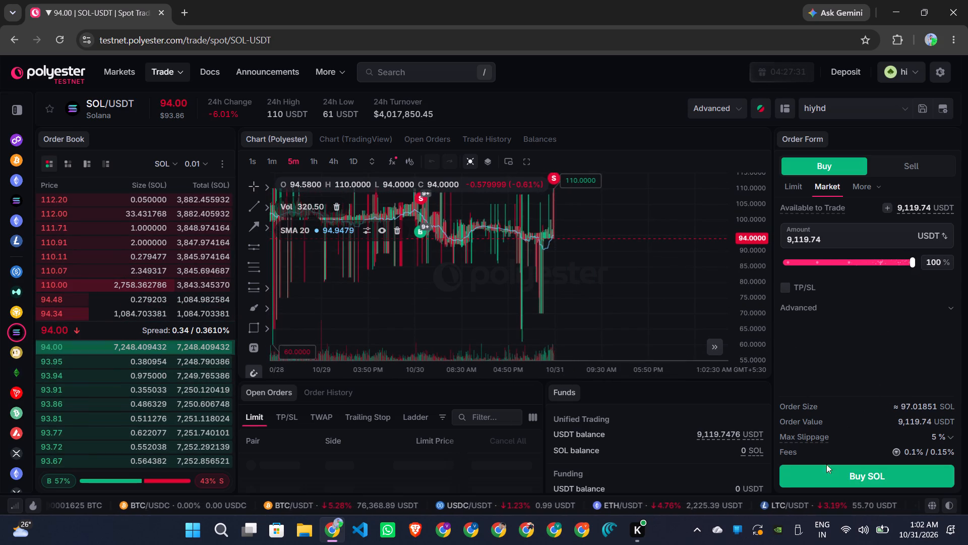
pyautogui.click(874, 477)
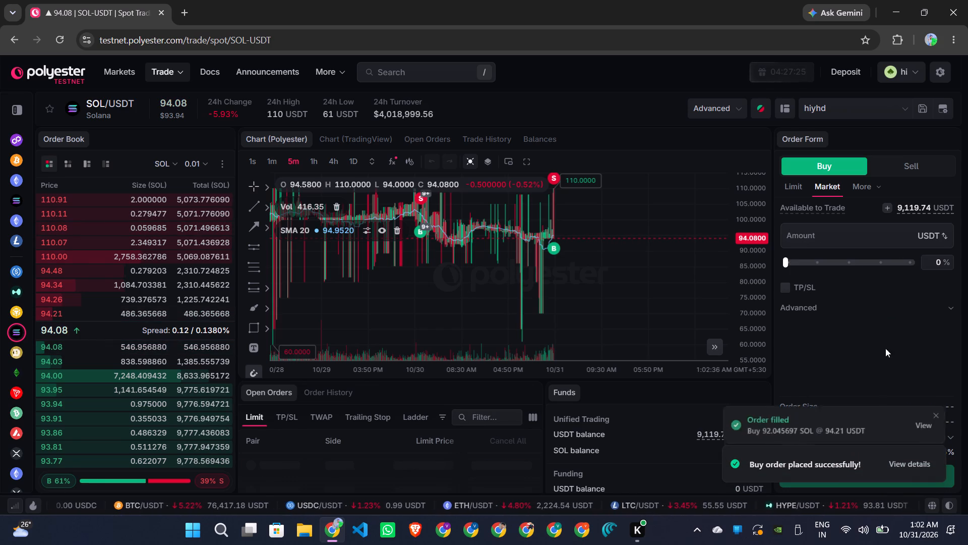
# Switch the SOL/USDT market order form to selling and set the amount to 43% of the SOL balance.
pyautogui.click(896, 166)
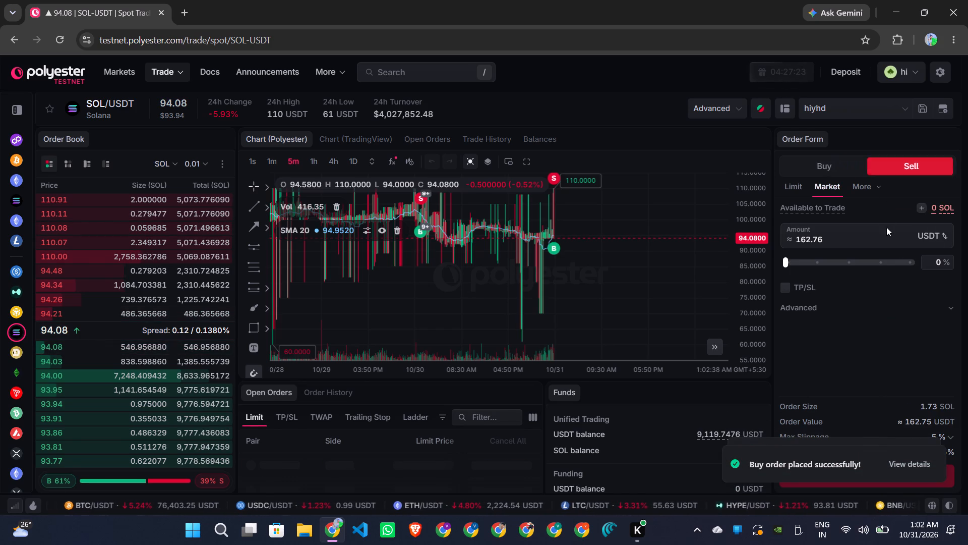
pyautogui.click(908, 260)
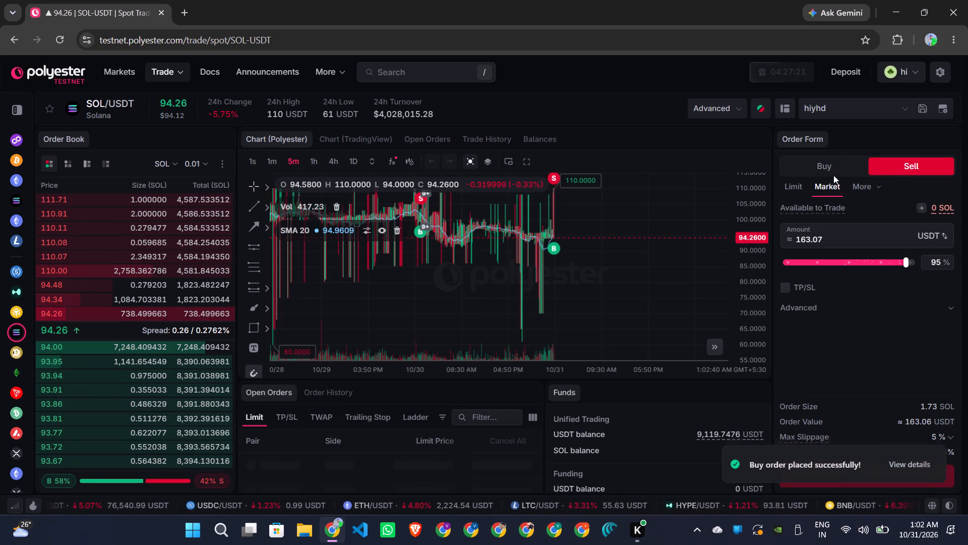
pyautogui.click(829, 172)
pyautogui.click(914, 161)
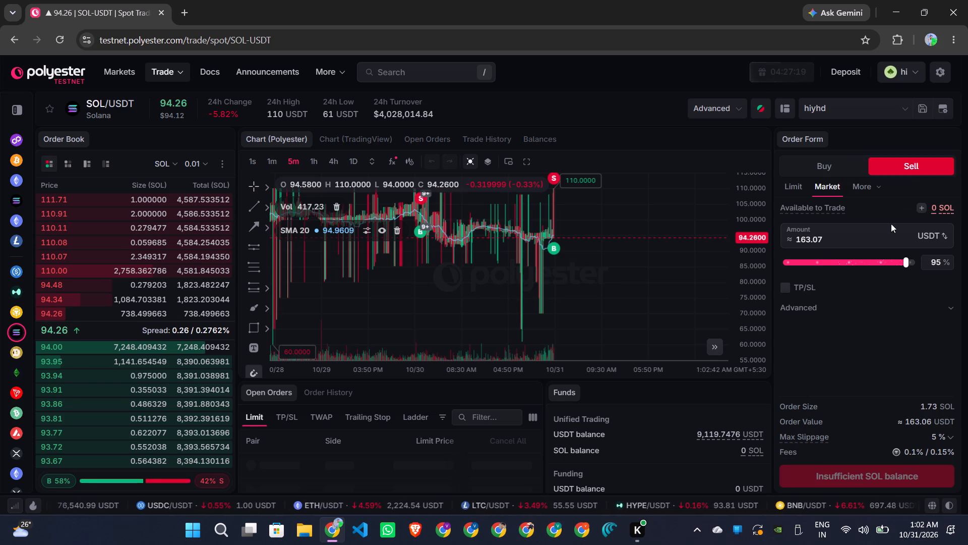
pyautogui.click(839, 259)
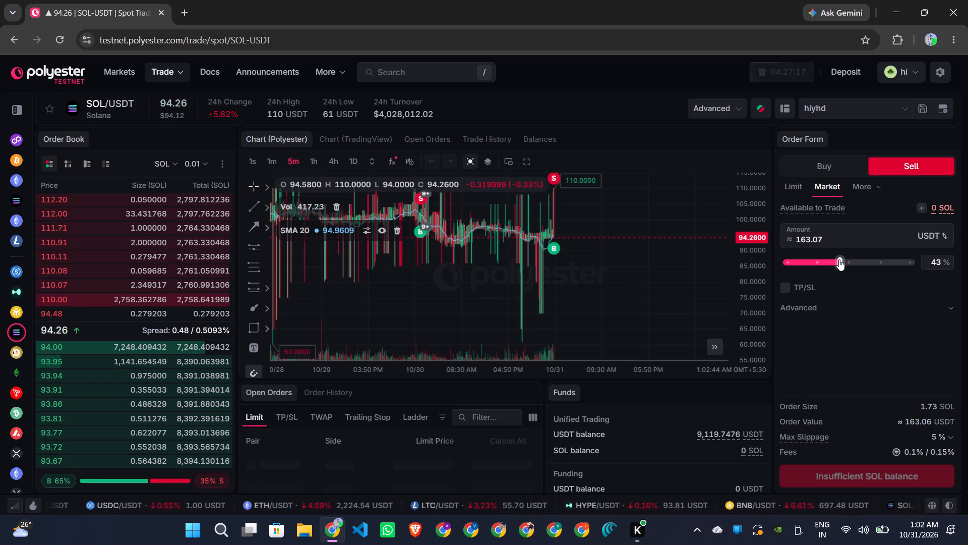
# Examine the 5-minute SOL/USDT chart, comparing recent price movement with the preceding days.
pyautogui.scroll(-1, 830, 388)
pyautogui.hscroll(-1, 580, 294)
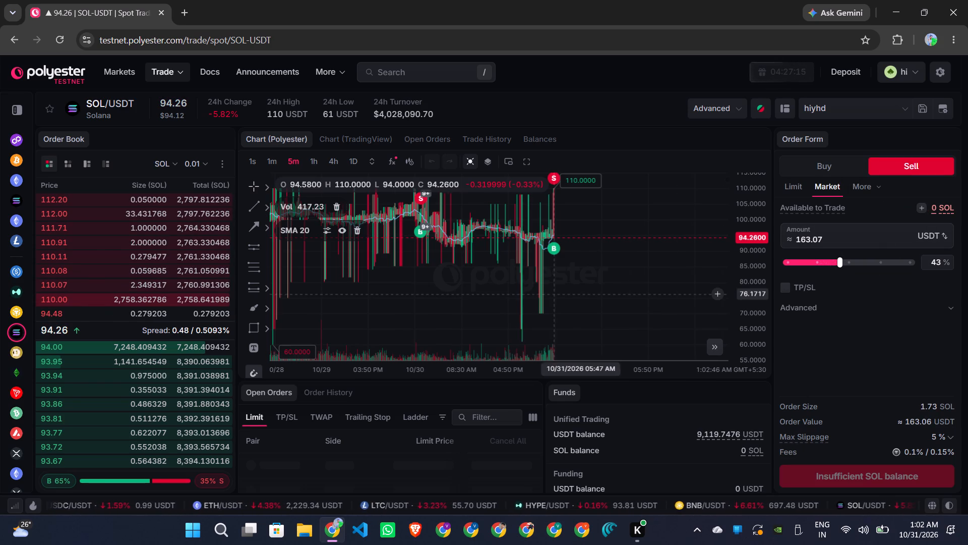
pyautogui.hscroll(-1, 580, 294)
pyautogui.scroll(4, 580, 294)
pyautogui.scroll(-3, 580, 294)
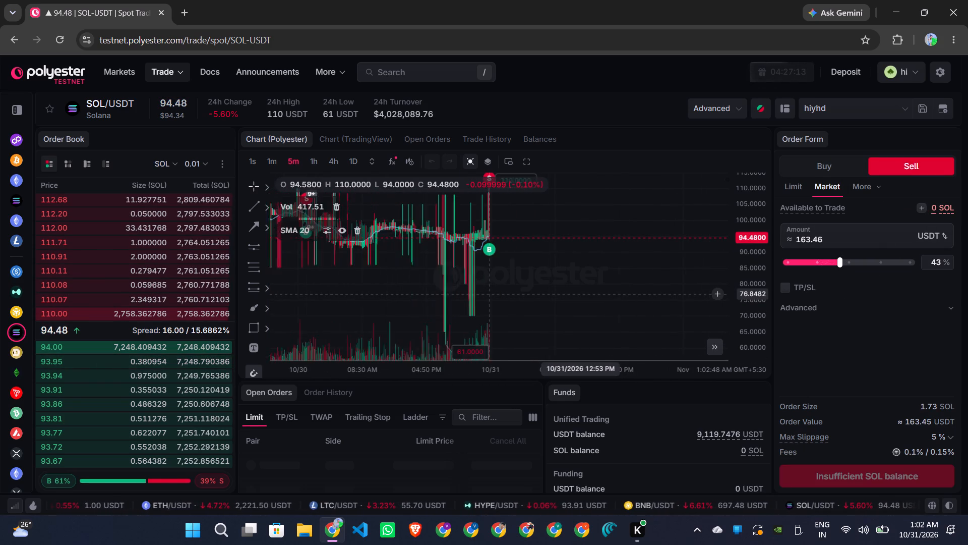
pyautogui.scroll(-7, 580, 294)
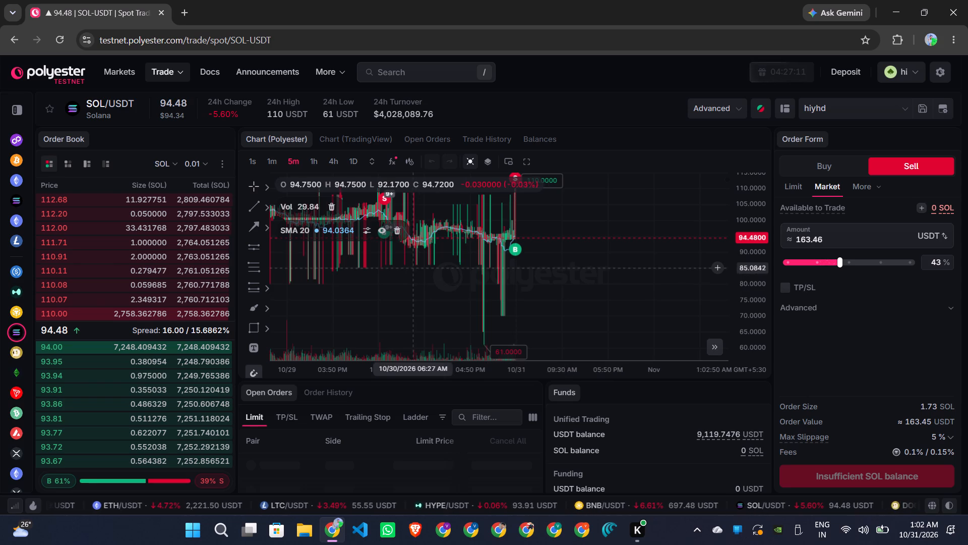
pyautogui.hscroll(3, 413, 267)
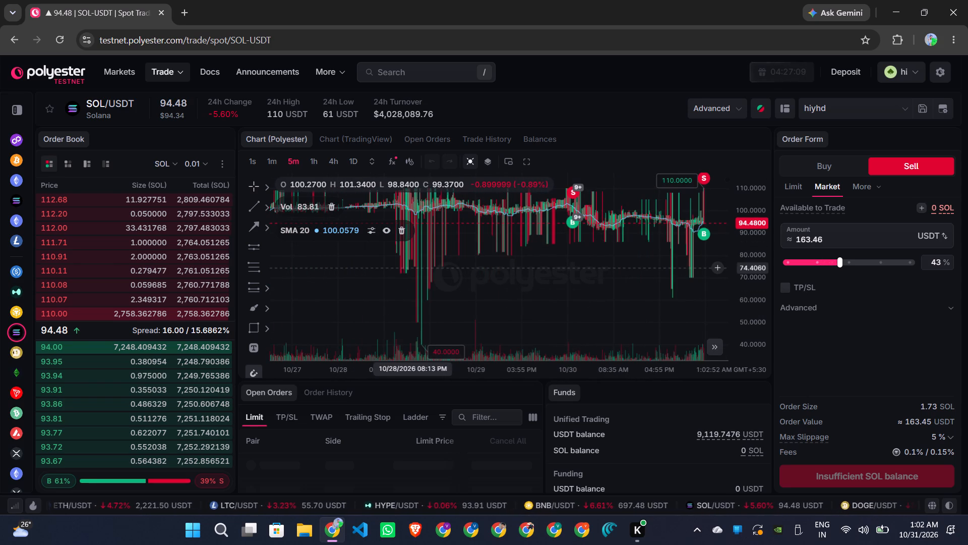
pyautogui.hscroll(-2, 413, 267)
pyautogui.scroll(3, 413, 267)
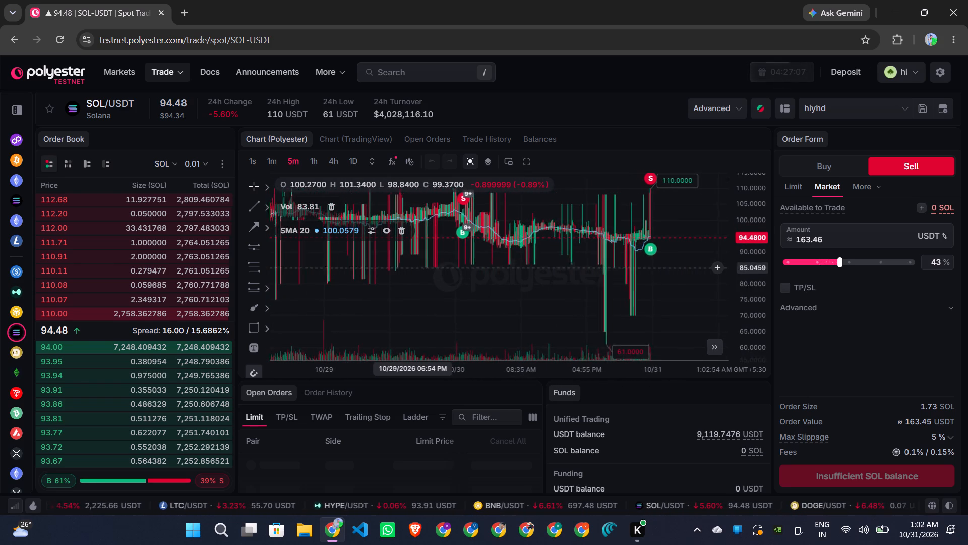
pyautogui.scroll(1, 413, 267)
# Open the chart's Layers list and try its header option.
pyautogui.click(489, 157)
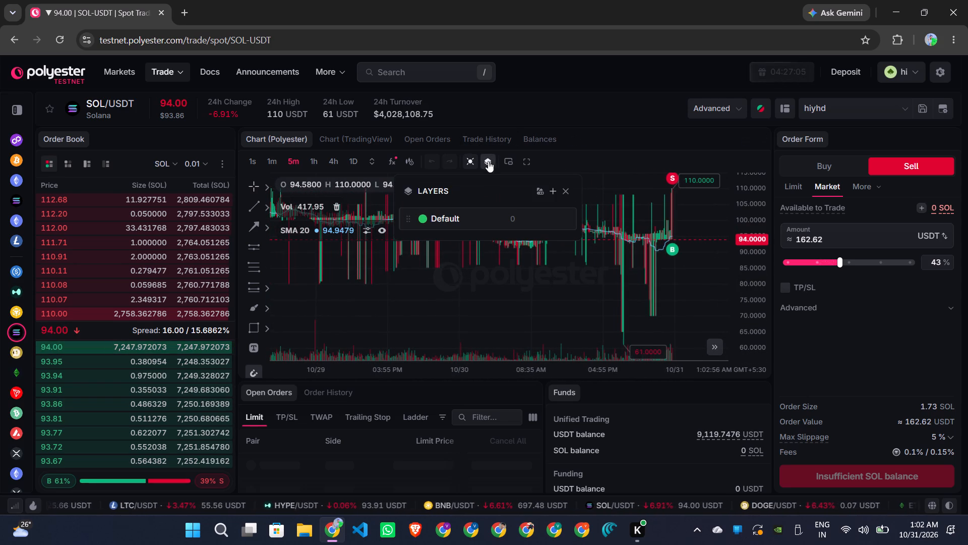
pyautogui.click(472, 158)
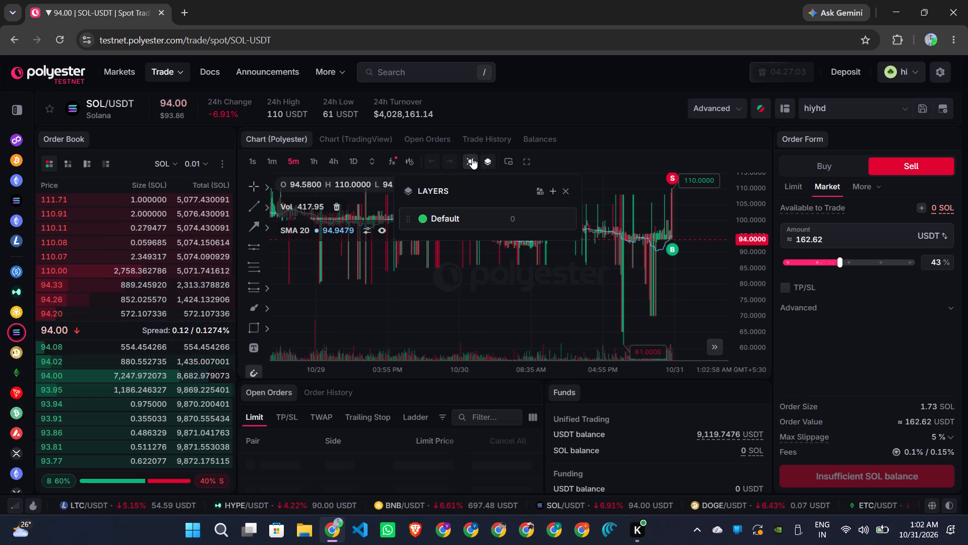
pyautogui.click(542, 195)
pyautogui.click(542, 195)
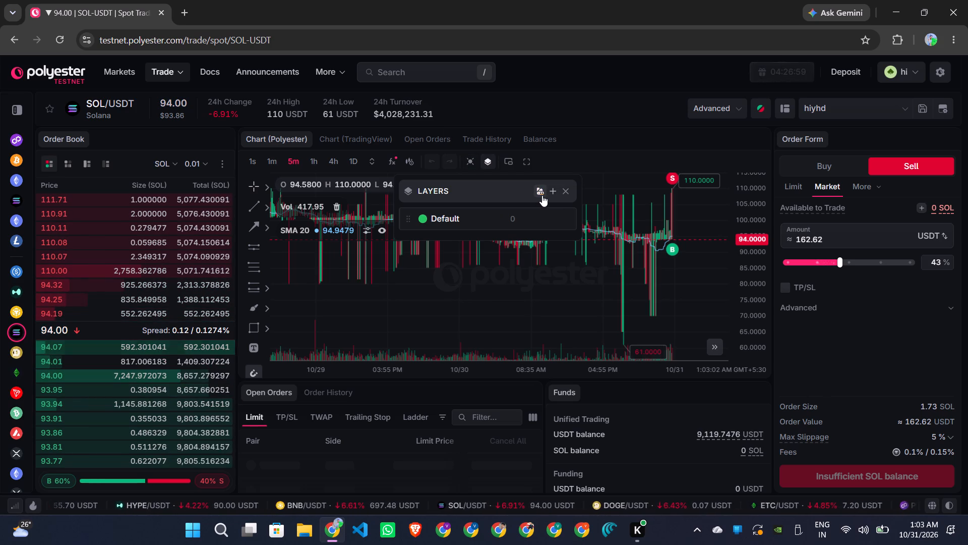
# Add the Volume Profile (VRVP) indicator to the SOL/USDT chart and close the indicator list.
pyautogui.click(394, 156)
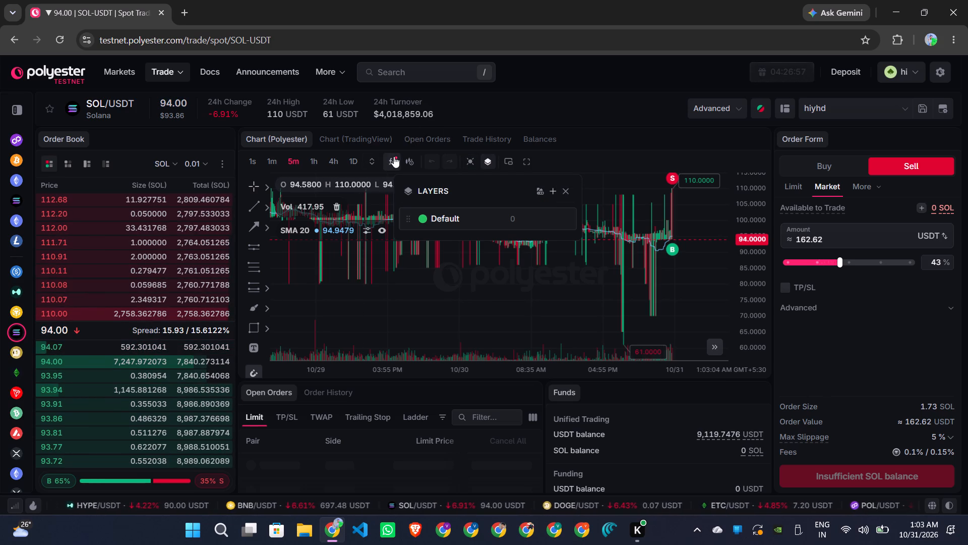
pyautogui.click(431, 300)
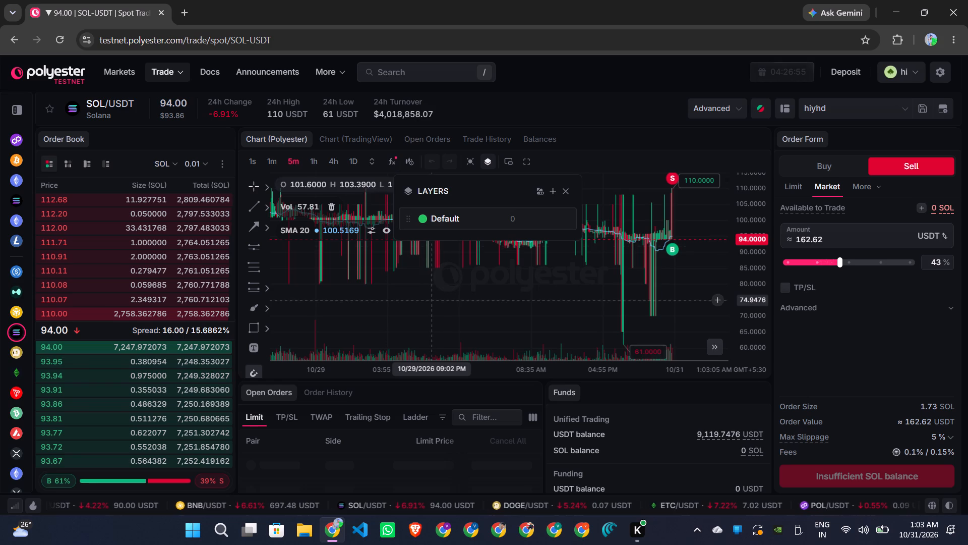
pyautogui.click(392, 160)
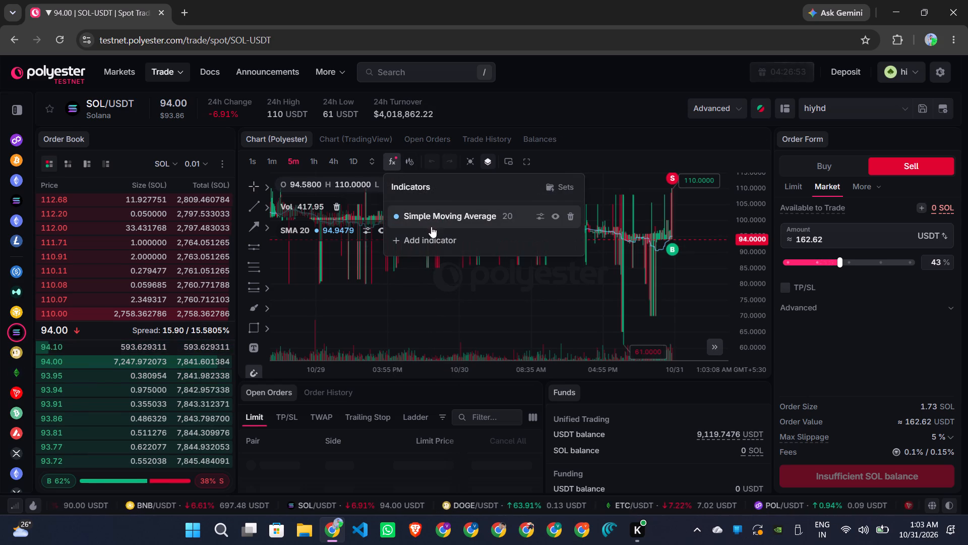
pyautogui.click(434, 230)
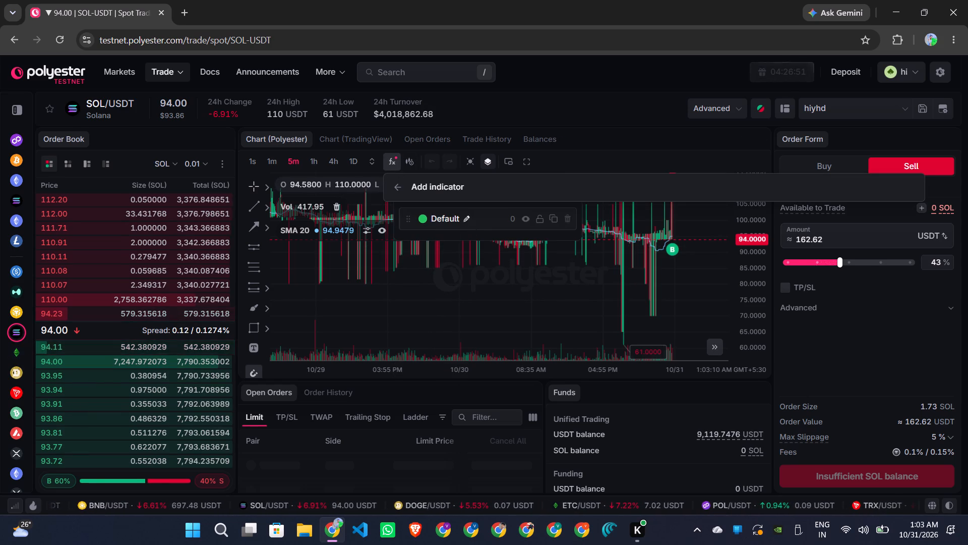
pyautogui.click(442, 185)
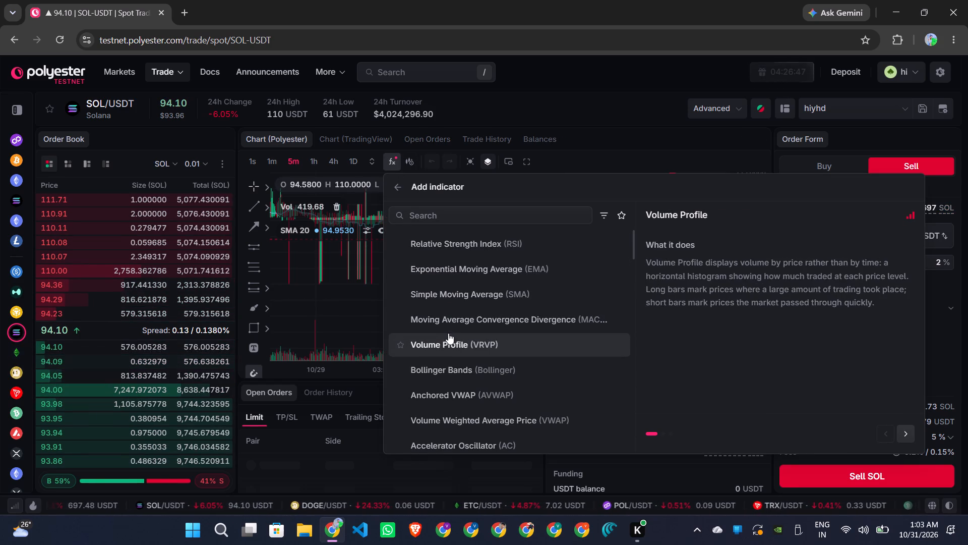
pyautogui.click(459, 341)
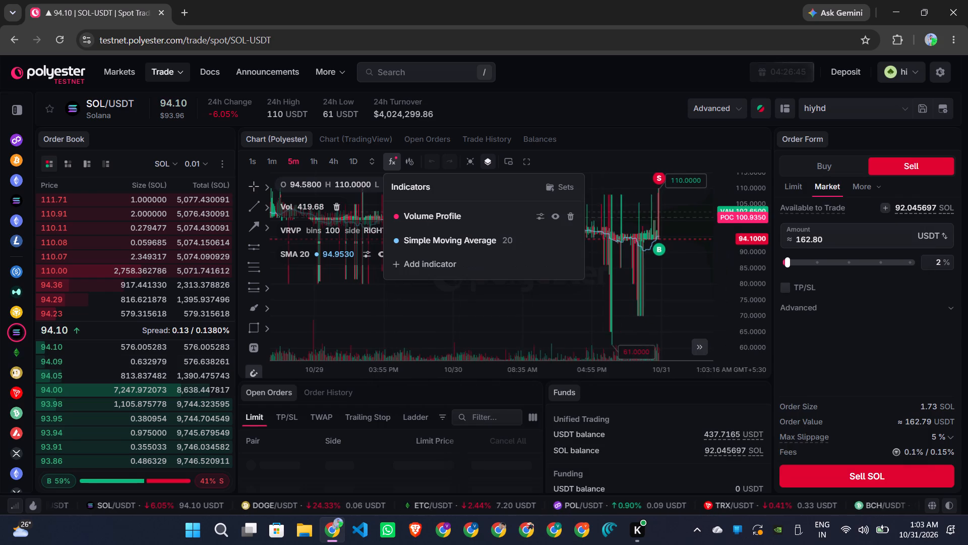
pyautogui.hscroll(-2, 630, 290)
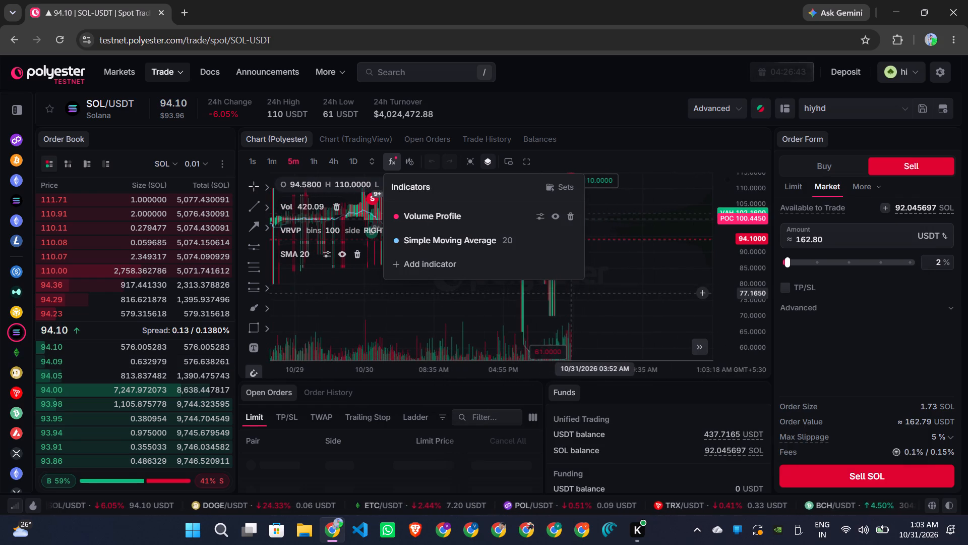
pyautogui.click(594, 293)
# Add a new layer to the chart's Layers list.
pyautogui.click(559, 192)
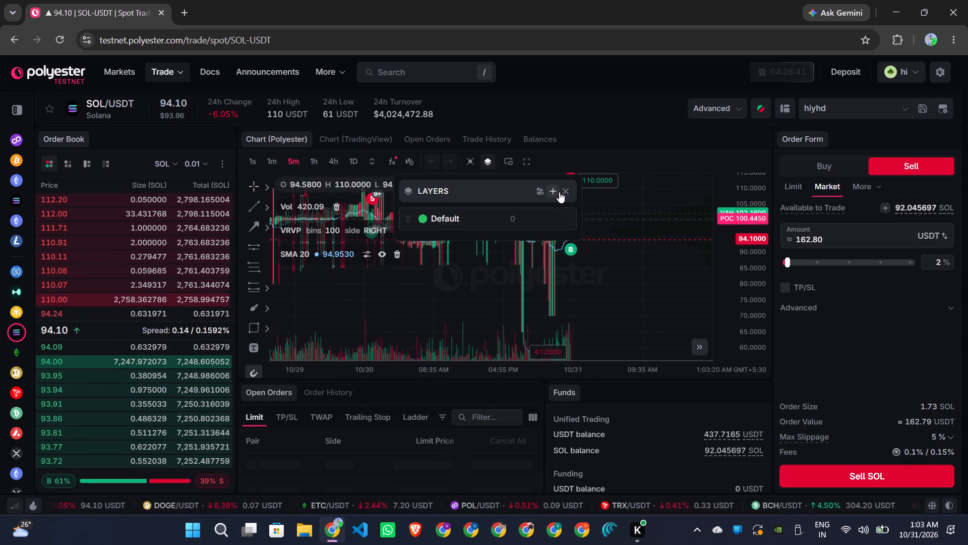
# Sell 92.045697 SOL for USDT at market, using 100% of the SOL balance.
pyautogui.click(913, 259)
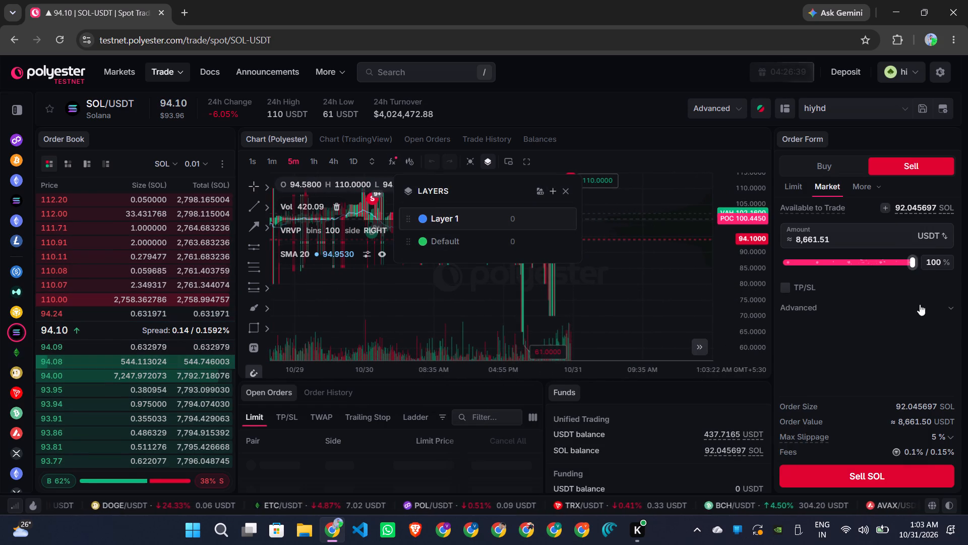
pyautogui.click(876, 480)
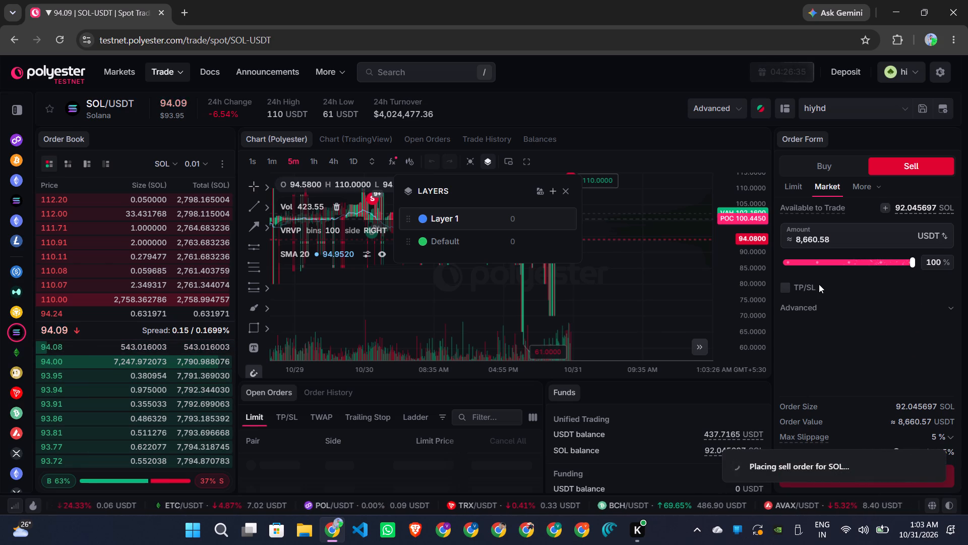
pyautogui.scroll(-2, 819, 284)
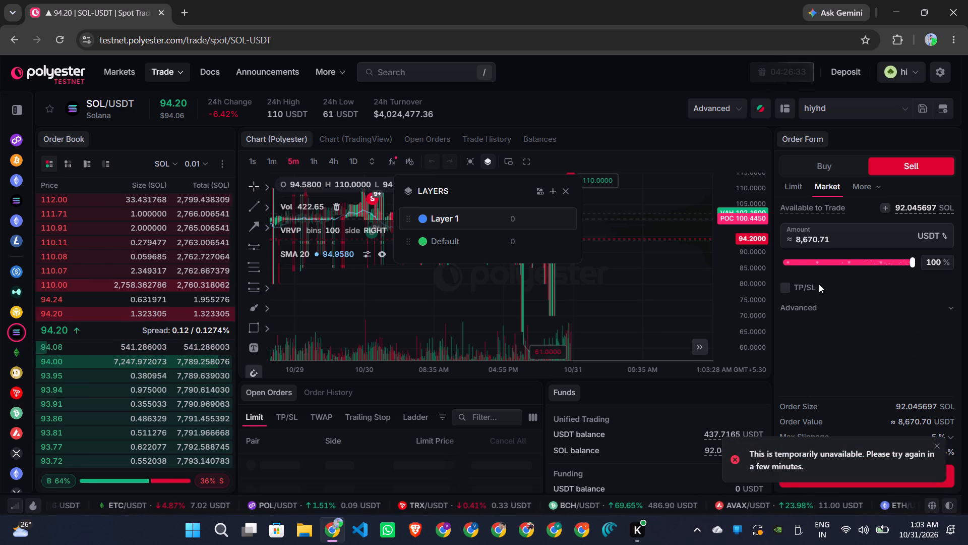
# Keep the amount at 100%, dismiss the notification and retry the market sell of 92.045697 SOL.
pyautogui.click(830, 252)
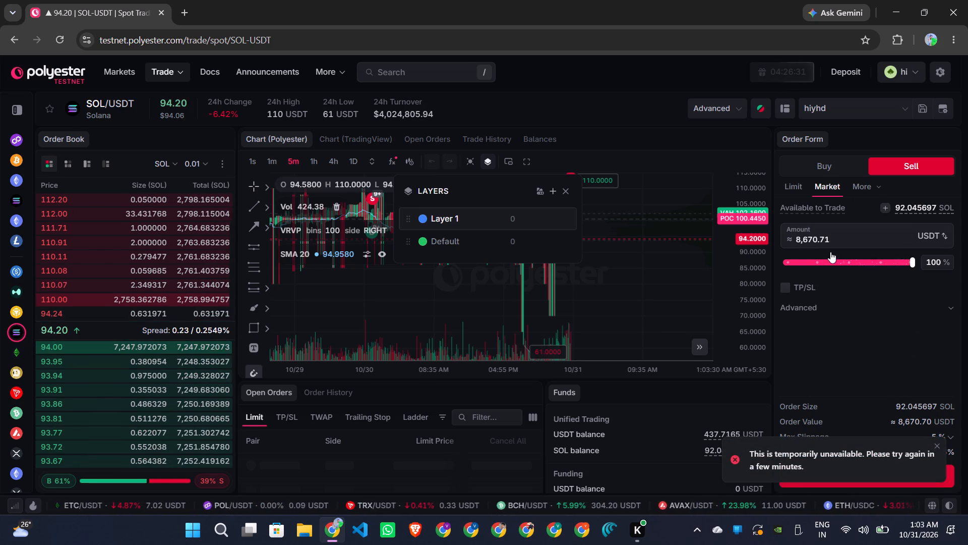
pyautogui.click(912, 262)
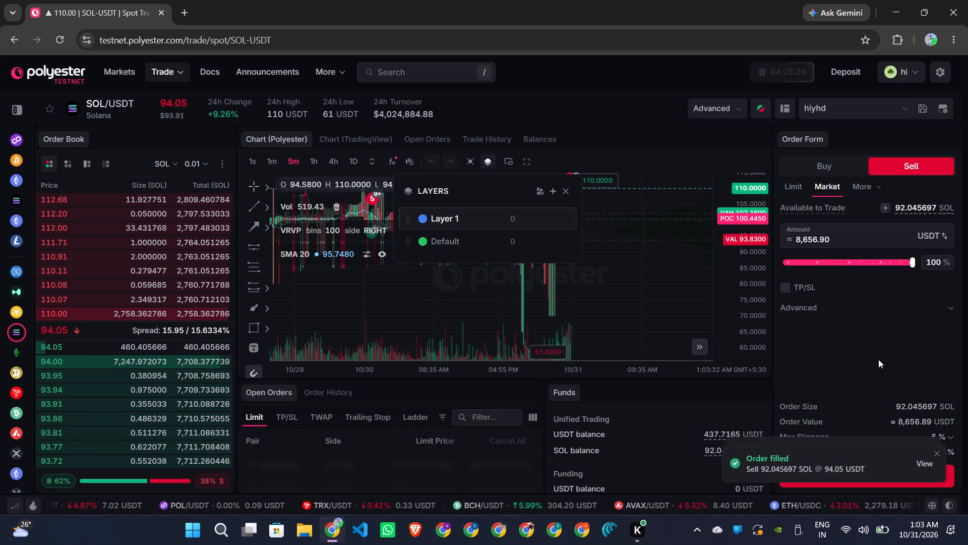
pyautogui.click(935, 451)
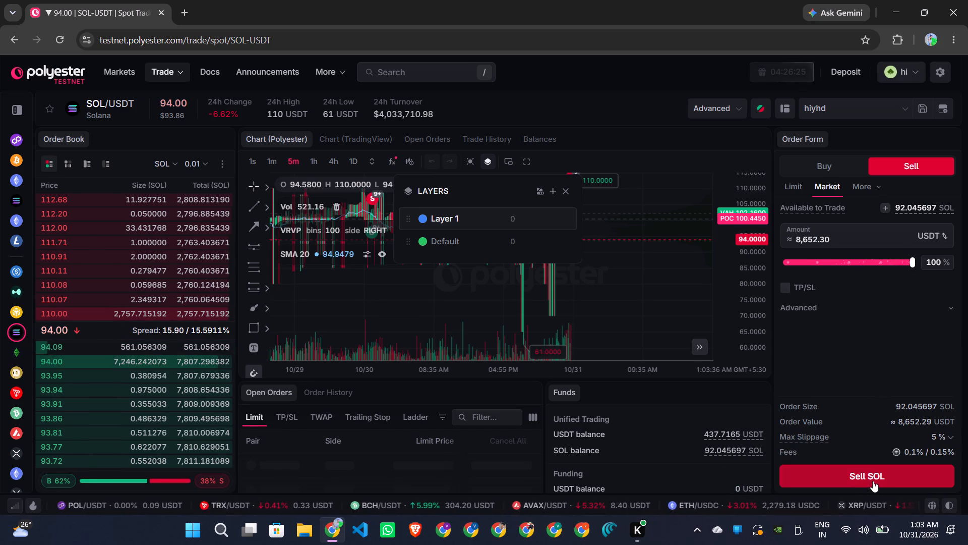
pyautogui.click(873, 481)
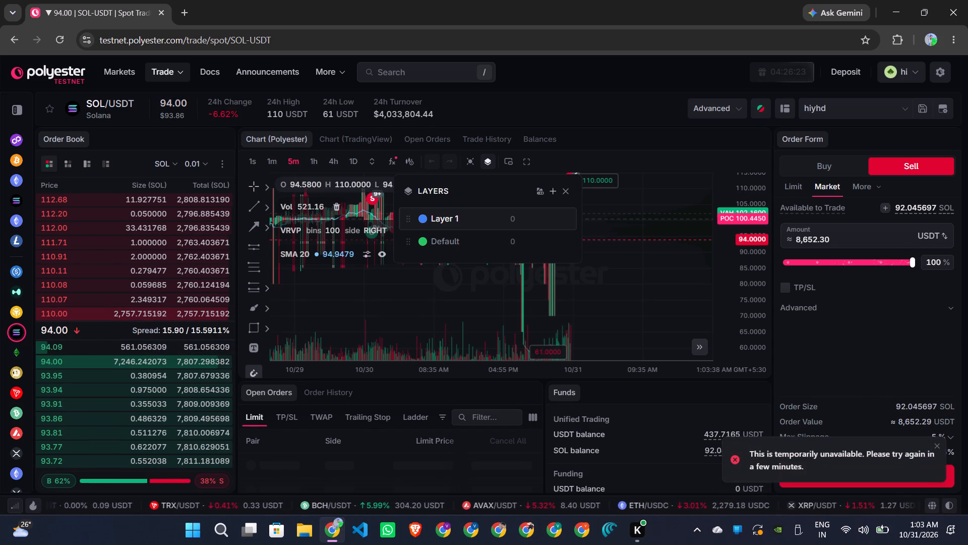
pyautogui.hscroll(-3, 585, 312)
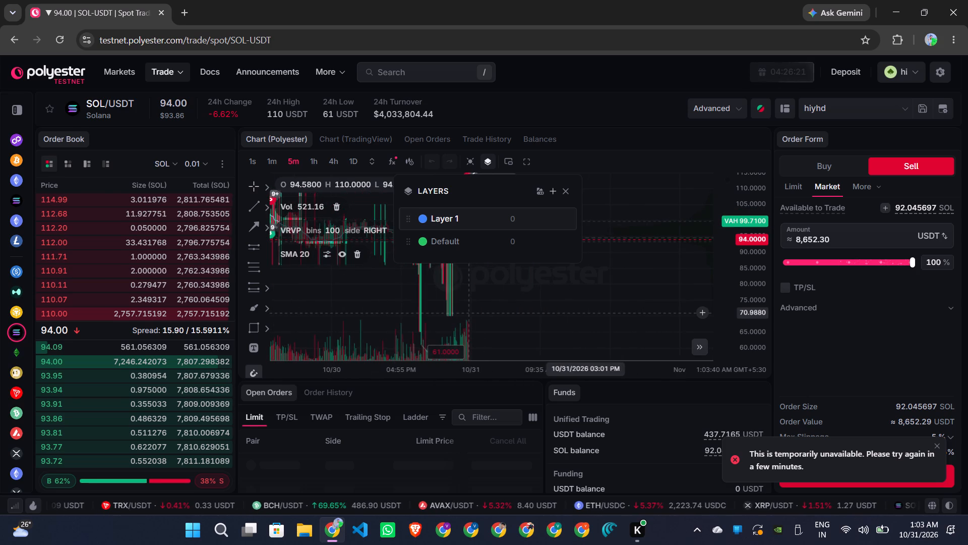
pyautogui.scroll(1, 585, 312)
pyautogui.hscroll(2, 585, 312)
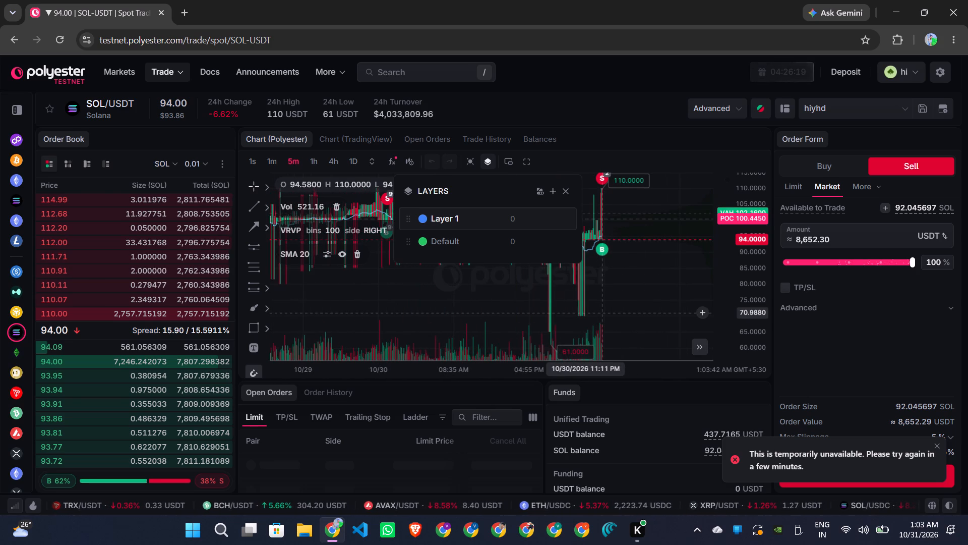
# Switch the order form to buying and reload the SOL/USDT trading page.
pyautogui.click(820, 165)
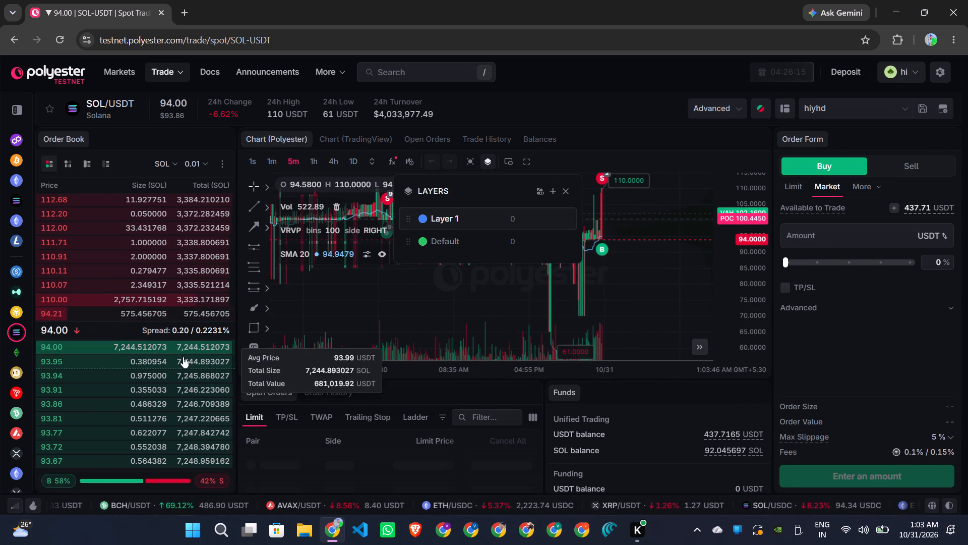
pyautogui.click(54, 34)
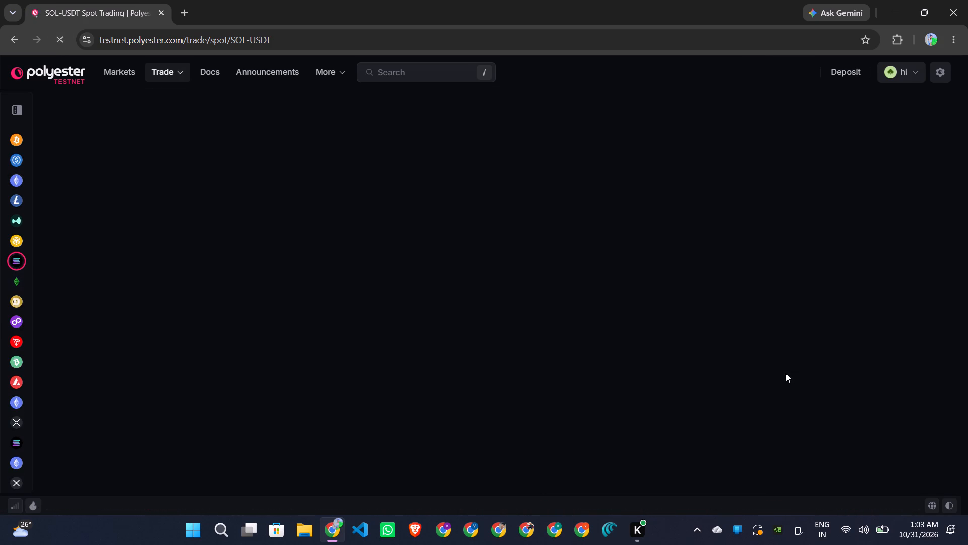
pyautogui.scroll(-2, 785, 373)
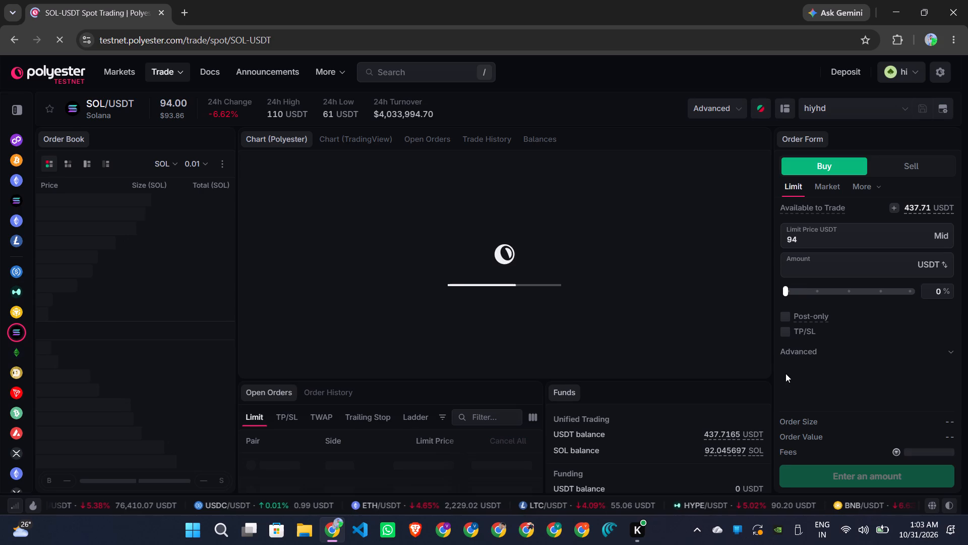
# Sell the entire balance of 92.045697 SOL for USDT with a market order.
pyautogui.click(919, 158)
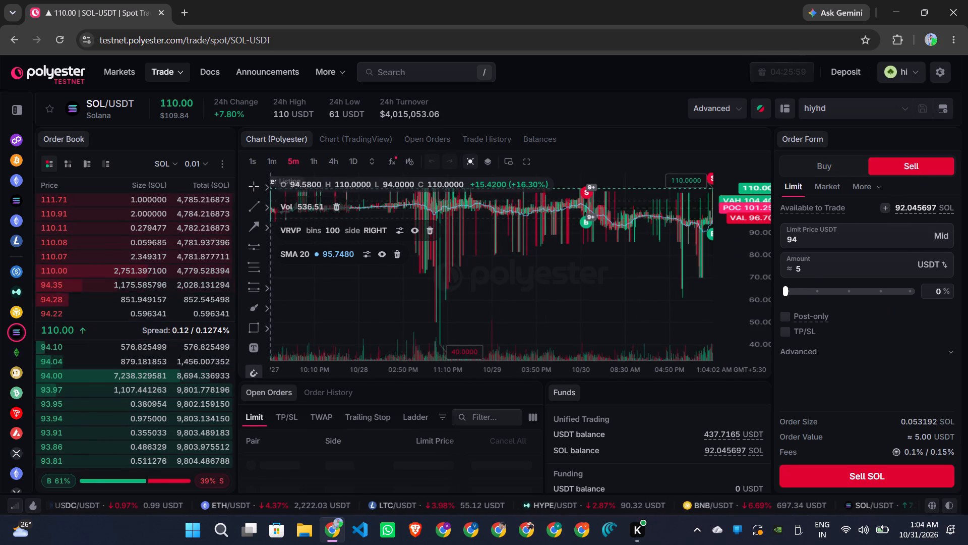
pyautogui.click(827, 189)
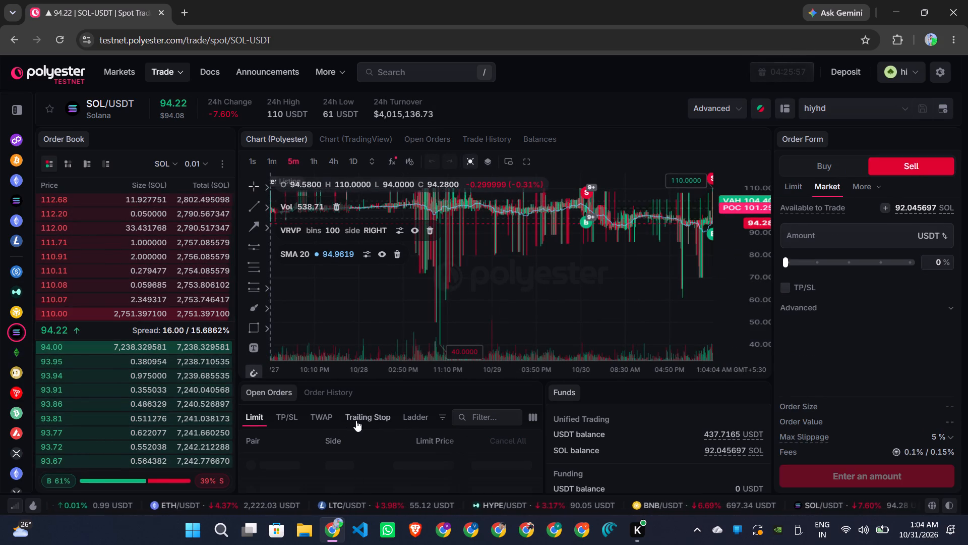
pyautogui.click(917, 258)
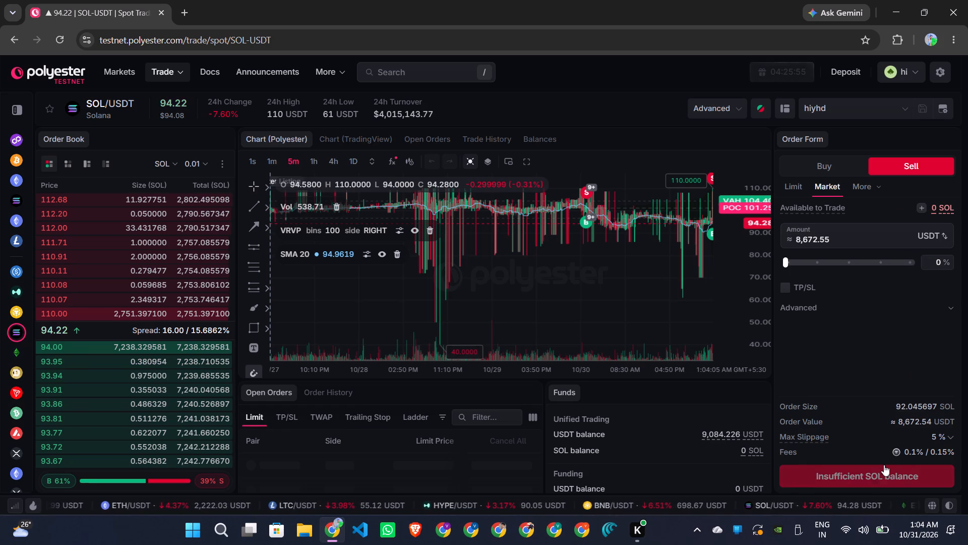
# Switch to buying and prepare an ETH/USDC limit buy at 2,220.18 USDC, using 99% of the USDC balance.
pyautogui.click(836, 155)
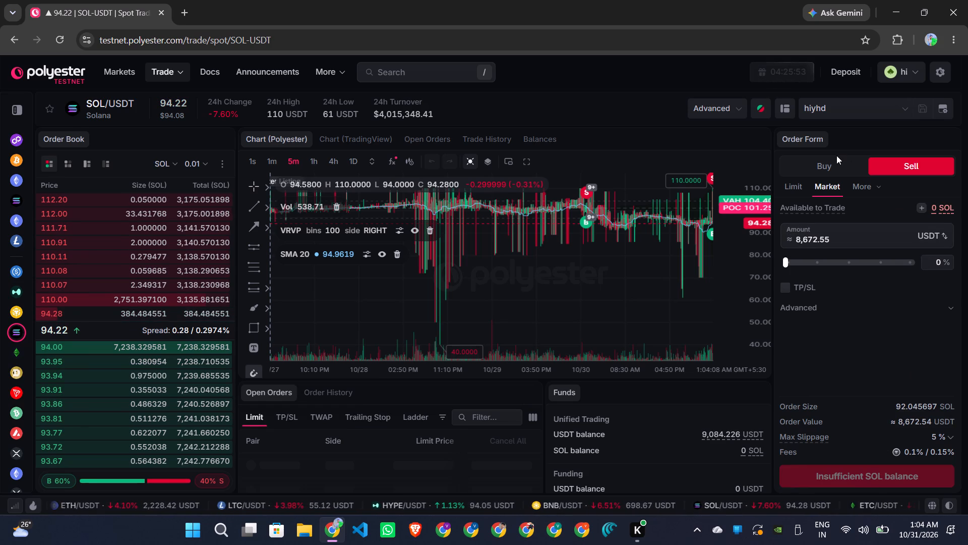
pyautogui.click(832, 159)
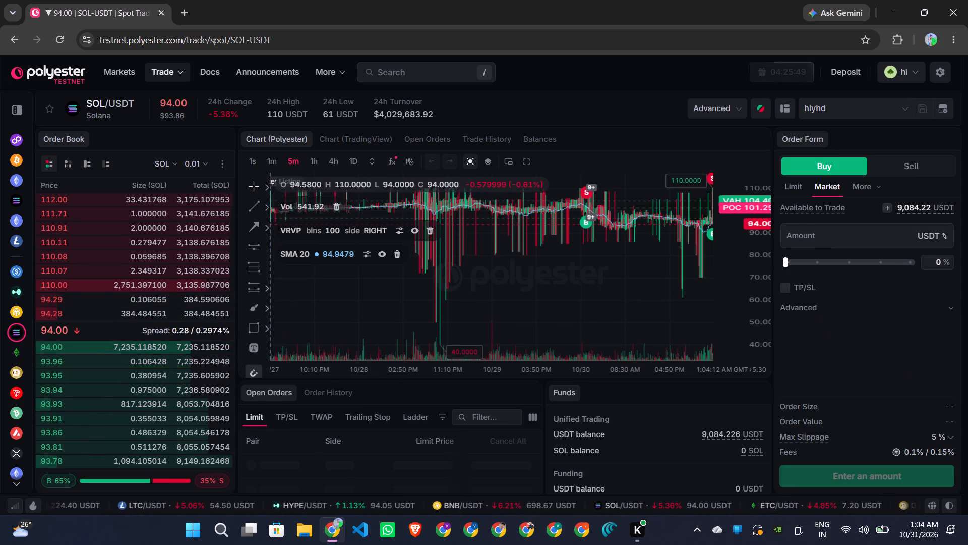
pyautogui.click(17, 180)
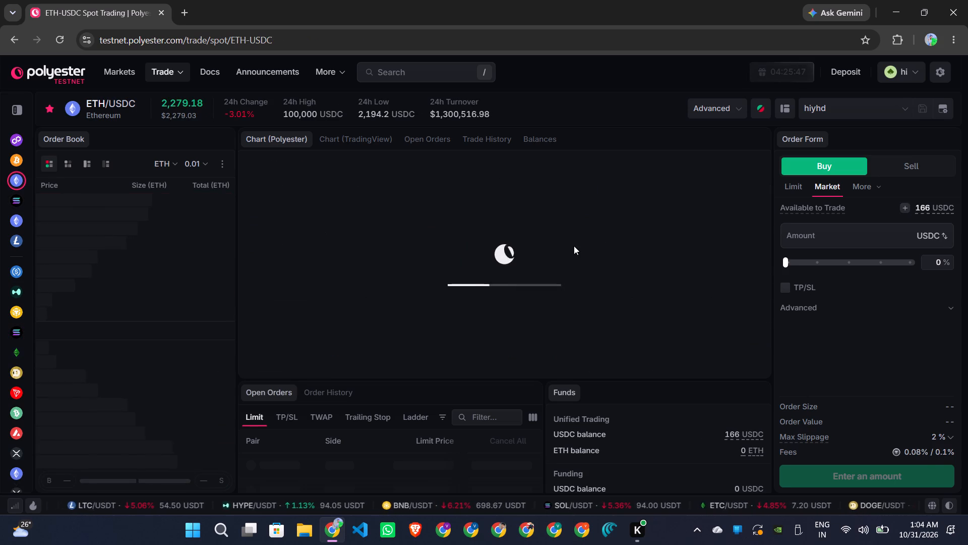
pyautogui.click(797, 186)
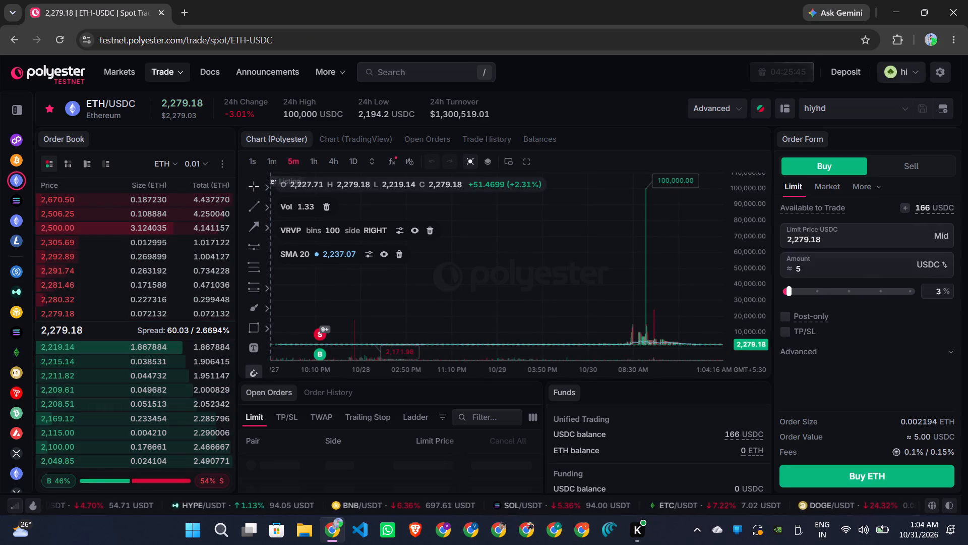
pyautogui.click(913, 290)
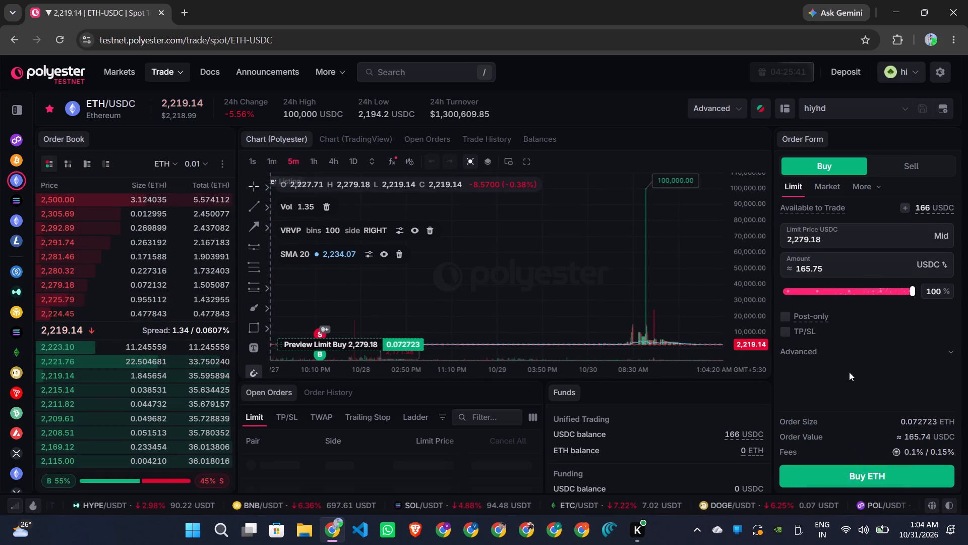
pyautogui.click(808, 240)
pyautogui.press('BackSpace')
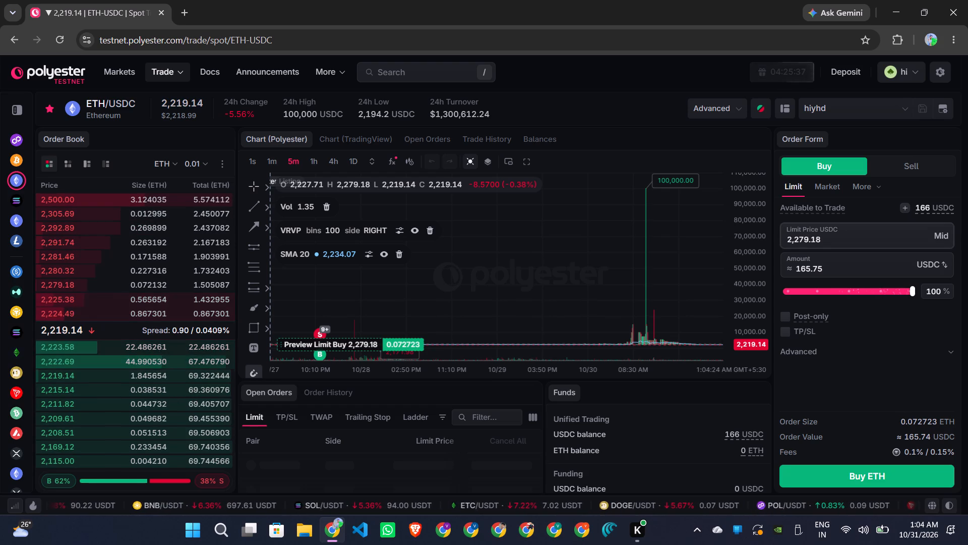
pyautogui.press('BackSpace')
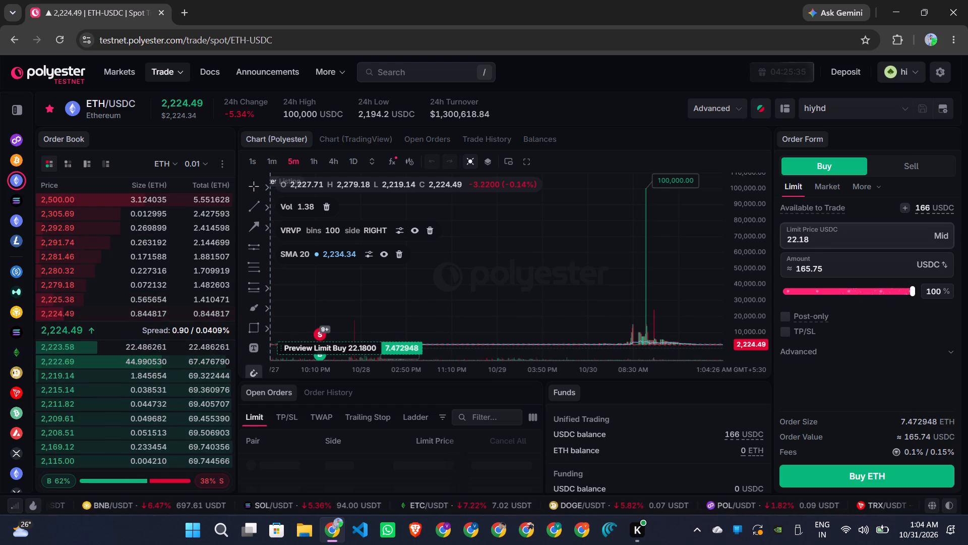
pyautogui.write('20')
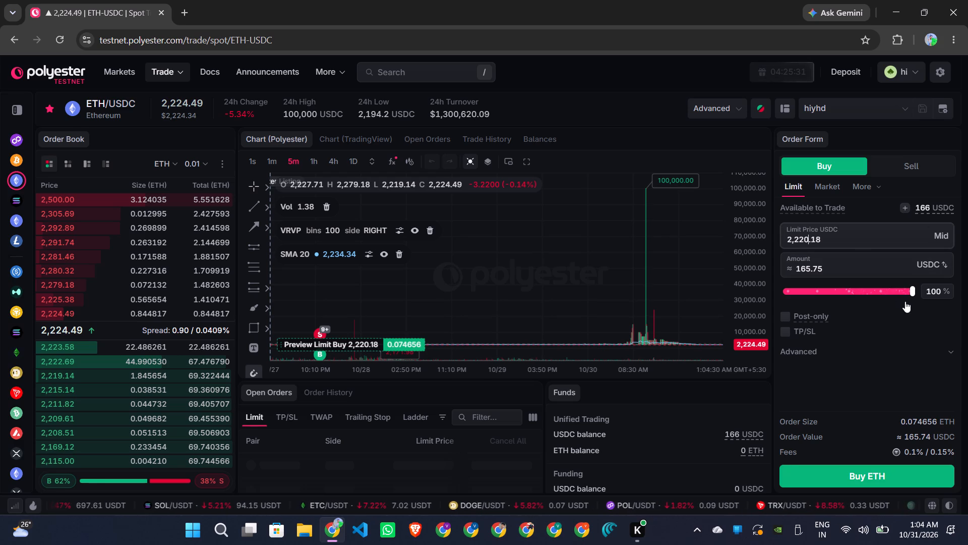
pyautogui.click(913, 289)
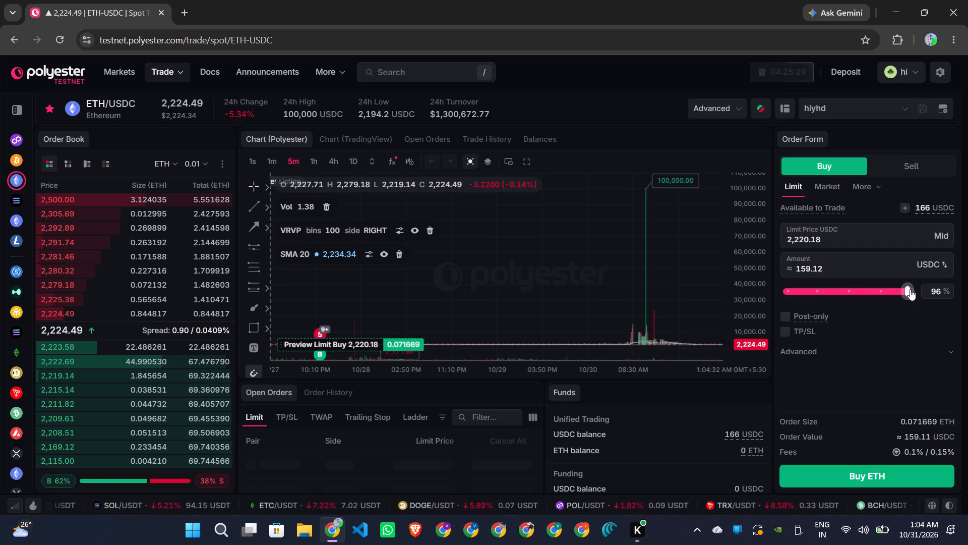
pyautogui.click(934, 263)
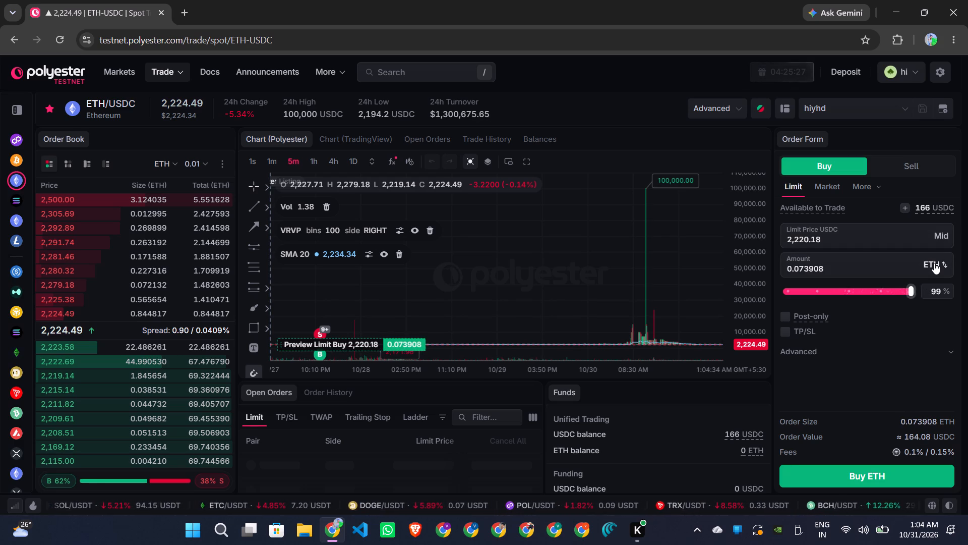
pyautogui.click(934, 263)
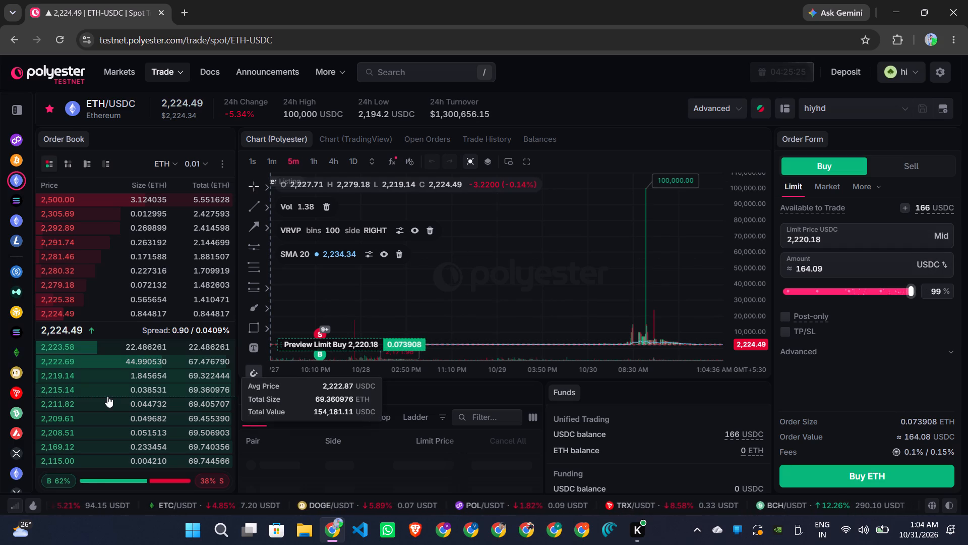
# Open the ETH/USDT market and switch its chart to the TradingView version.
pyautogui.click(16, 217)
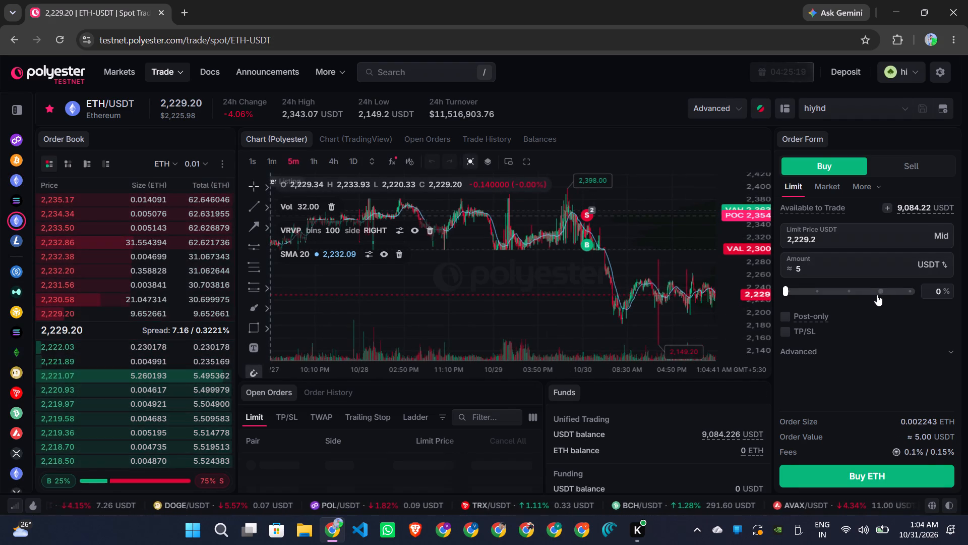
pyautogui.hscroll(-2, 589, 341)
pyautogui.scroll(-1, 589, 341)
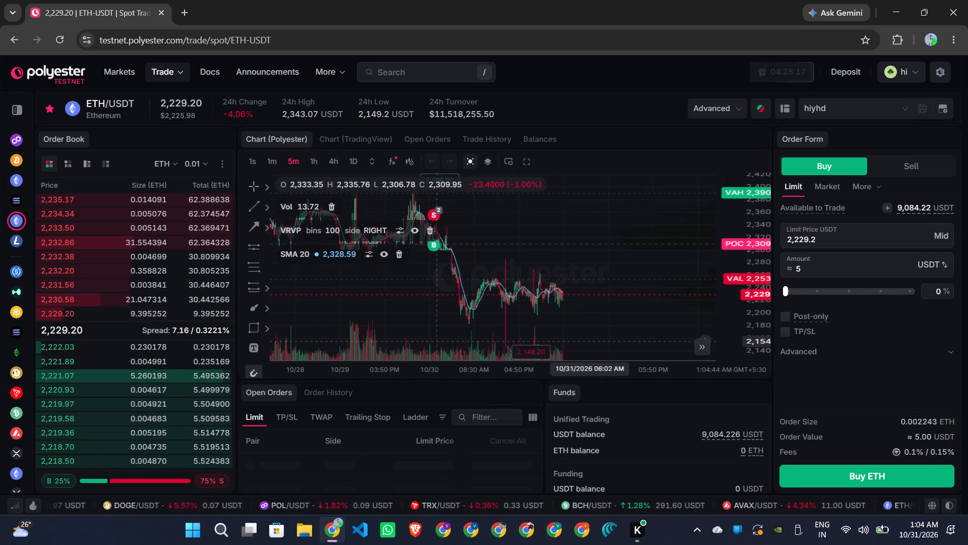
pyautogui.scroll(-1, 589, 341)
pyautogui.click(341, 136)
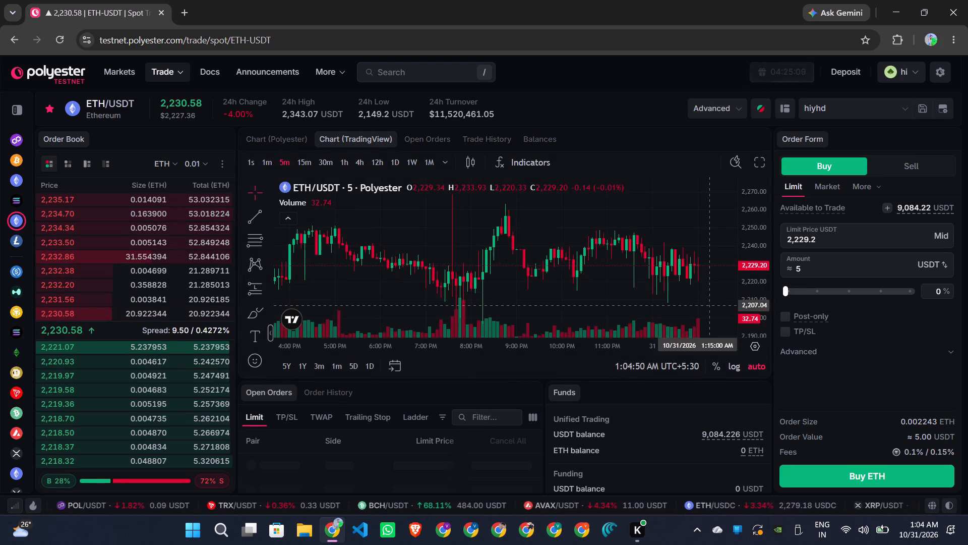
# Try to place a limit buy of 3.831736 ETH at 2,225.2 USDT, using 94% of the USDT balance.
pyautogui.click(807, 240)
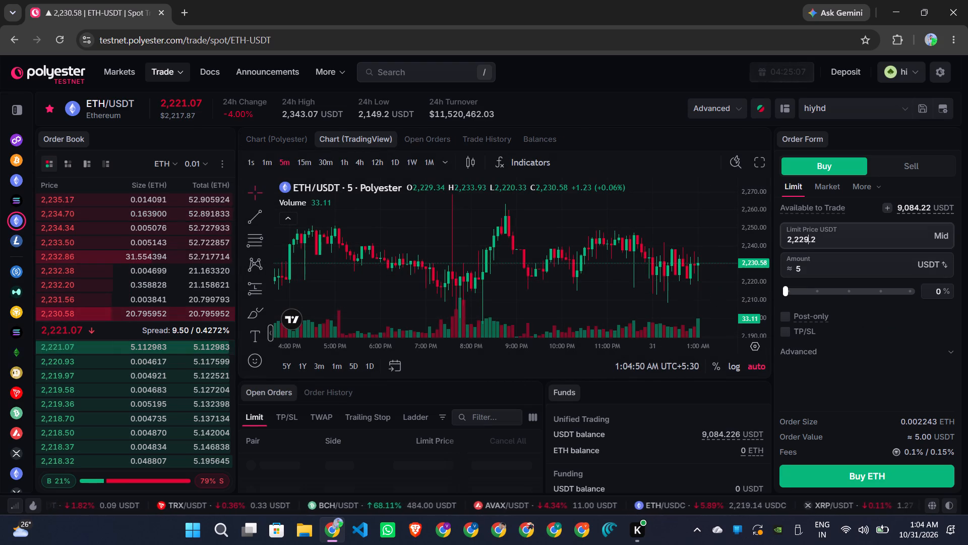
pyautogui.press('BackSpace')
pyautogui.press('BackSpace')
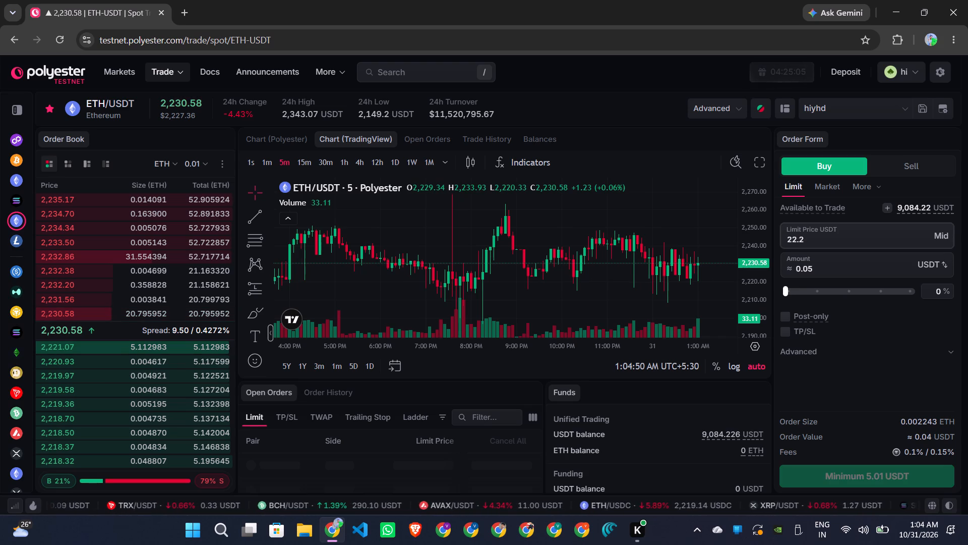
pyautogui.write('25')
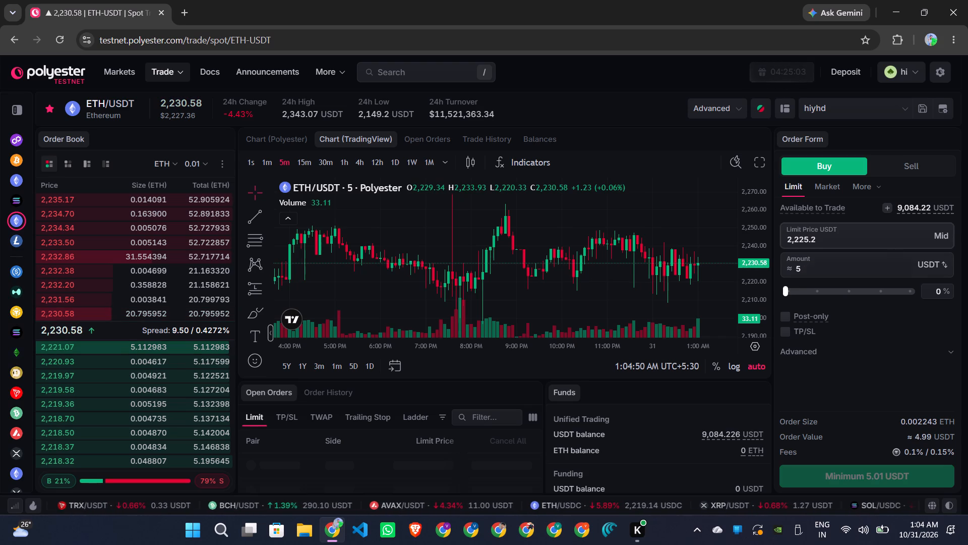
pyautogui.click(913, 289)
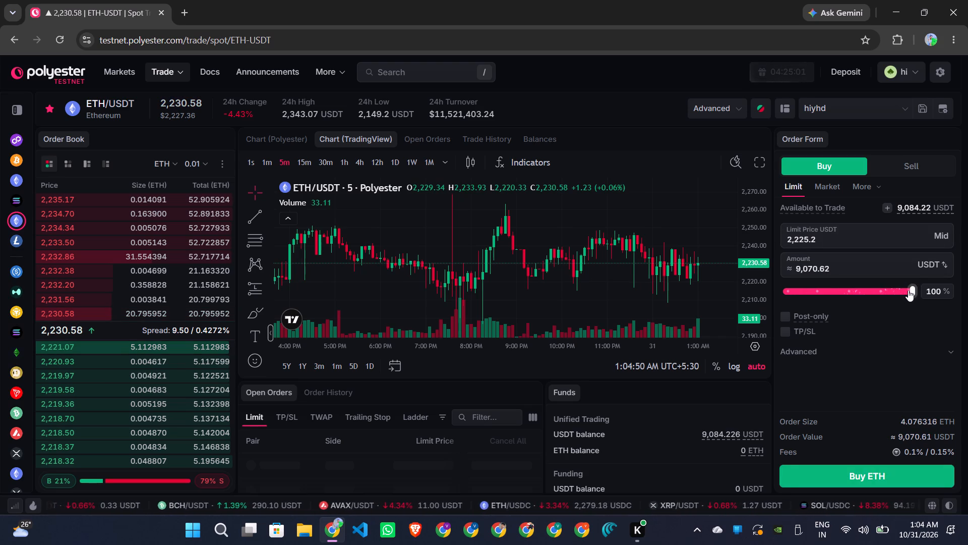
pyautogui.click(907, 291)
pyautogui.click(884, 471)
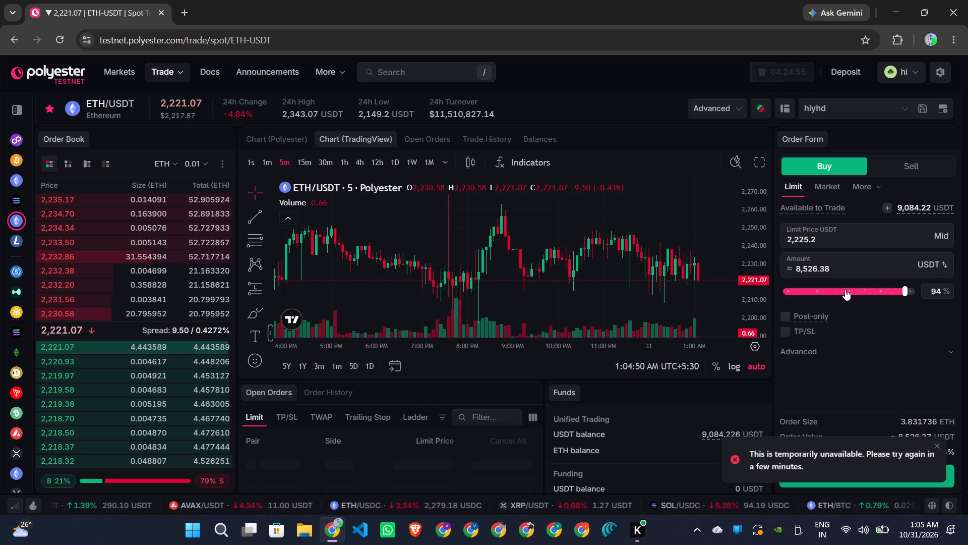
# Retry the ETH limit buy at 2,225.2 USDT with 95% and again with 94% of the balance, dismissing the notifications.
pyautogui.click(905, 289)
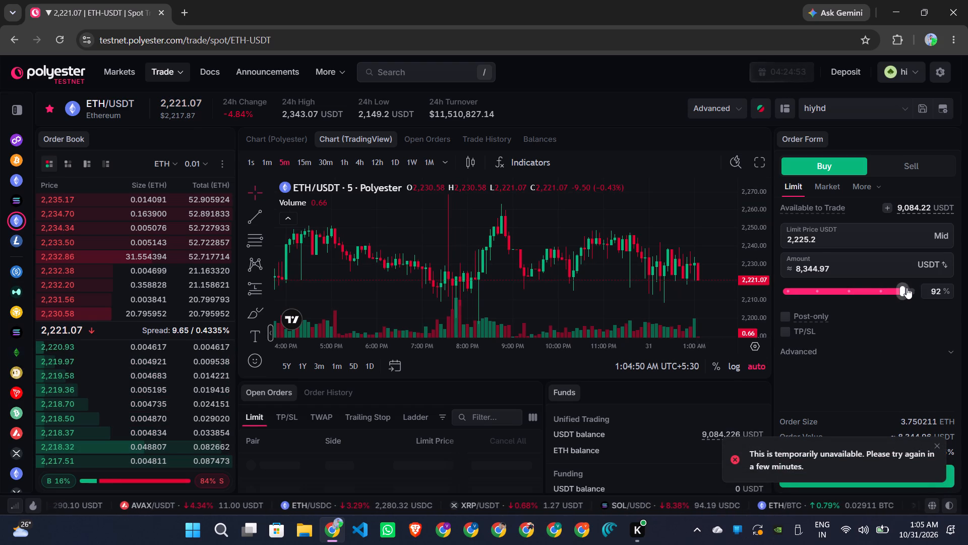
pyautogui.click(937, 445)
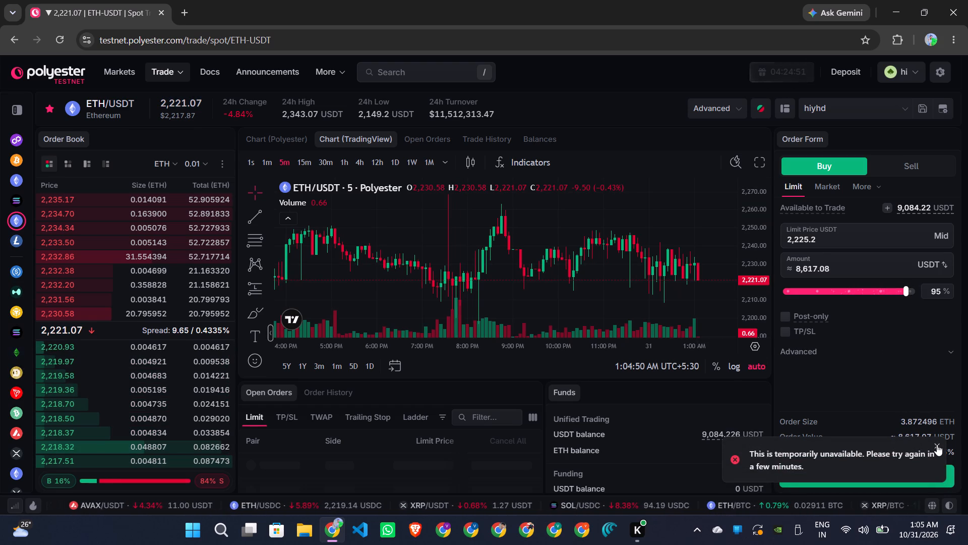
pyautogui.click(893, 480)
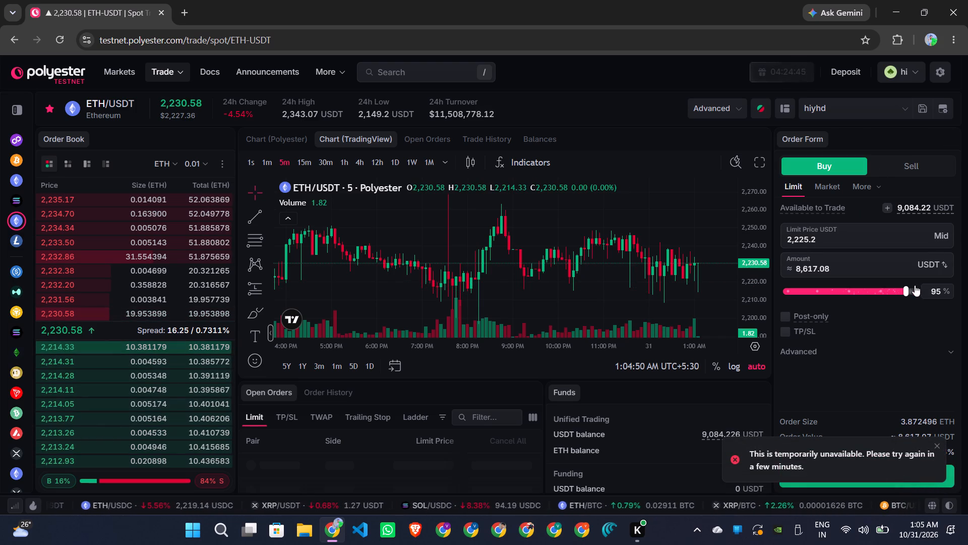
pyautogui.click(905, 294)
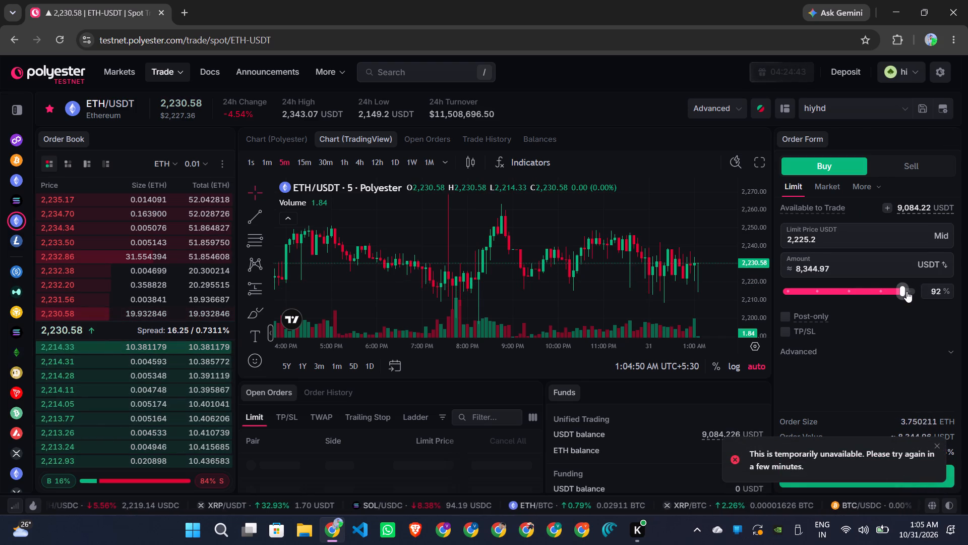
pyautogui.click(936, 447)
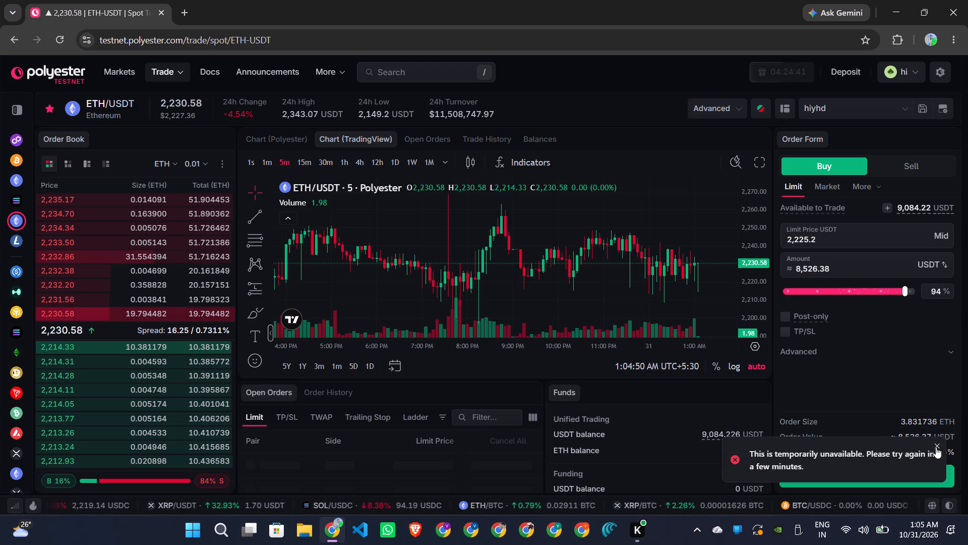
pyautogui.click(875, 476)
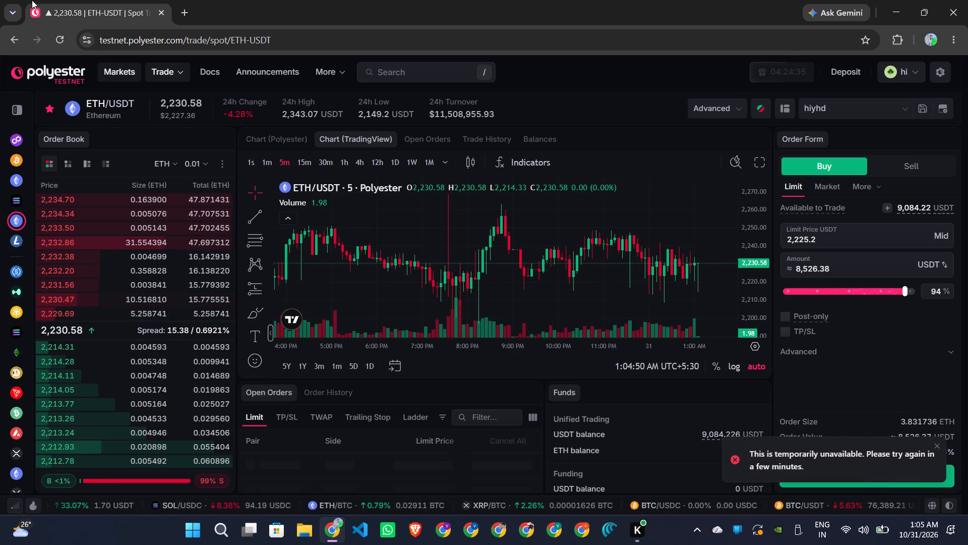
# Reload the ETH/USDT page and submit a limit buy of 3.912593 ETH at 2,225.58 USDT, using 96% of the balance.
pyautogui.click(58, 33)
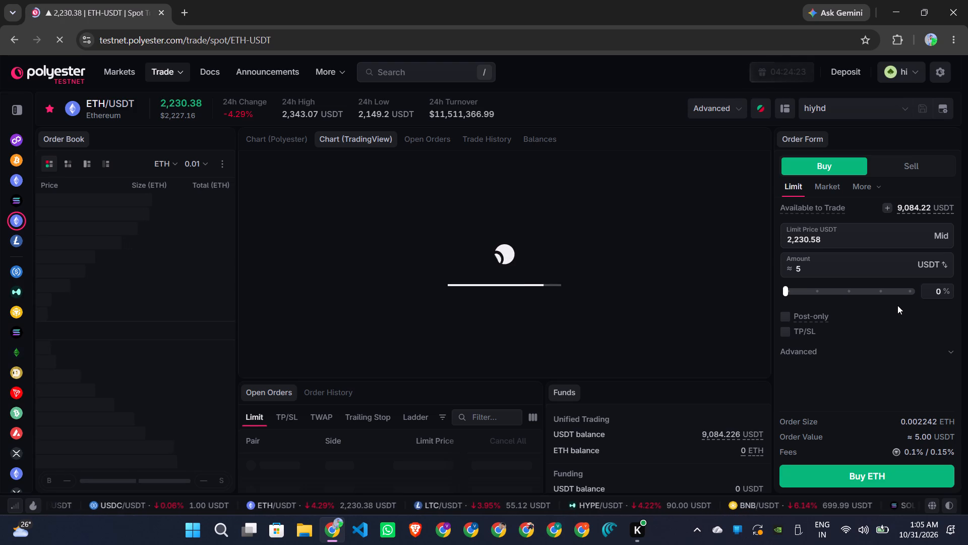
pyautogui.scroll(-1, 897, 305)
pyautogui.scroll(1, 897, 305)
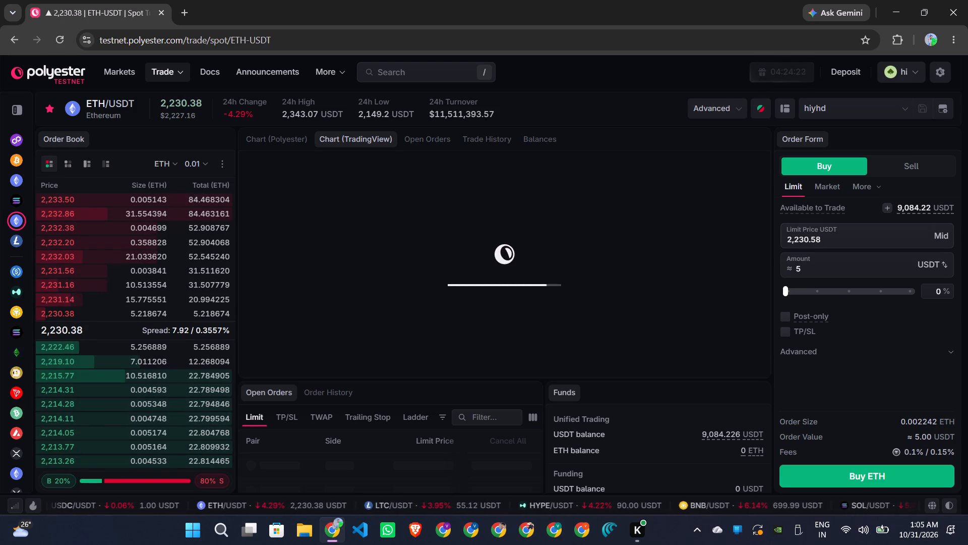
pyautogui.click(808, 240)
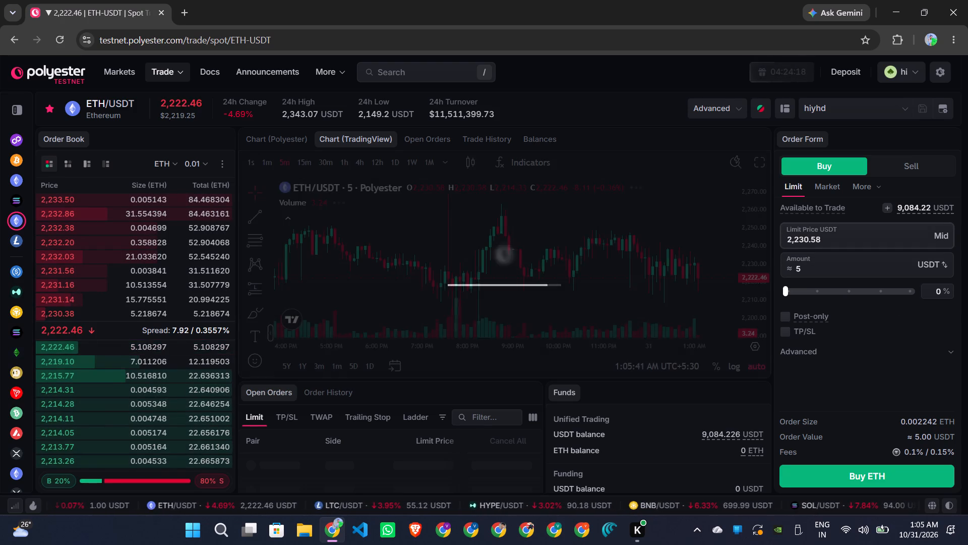
pyautogui.press('BackSpace')
pyautogui.press('BackSpace')
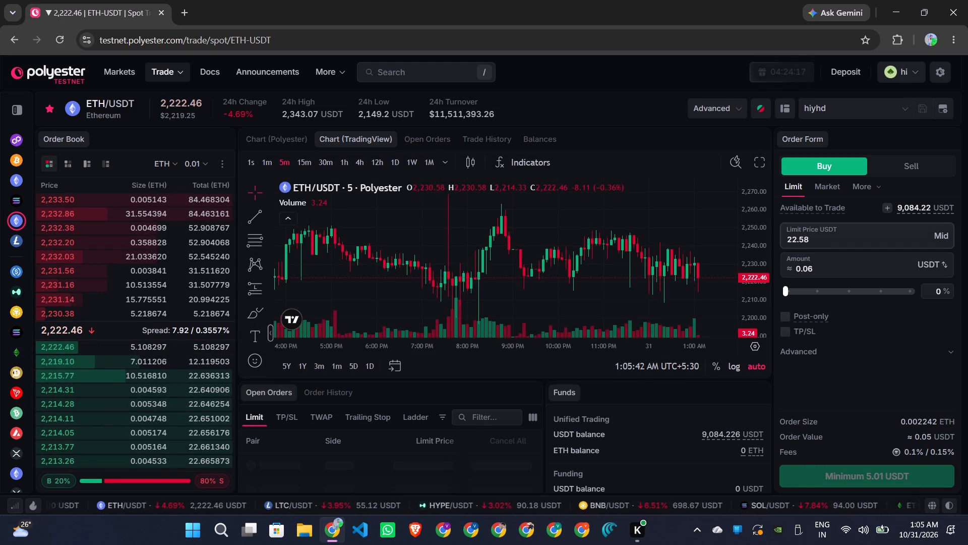
pyautogui.write('25')
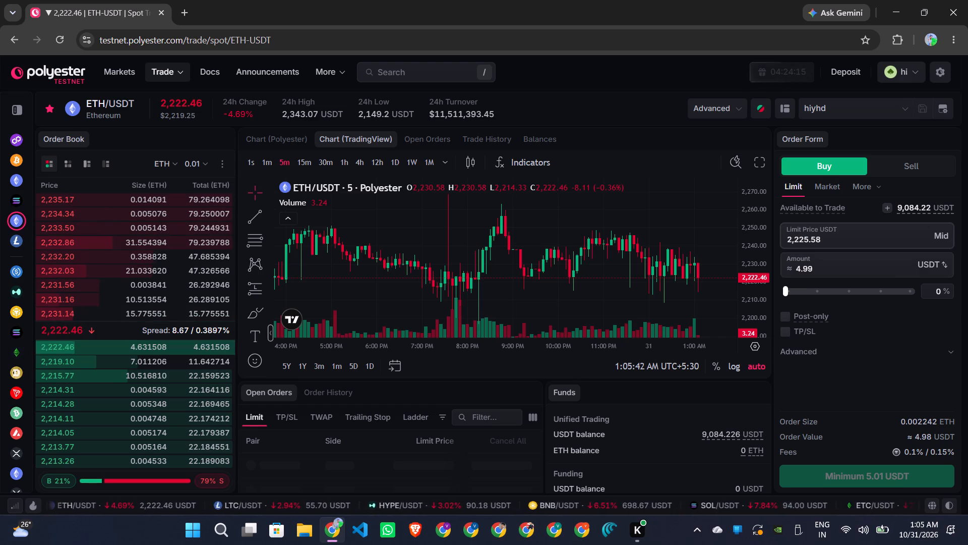
pyautogui.click(911, 287)
pyautogui.doubleClick(911, 287)
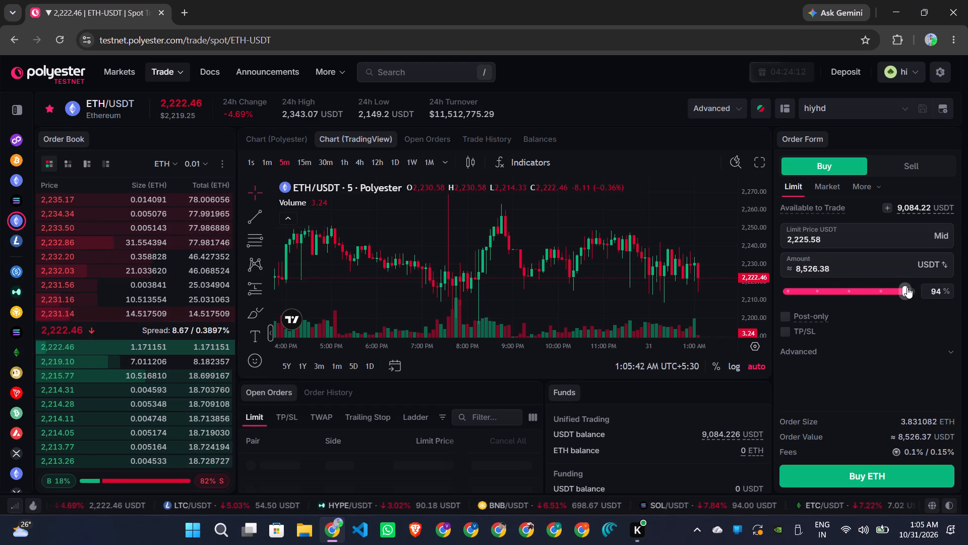
pyautogui.click(876, 474)
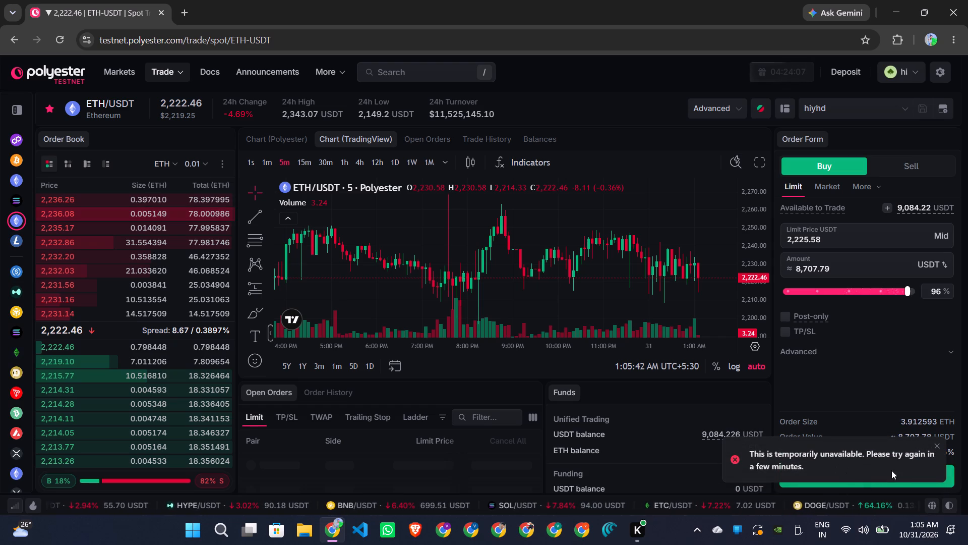
# Dismiss the notification and resubmit the limit buy of 3.912593 ETH at 2,225.58 USDT.
pyautogui.click(939, 444)
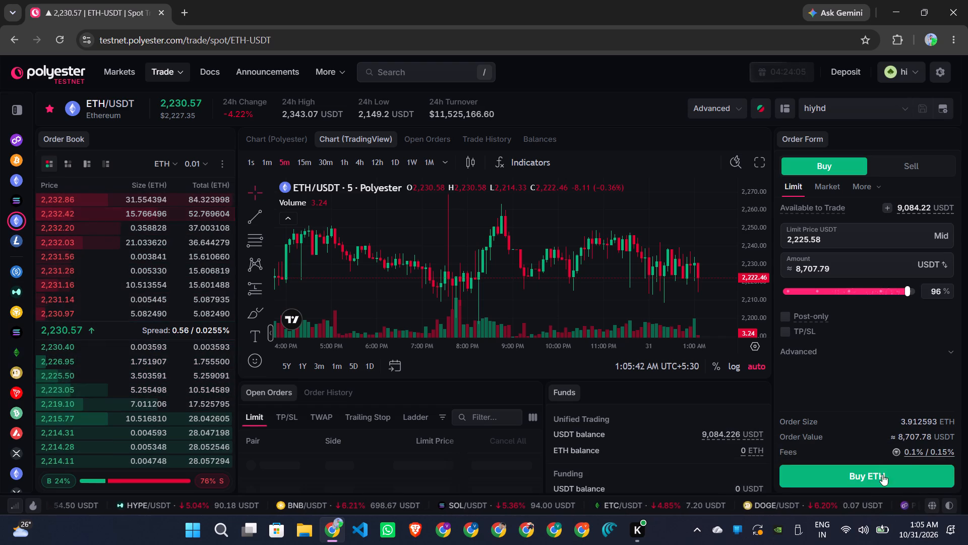
pyautogui.click(856, 483)
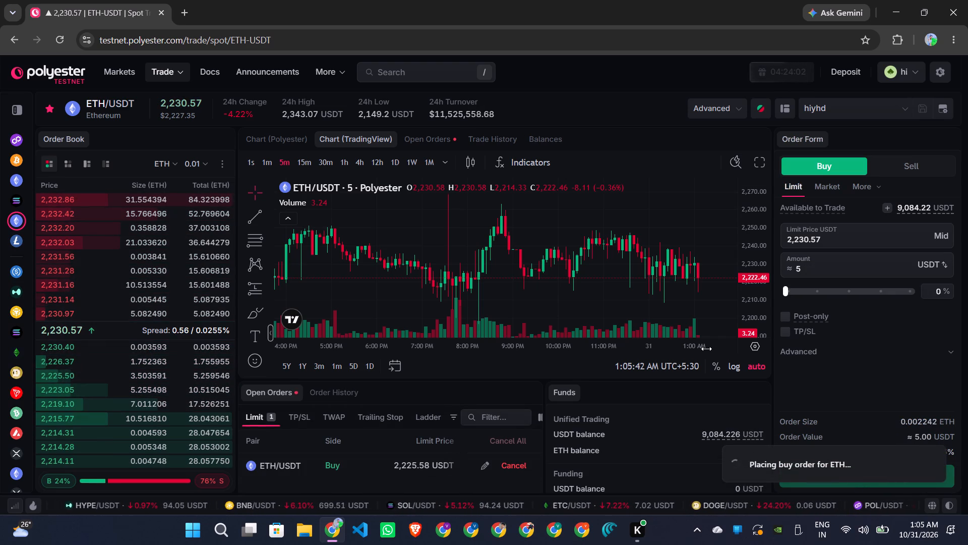
# Examine the recent ETH/USDT candles and the open ETH limit order's quantity and status.
pyautogui.hscroll(-1, 634, 259)
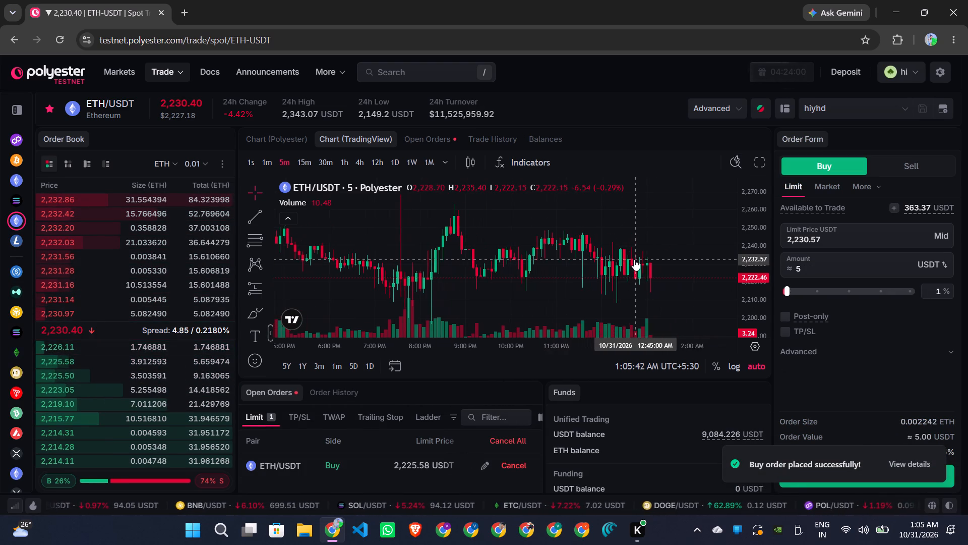
pyautogui.hscroll(-1, 634, 259)
pyautogui.hscroll(-1, 386, 478)
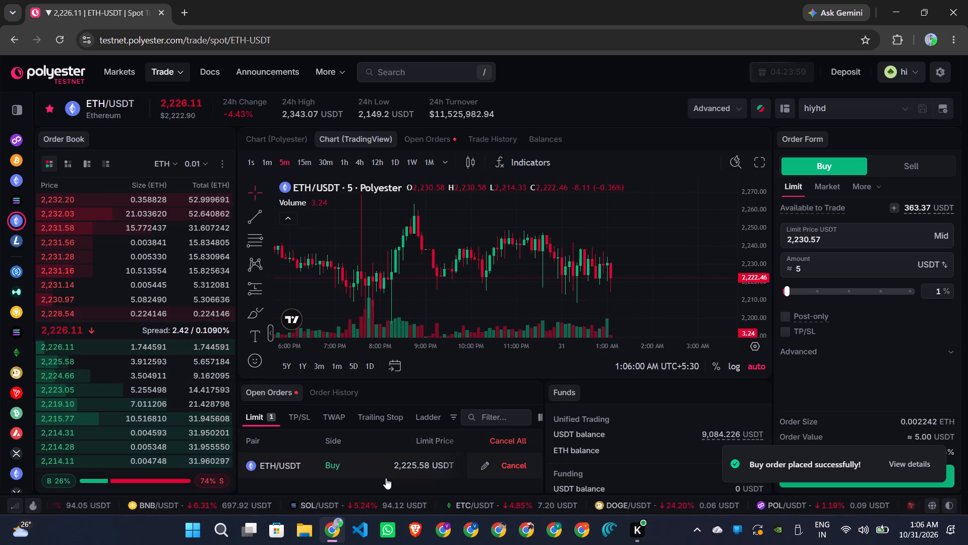
pyautogui.hscroll(-3, 386, 478)
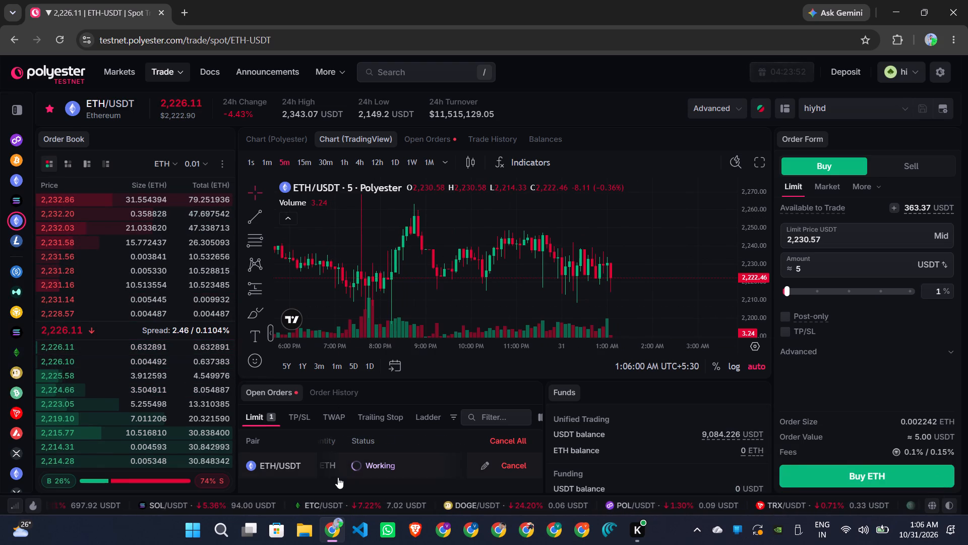
pyautogui.click(421, 137)
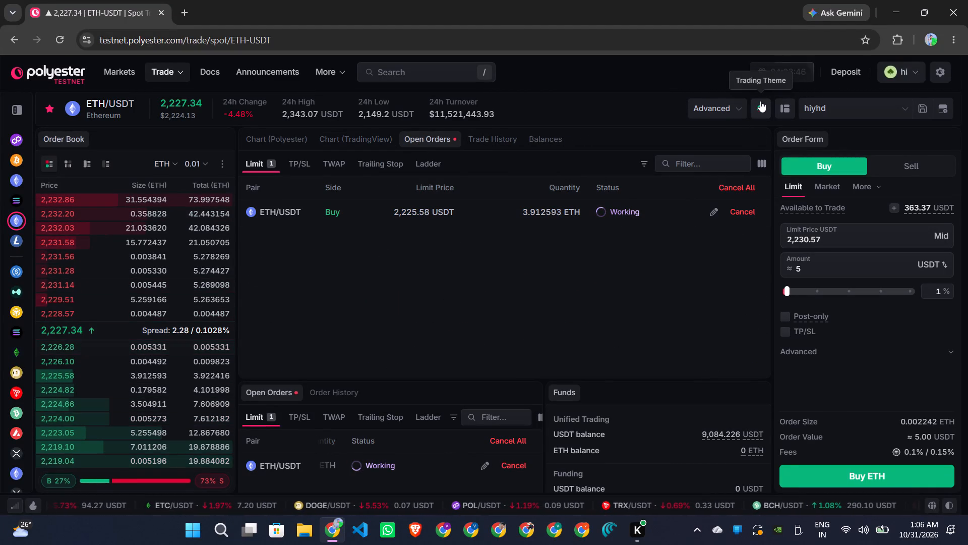
pyautogui.click(729, 110)
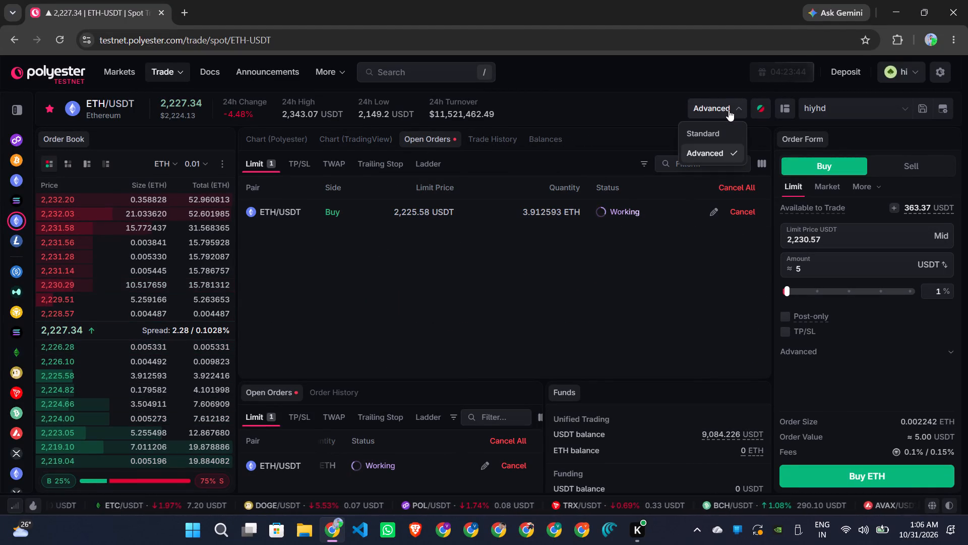
pyautogui.click(729, 110)
pyautogui.hscroll(-1, 661, 116)
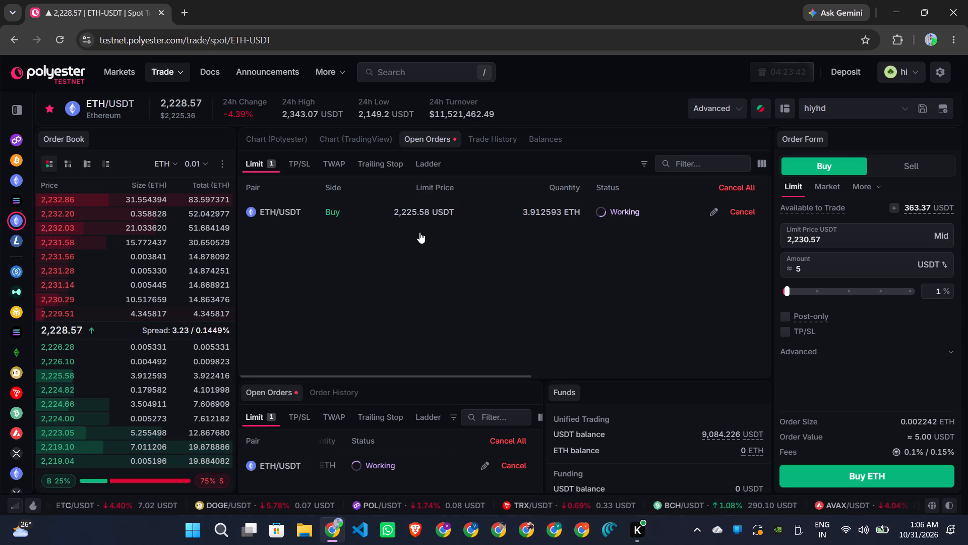
# Return to the ETH/USDT chart and switch it to the Polyester version.
pyautogui.click(337, 136)
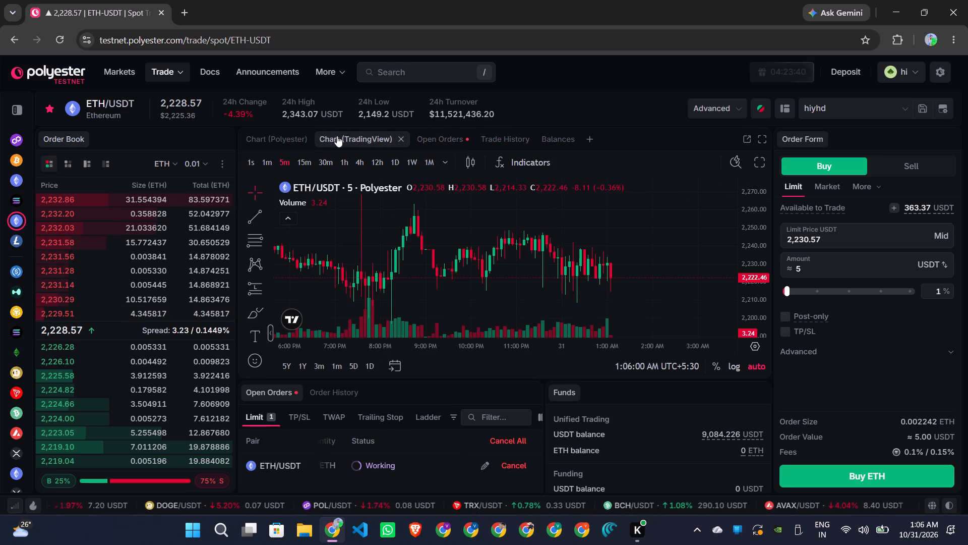
pyautogui.click(270, 140)
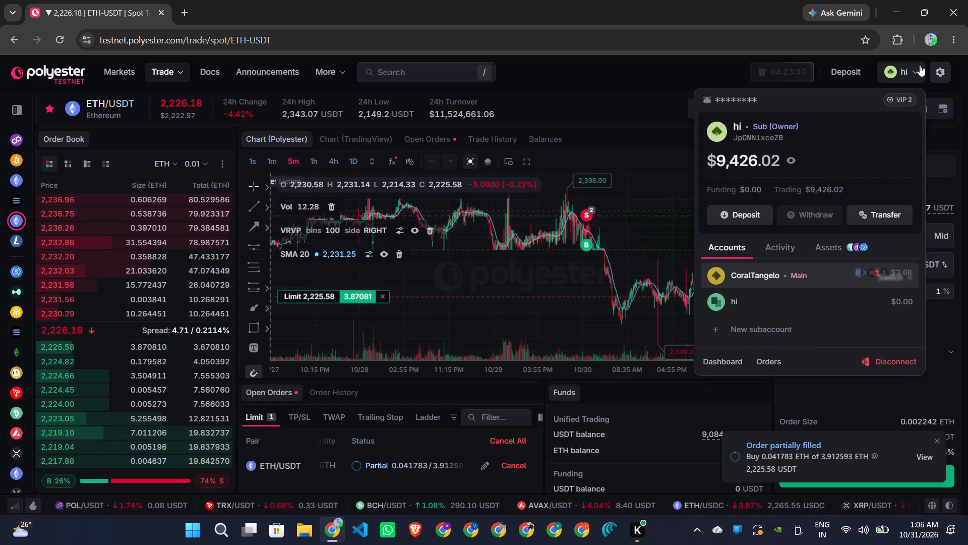
# Open the hi subaccount's page and review its asset breakdown and paper asset balances.
pyautogui.click(859, 152)
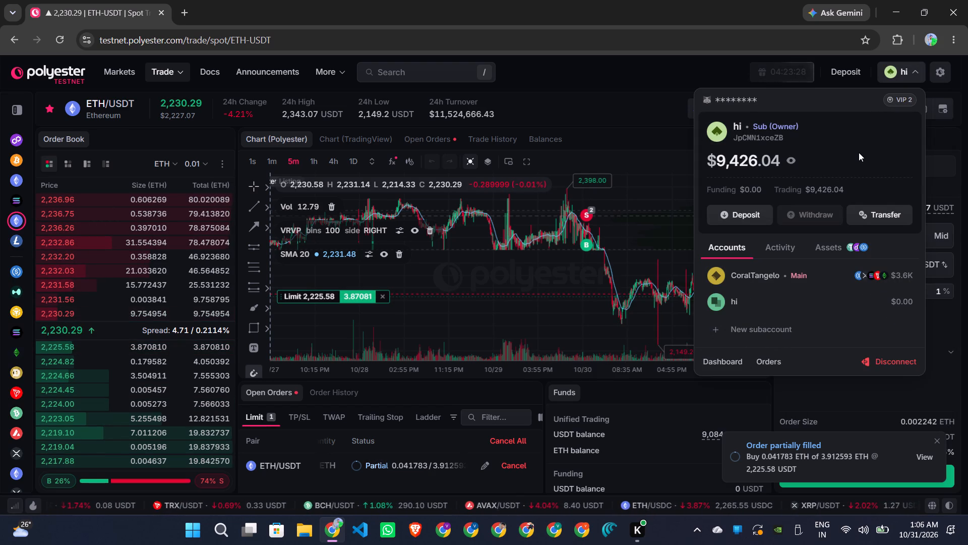
pyautogui.click(856, 138)
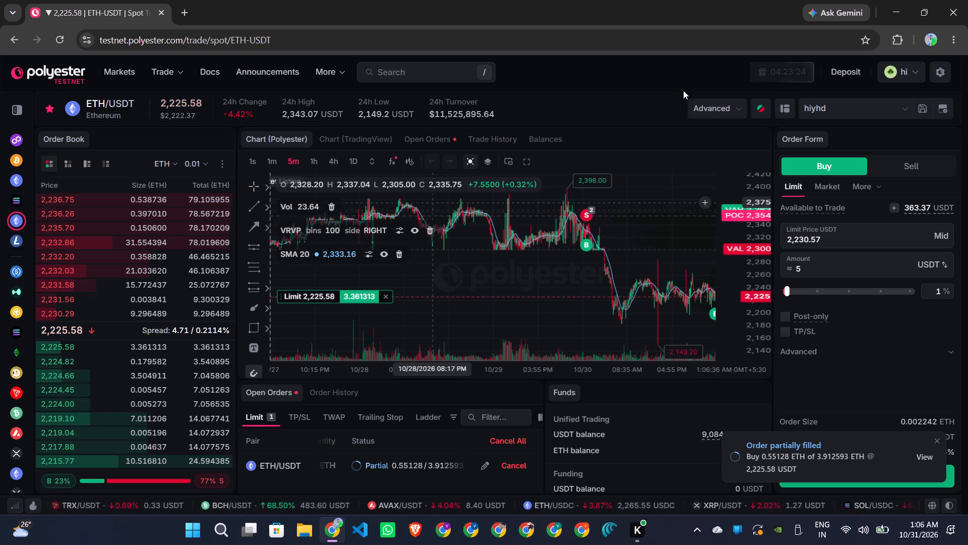
pyautogui.click(834, 160)
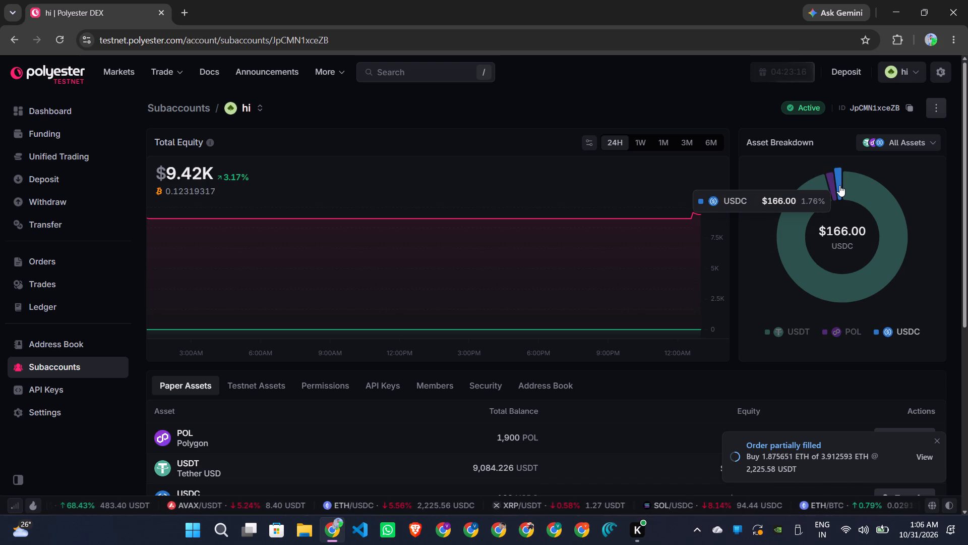
pyautogui.scroll(-3, 786, 378)
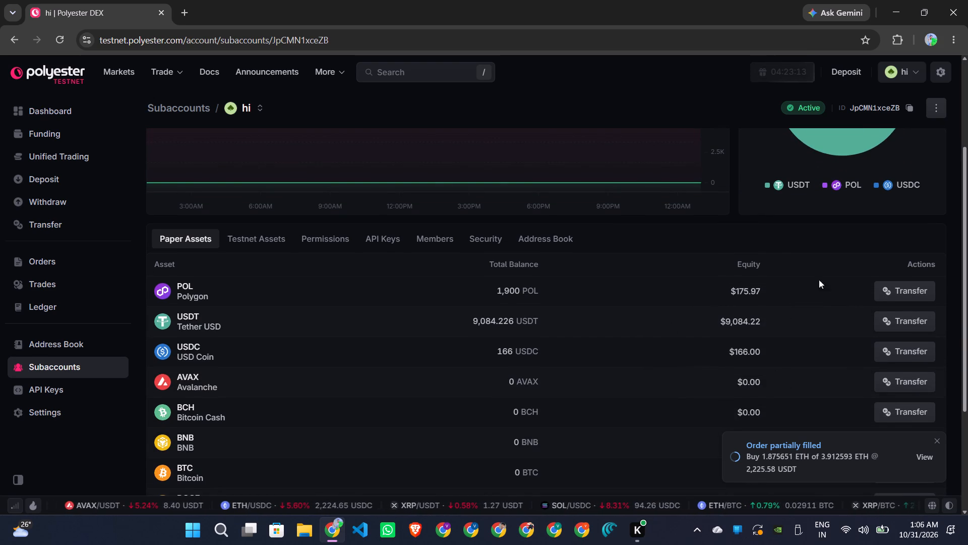
pyautogui.scroll(-6, 530, 315)
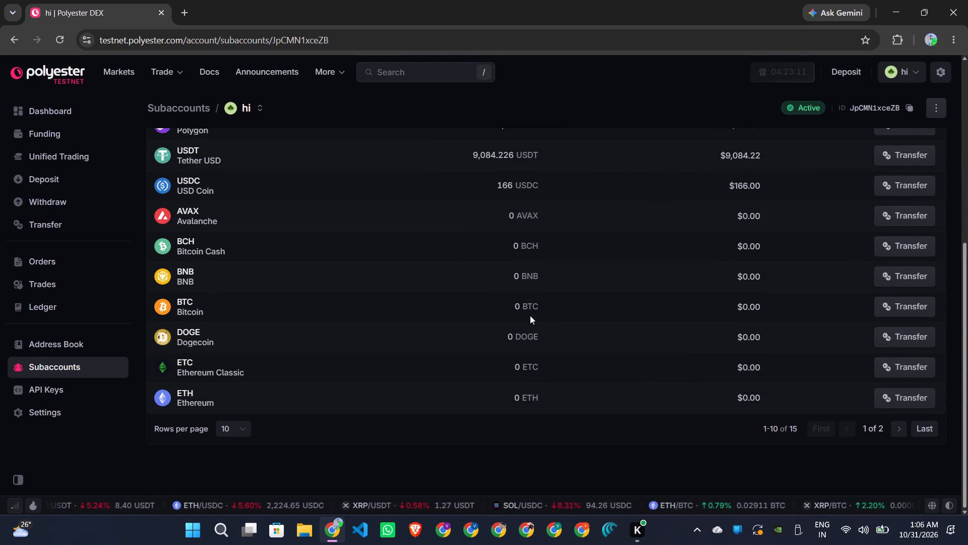
pyautogui.scroll(5, 530, 315)
# Look through the subaccount's testnet assets, permissions, members, security and address book, ending back on its paper assets.
pyautogui.click(252, 370)
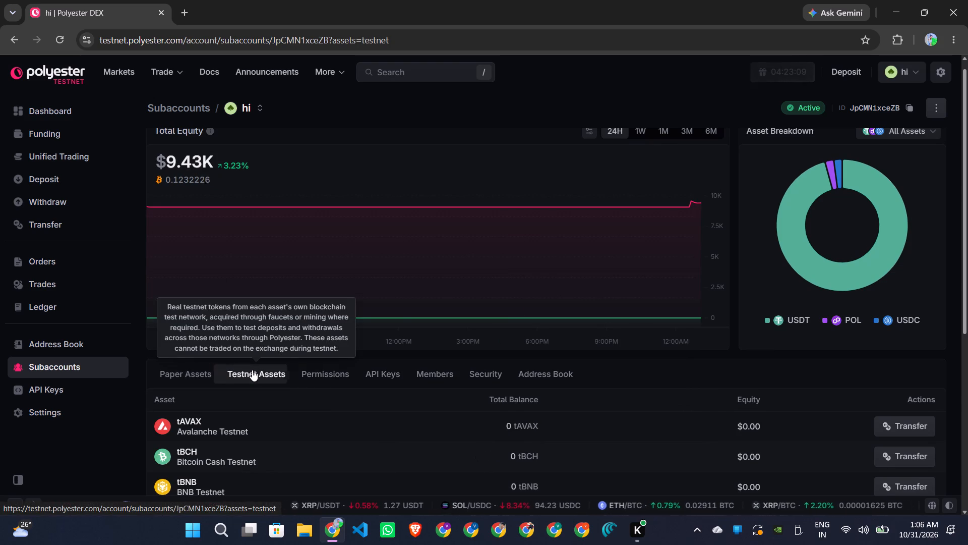
pyautogui.click(316, 378)
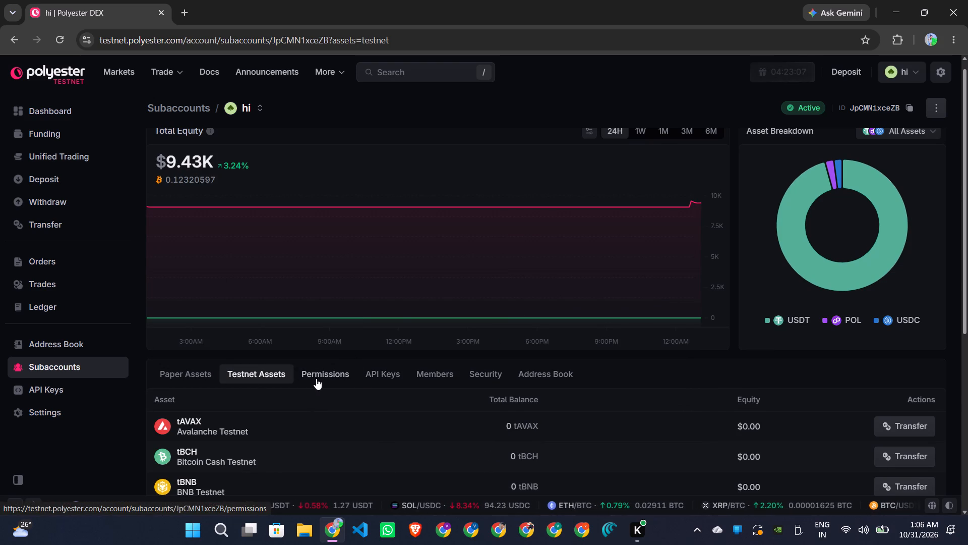
pyautogui.scroll(-2, 316, 378)
pyautogui.scroll(1, 316, 378)
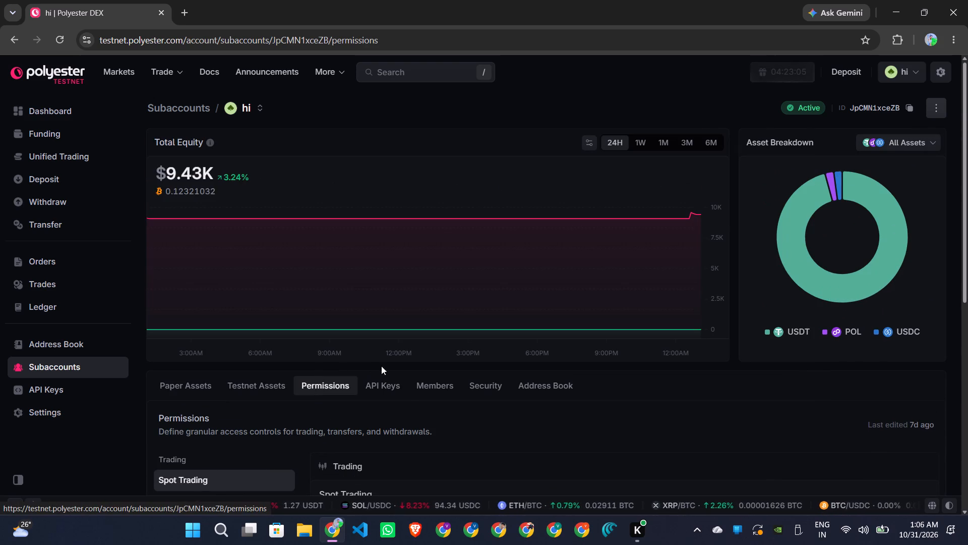
pyautogui.moveTo(436, 374); pyautogui.dragTo(436, 382)
pyautogui.click(436, 382)
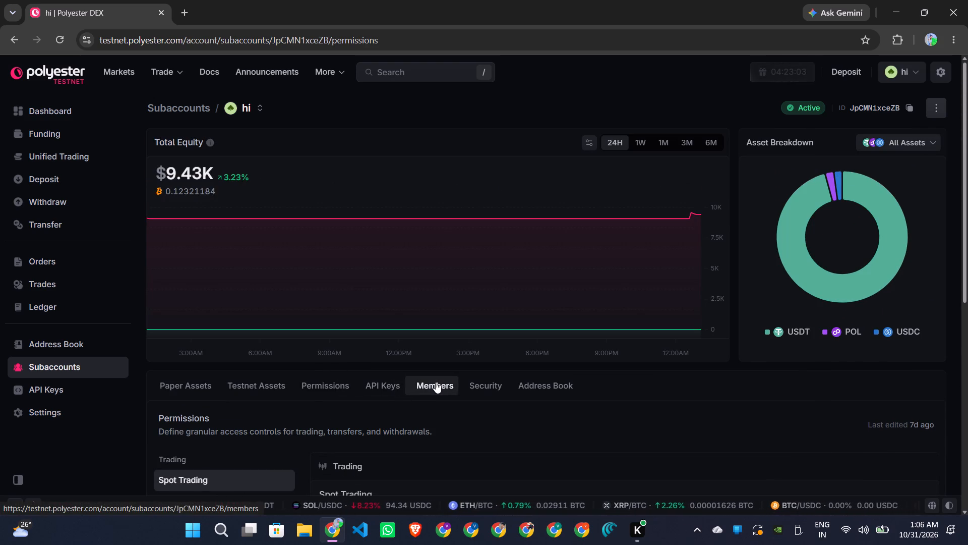
pyautogui.scroll(-1, 436, 382)
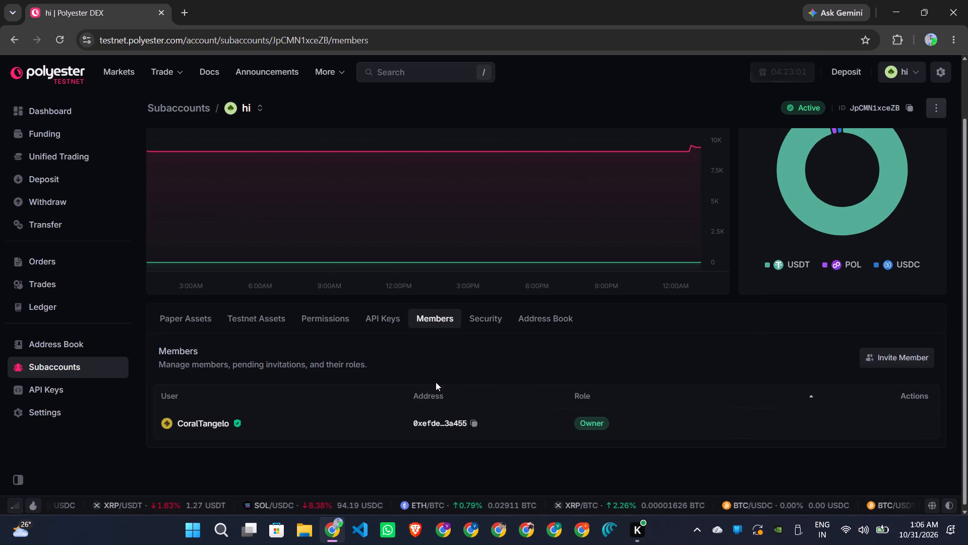
pyautogui.scroll(-1, 436, 382)
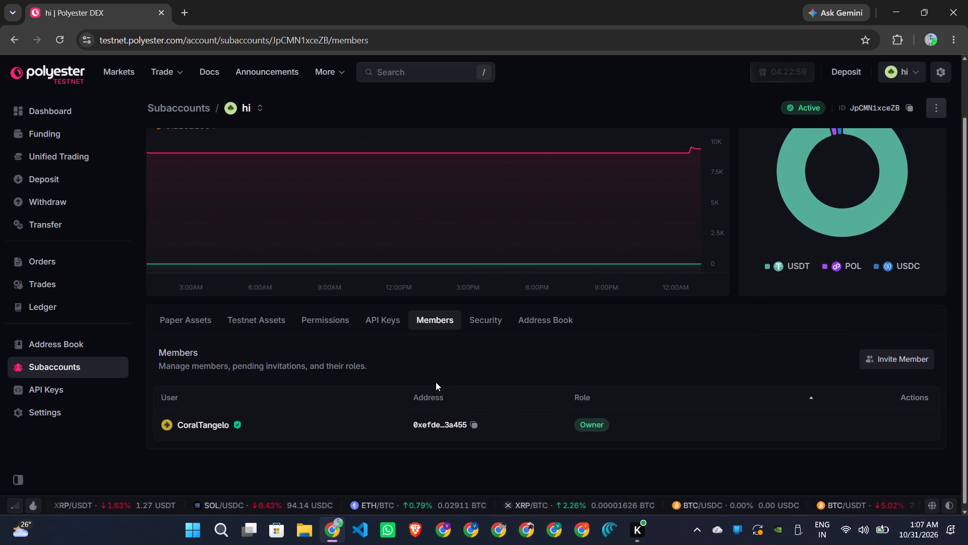
pyautogui.scroll(-2, 436, 382)
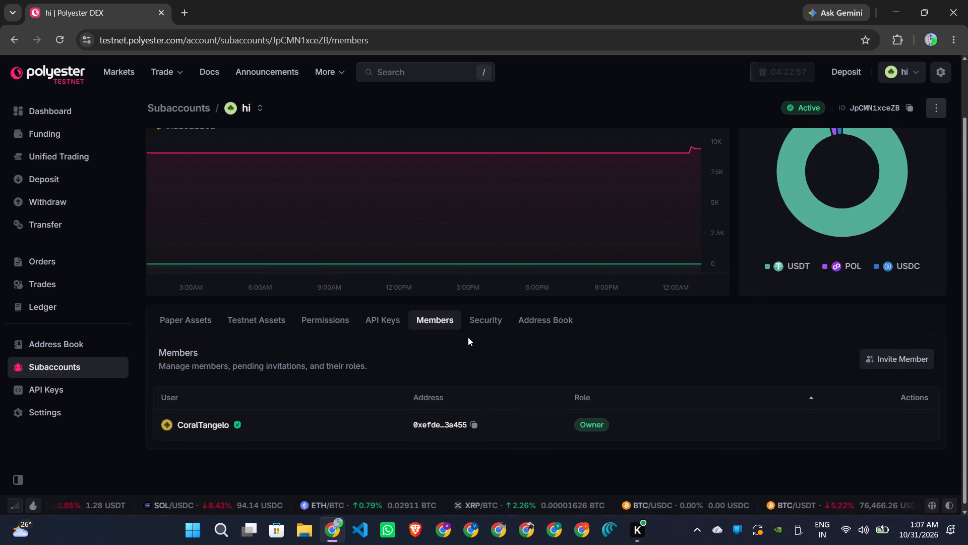
pyautogui.click(482, 321)
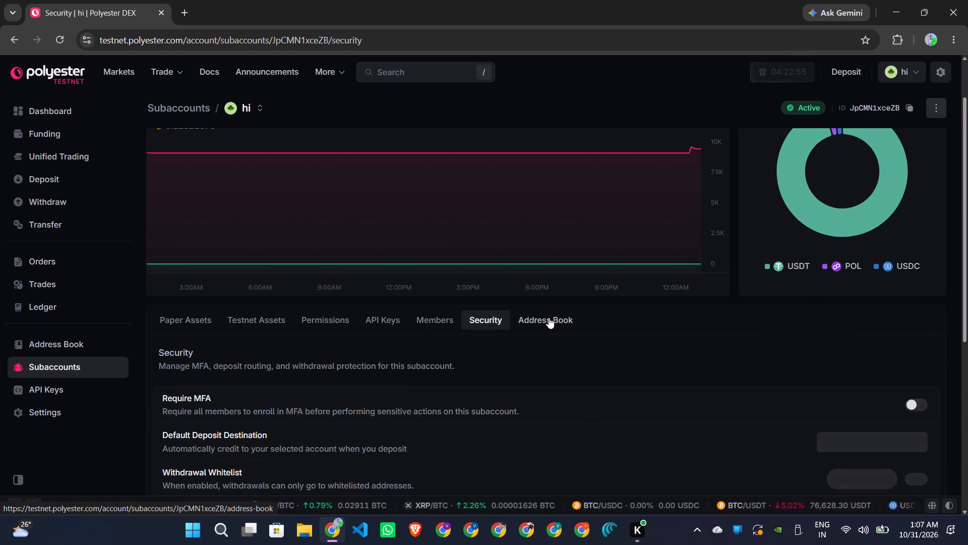
pyautogui.click(549, 317)
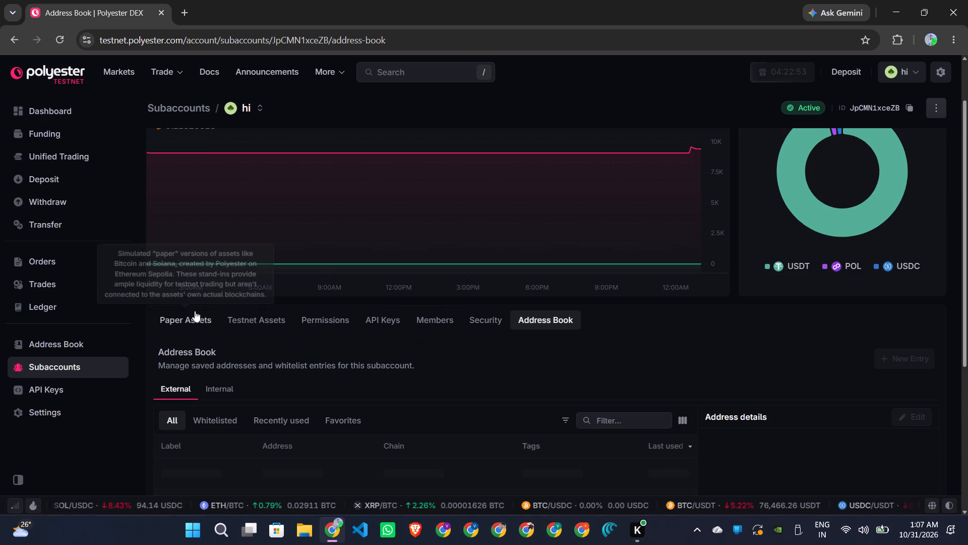
pyautogui.click(199, 321)
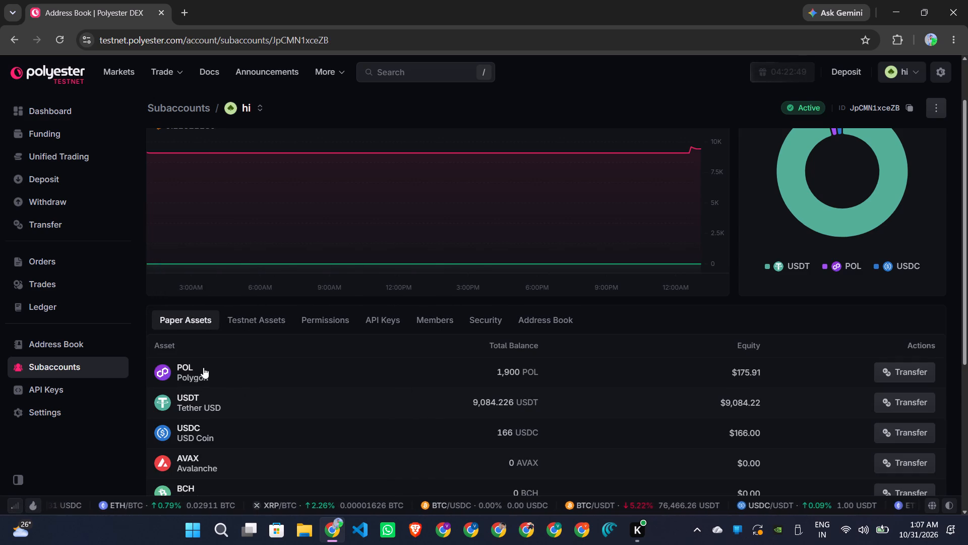
# Open the POL/USDT market and try to sell 1,900 POL, 100% of the balance, with a market order.
pyautogui.click(185, 365)
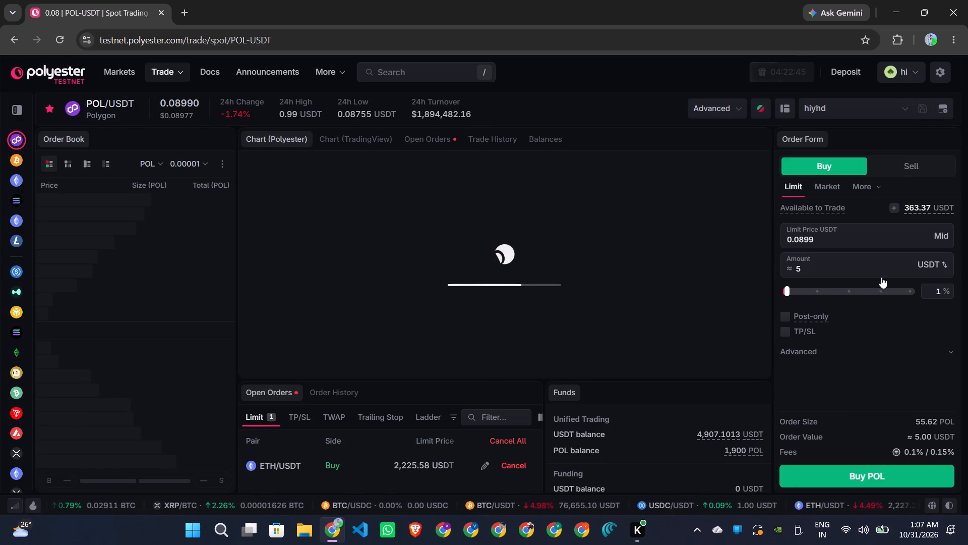
pyautogui.click(918, 165)
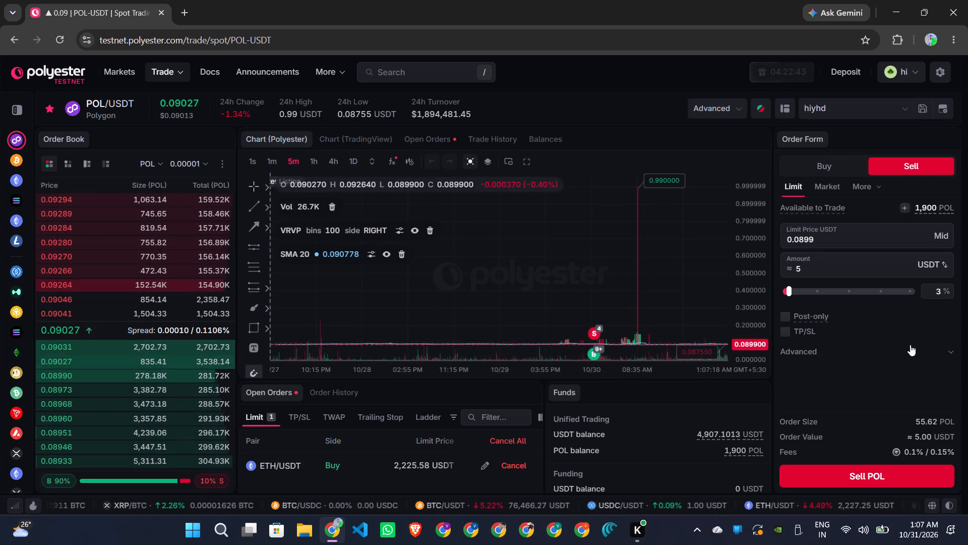
pyautogui.click(915, 291)
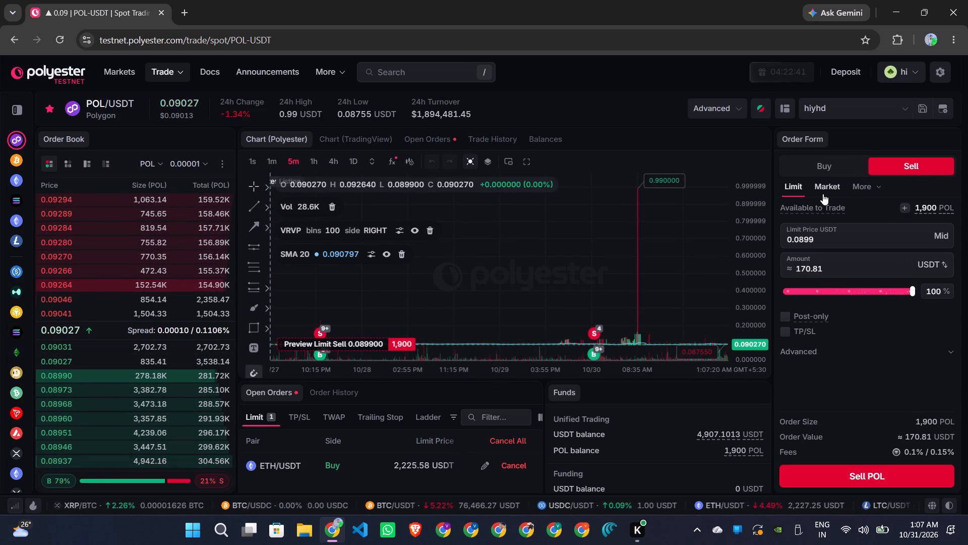
pyautogui.click(825, 186)
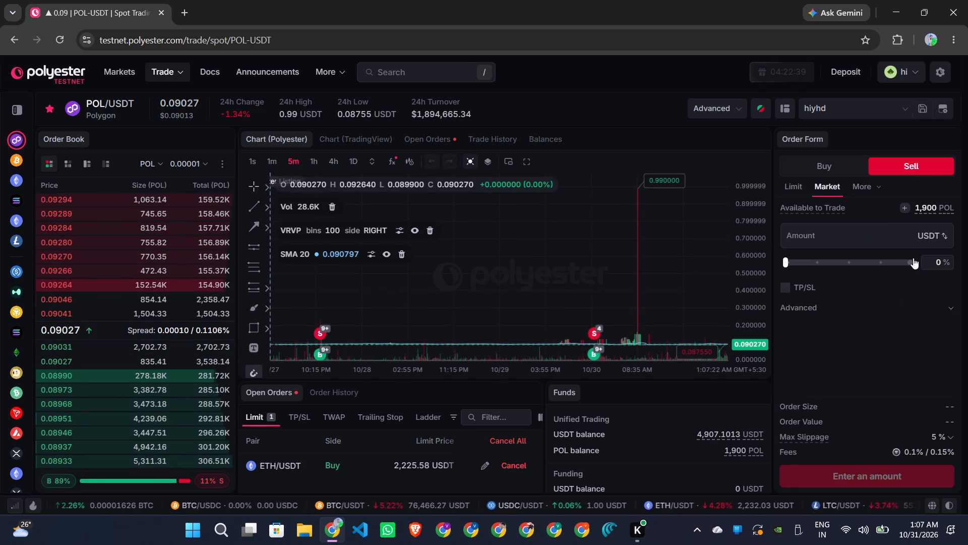
pyautogui.click(913, 258)
pyautogui.click(882, 475)
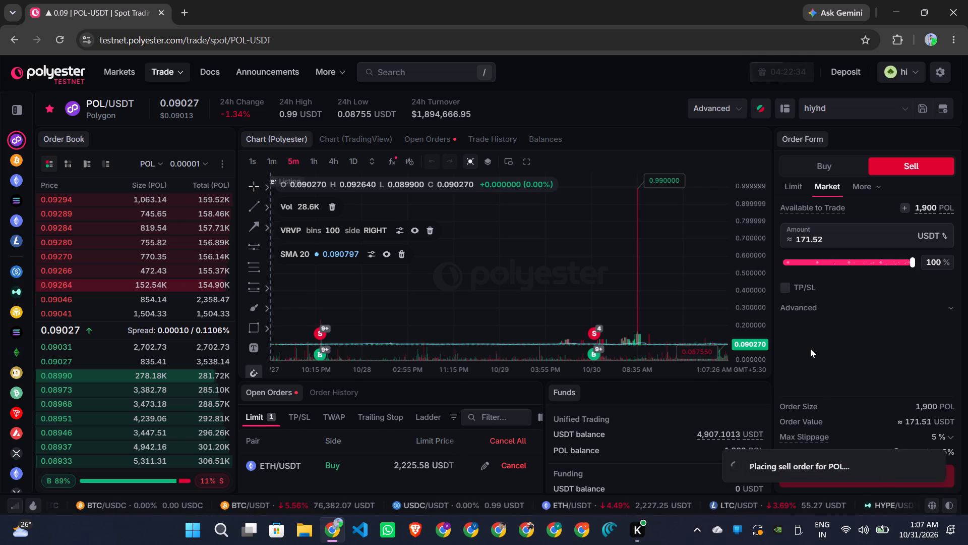
# Retry the market order to sell 1,900 POL, 100% of the balance, for USDT.
pyautogui.click(880, 253)
pyautogui.click(910, 260)
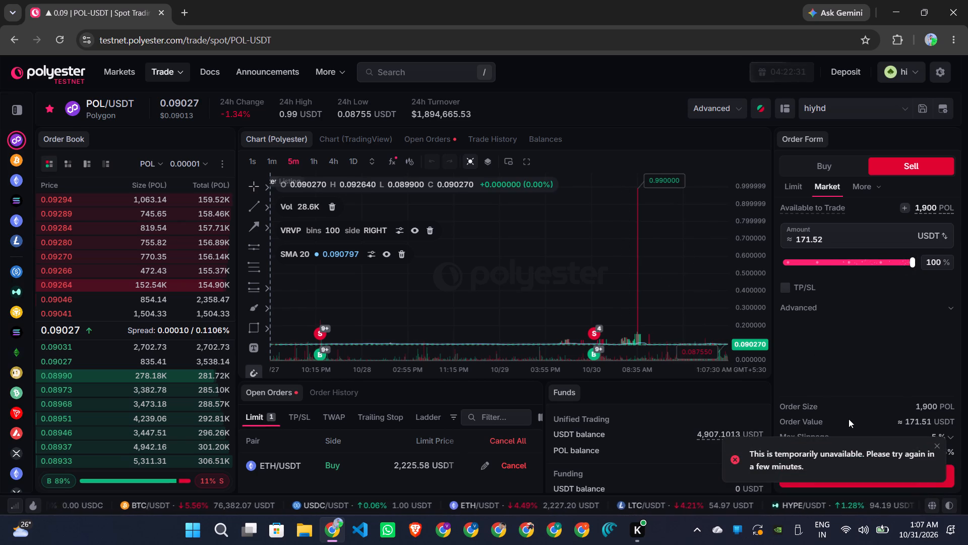
pyautogui.click(939, 442)
pyautogui.click(885, 469)
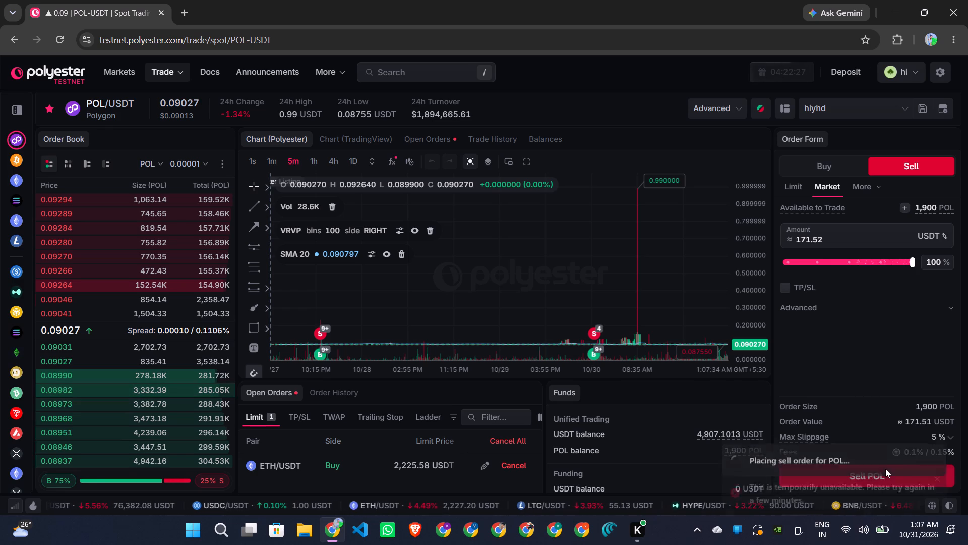
pyautogui.click(935, 435)
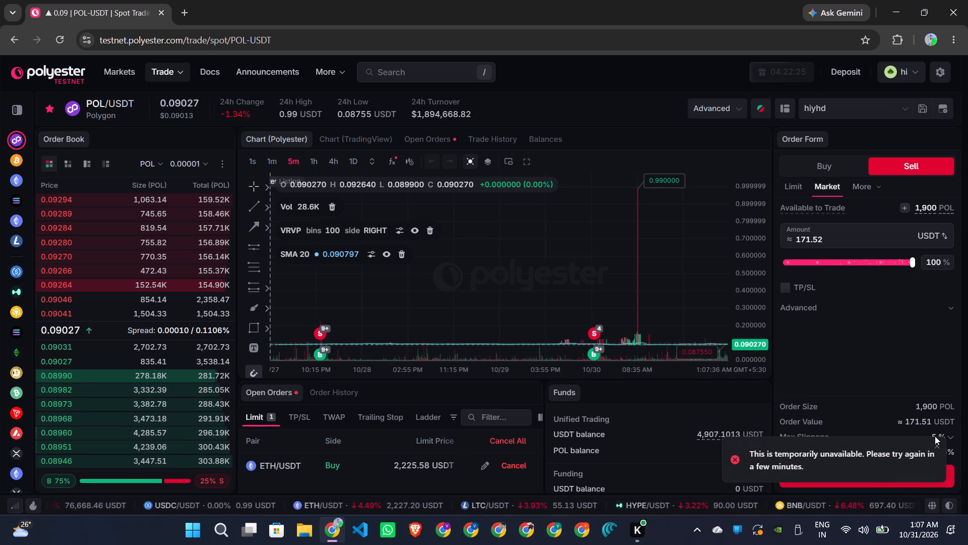
pyautogui.click(935, 440)
pyautogui.click(865, 476)
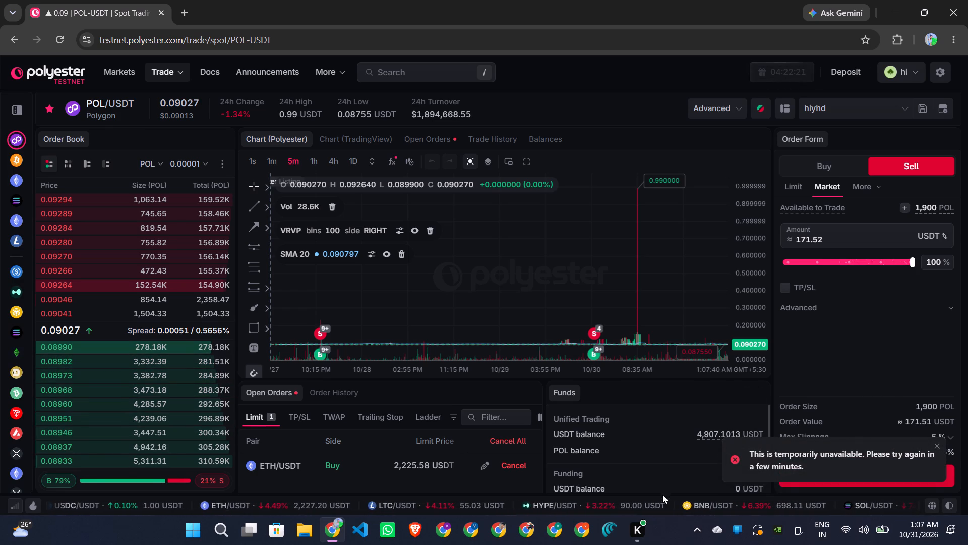
pyautogui.doubleClick(840, 481)
pyautogui.click(831, 488)
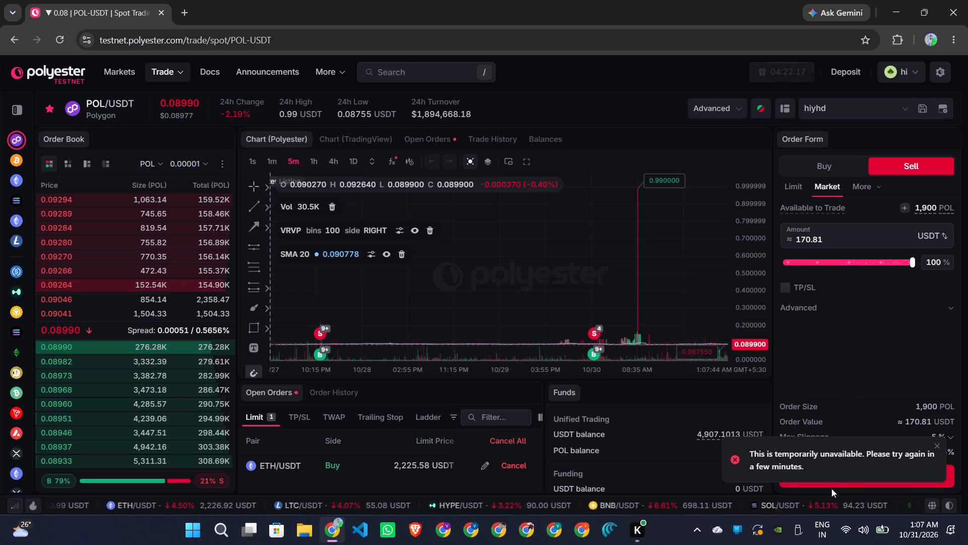
pyautogui.click(831, 484)
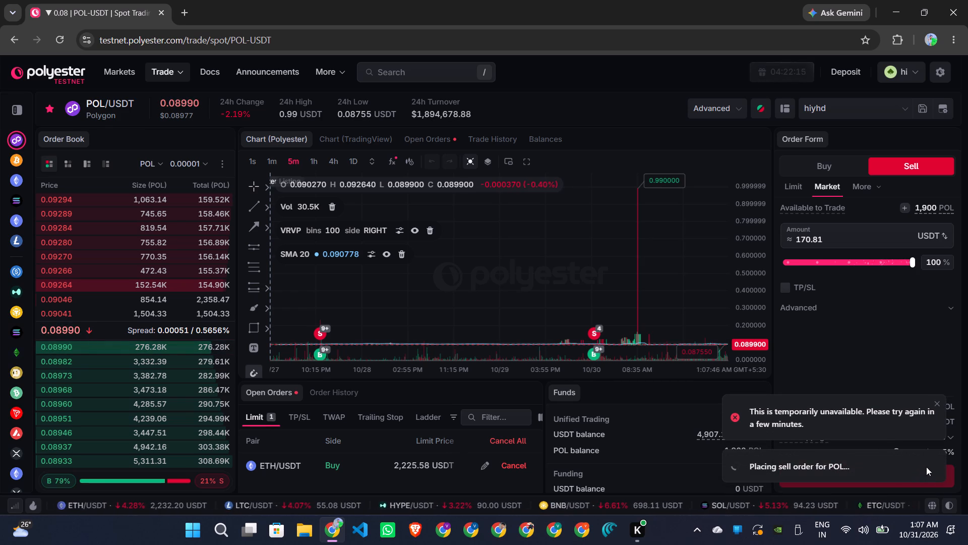
pyautogui.click(936, 403)
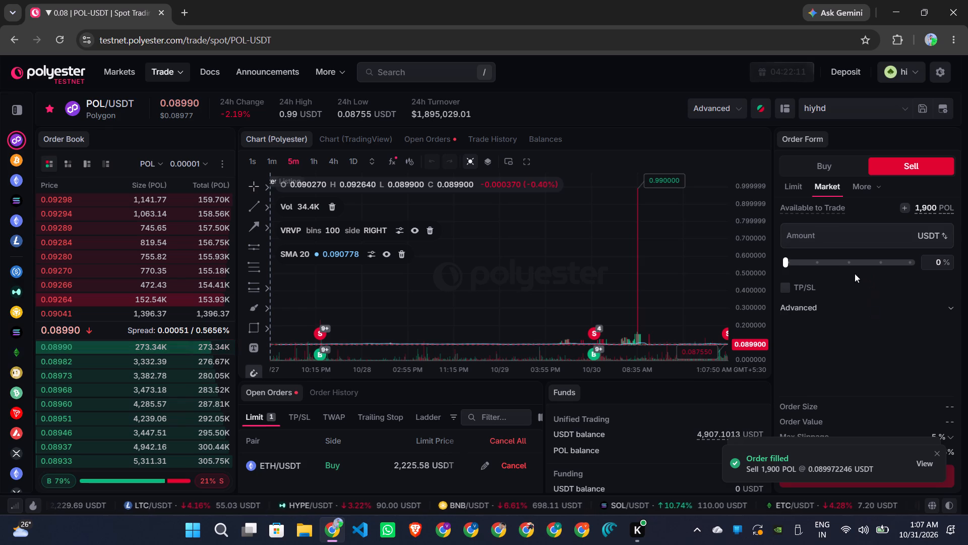
# Open the ETH/USDT market, check its open orders, and switch to the TradingView chart.
pyautogui.click(16, 212)
pyautogui.click(16, 222)
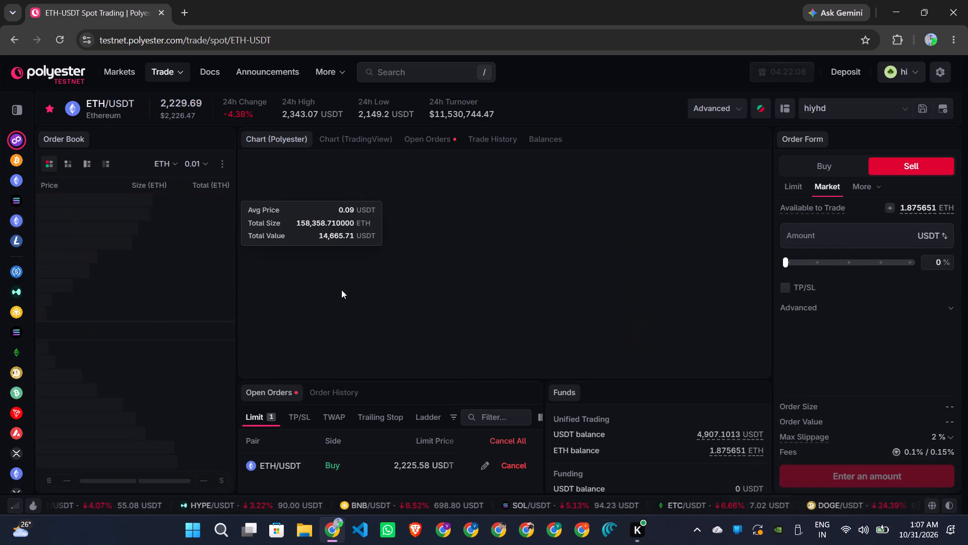
pyautogui.click(431, 140)
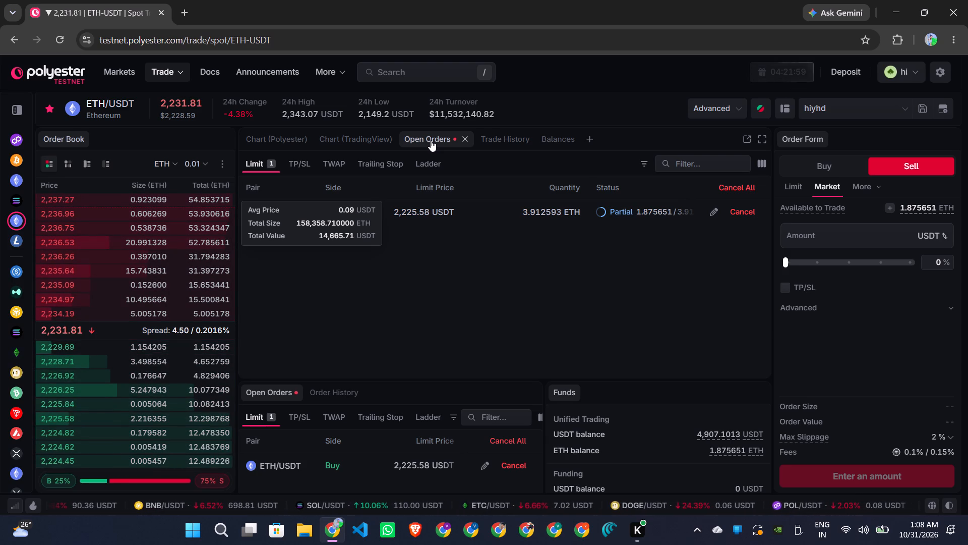
pyautogui.click(335, 136)
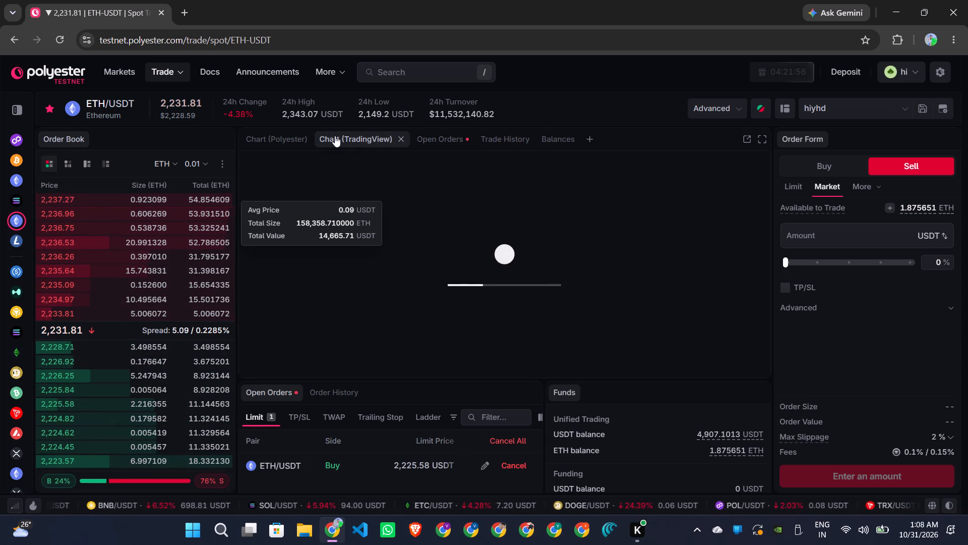
# Place a limit order to sell 100% of the available ETH, 1.875651 ETH, at 2,233.81 USDT.
pyautogui.click(833, 163)
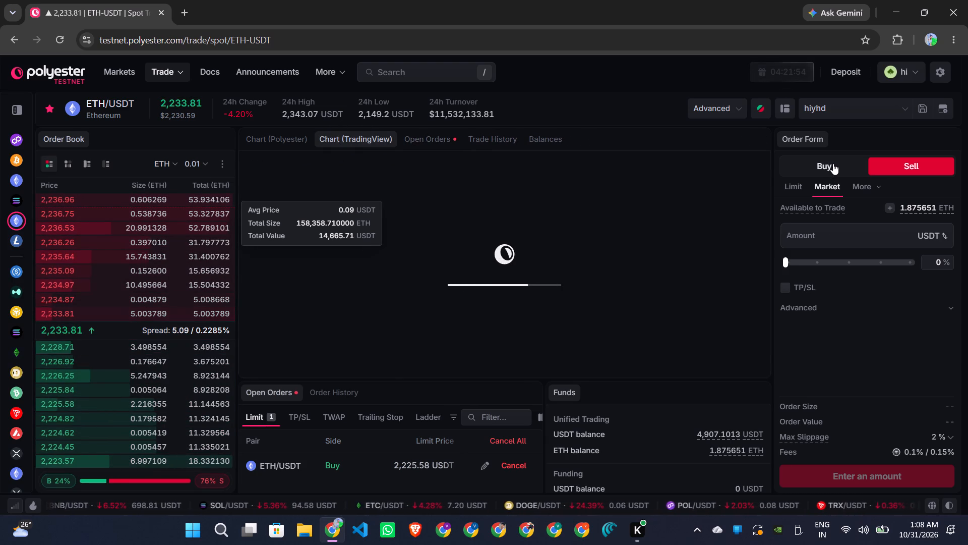
pyautogui.click(791, 185)
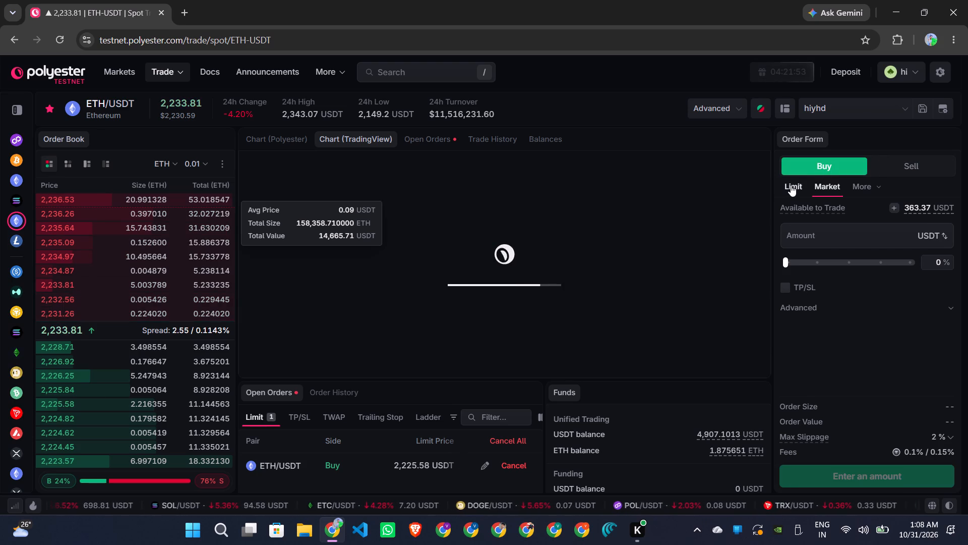
pyautogui.click(921, 166)
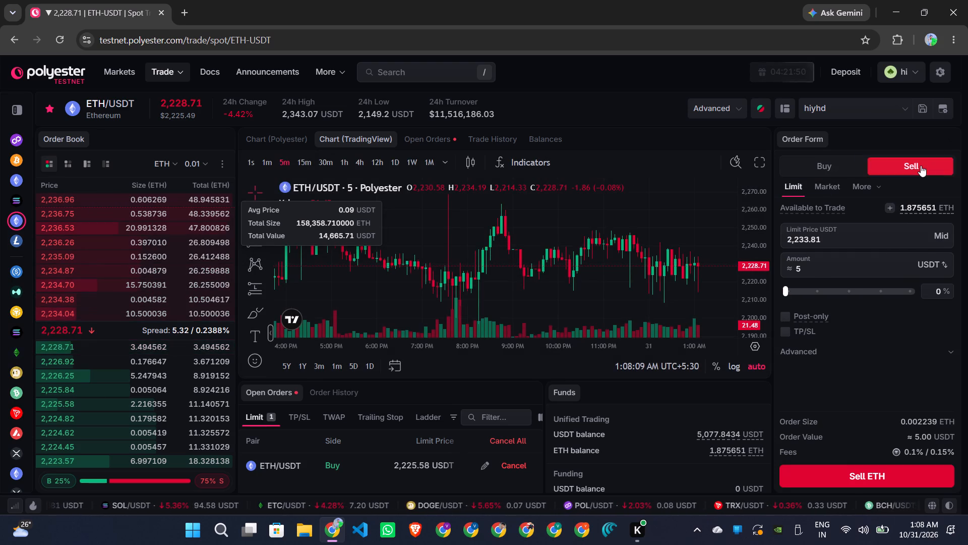
pyautogui.click(912, 292)
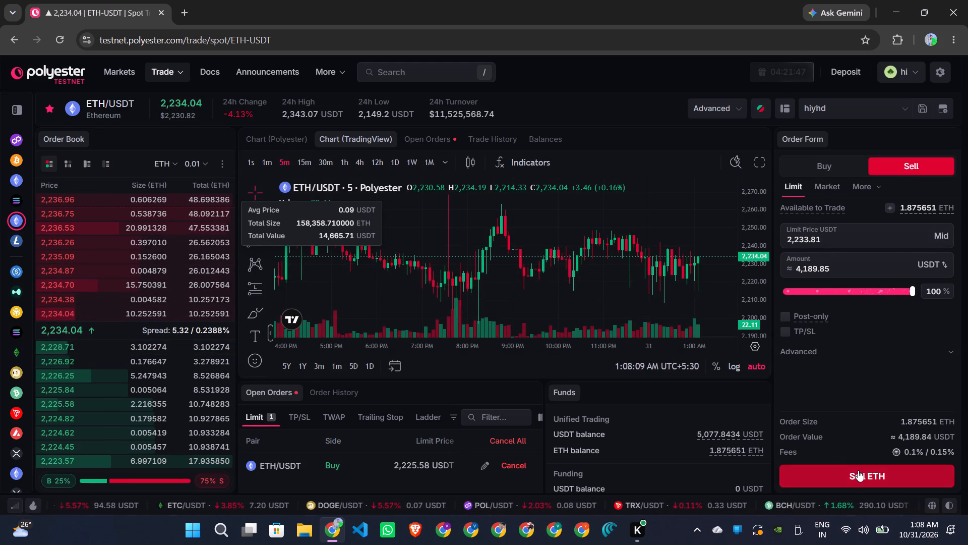
pyautogui.click(858, 470)
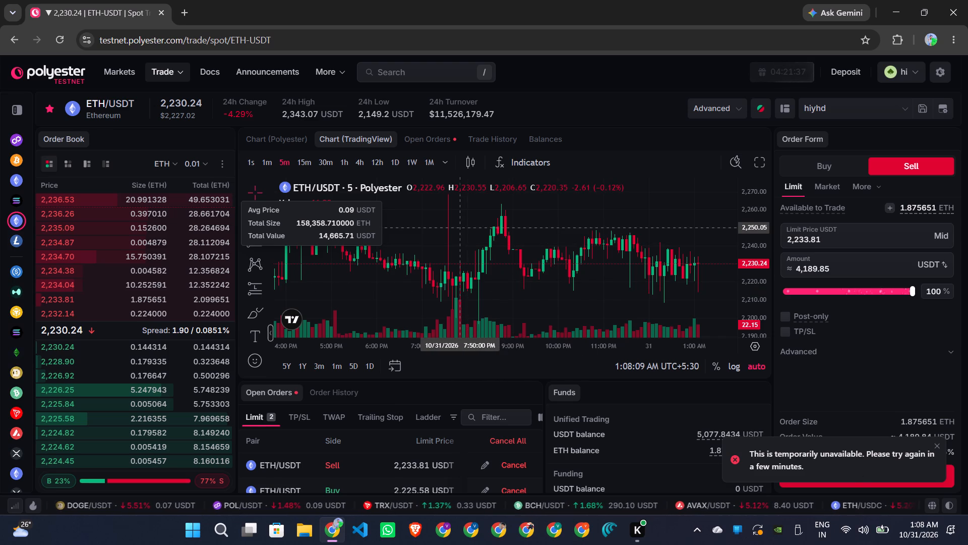
# Examine the recent candles on the ETH/USDT TradingView chart.
pyautogui.hscroll(-5, 461, 228)
pyautogui.hscroll(1, 461, 228)
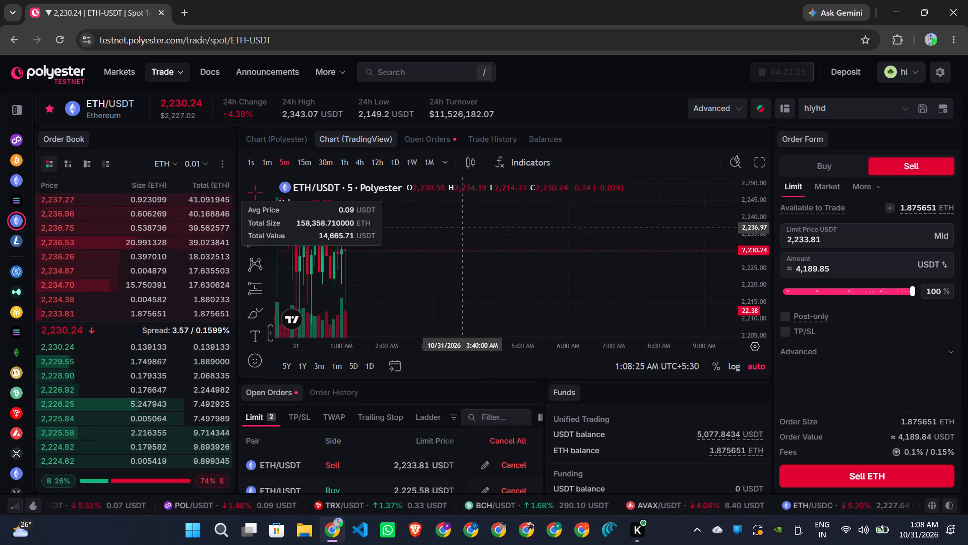
pyautogui.hscroll(5, 461, 228)
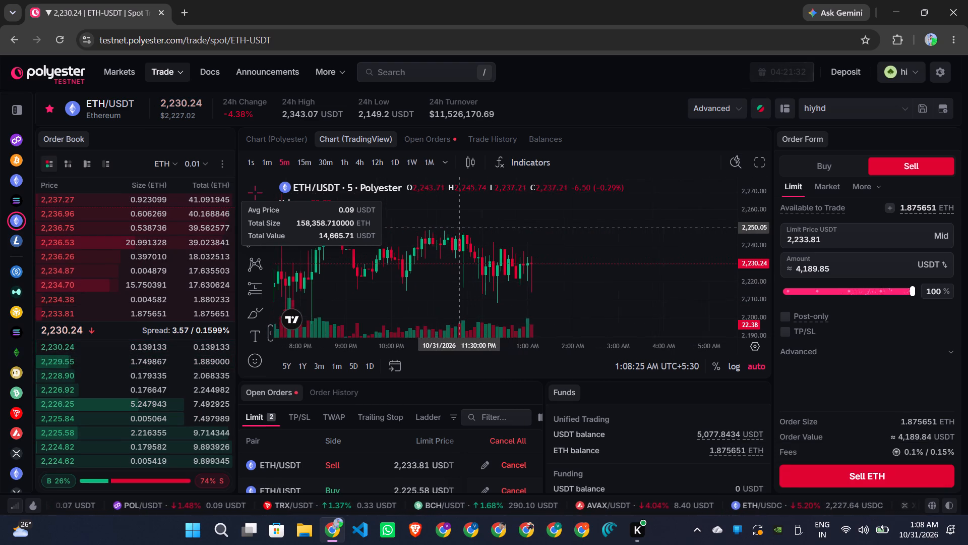
pyautogui.hscroll(1, 461, 228)
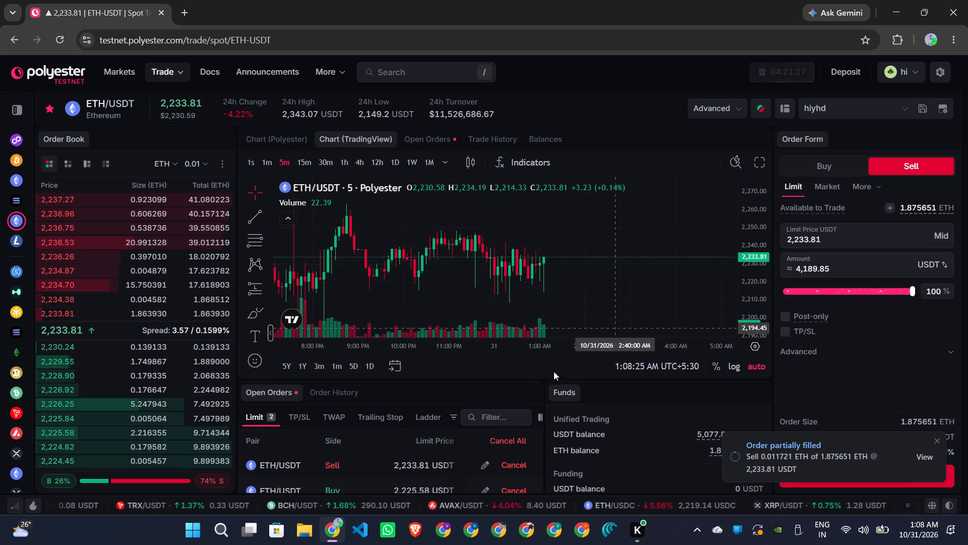
# Widen the lower open orders area against the funds area and save the change to the hiyhd layout.
pyautogui.scroll(-1, 440, 426)
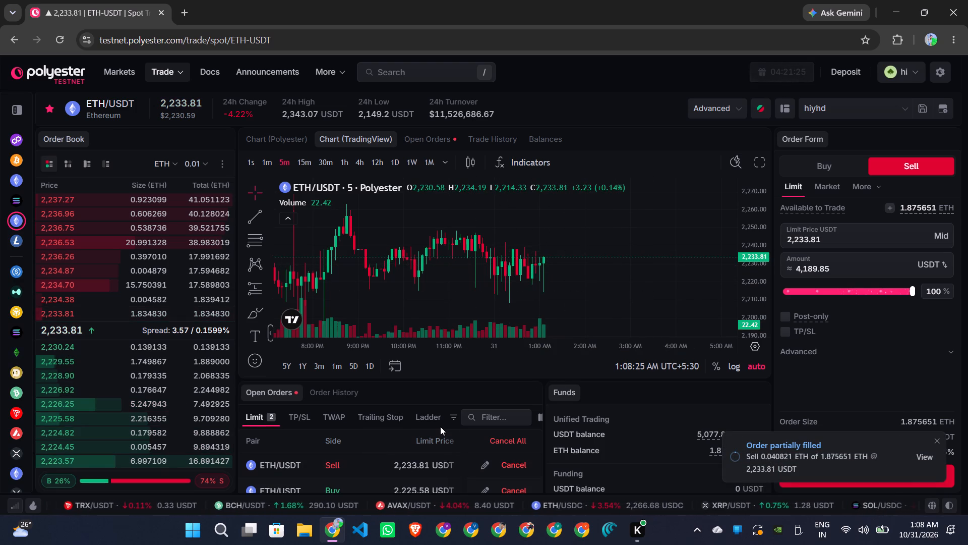
pyautogui.scroll(-1, 440, 426)
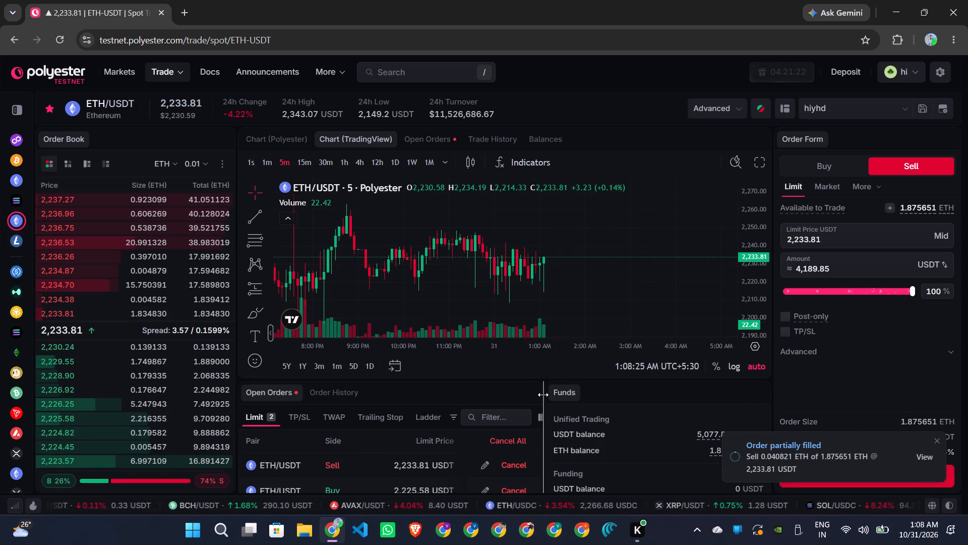
pyautogui.moveTo(543, 395); pyautogui.dragTo(625, 396)
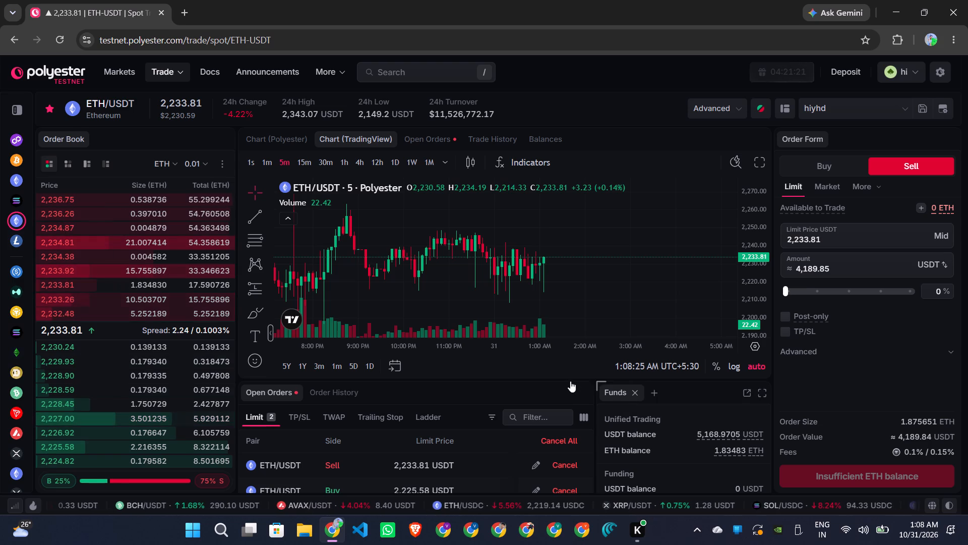
pyautogui.click(922, 108)
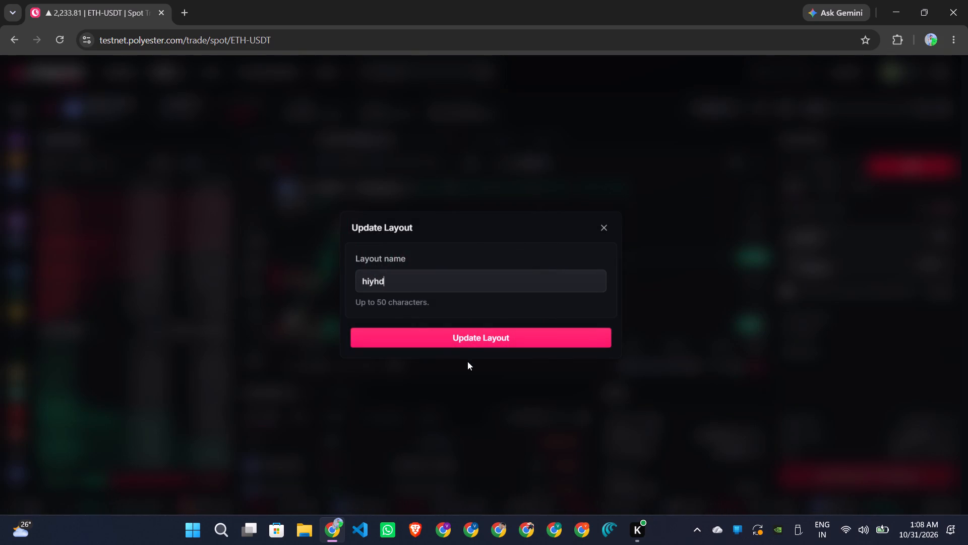
pyautogui.click(471, 341)
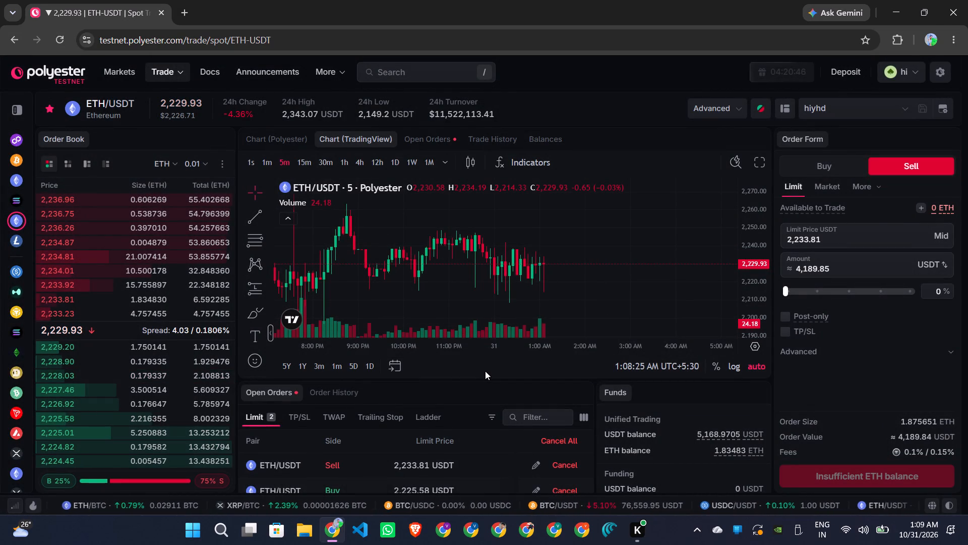
# Switch the order form to Buy and monitor the open ETH/USDT limit orders alongside the Polyester and TradingView charts.
pyautogui.click(823, 160)
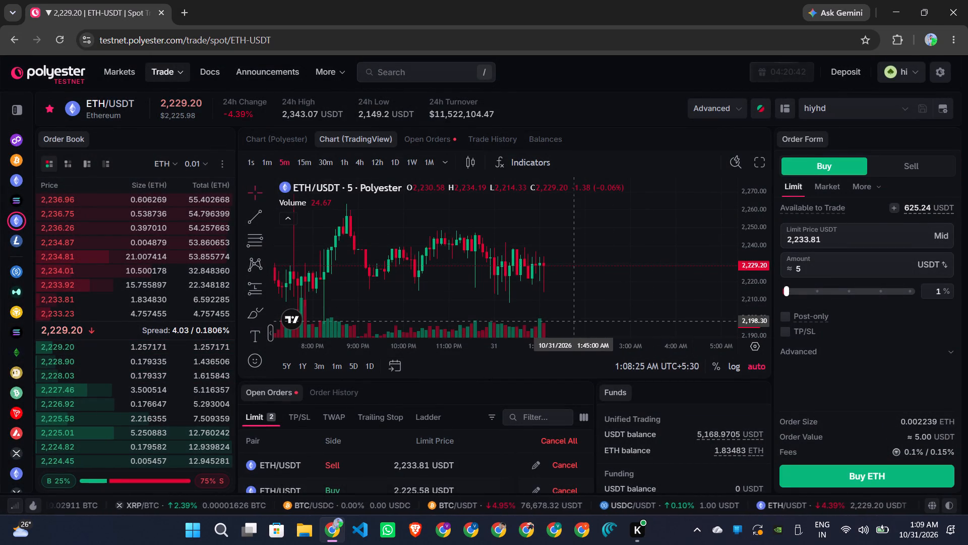
pyautogui.click(425, 136)
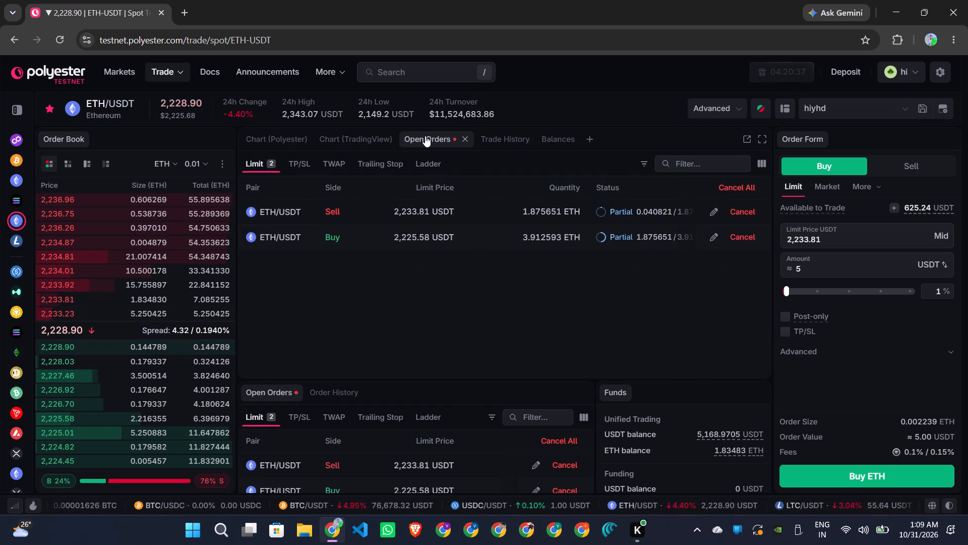
pyautogui.click(346, 138)
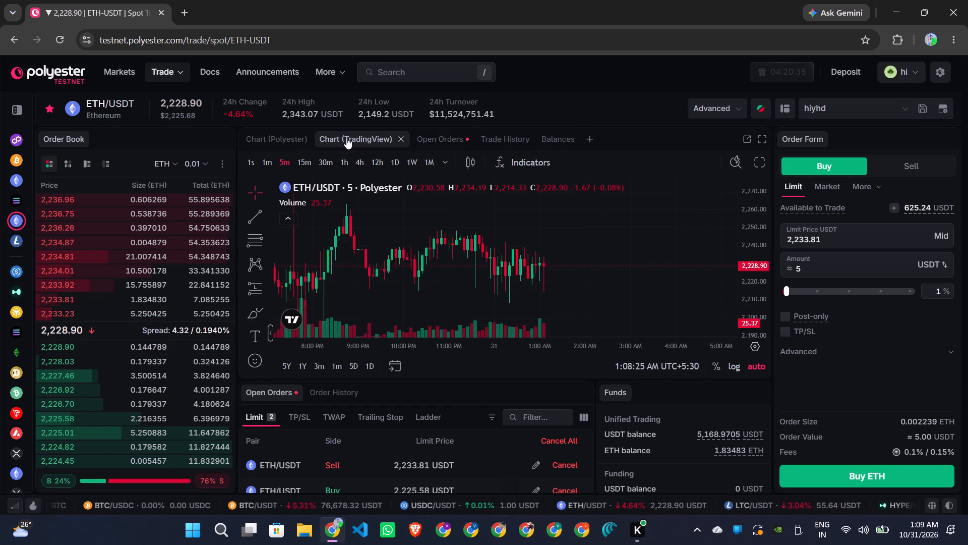
pyautogui.click(285, 142)
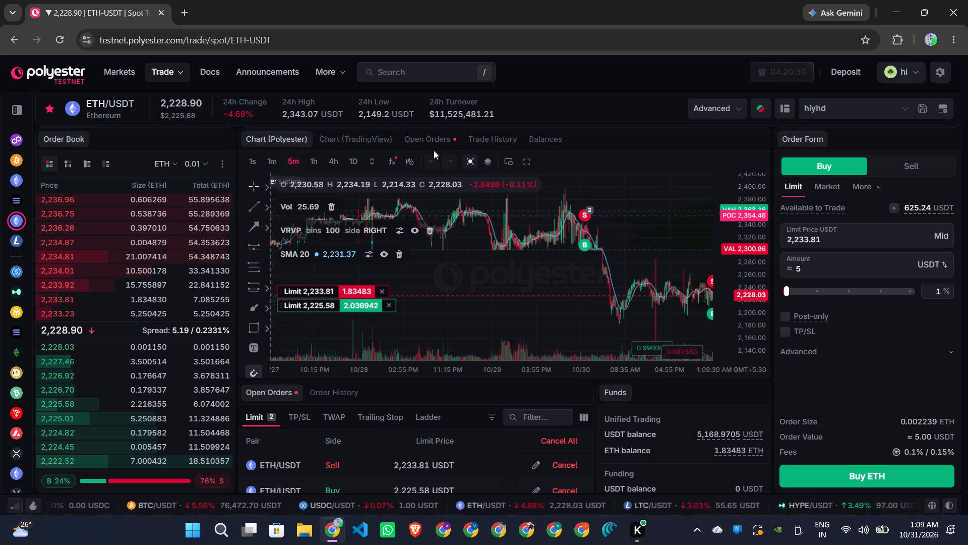
pyautogui.click(429, 143)
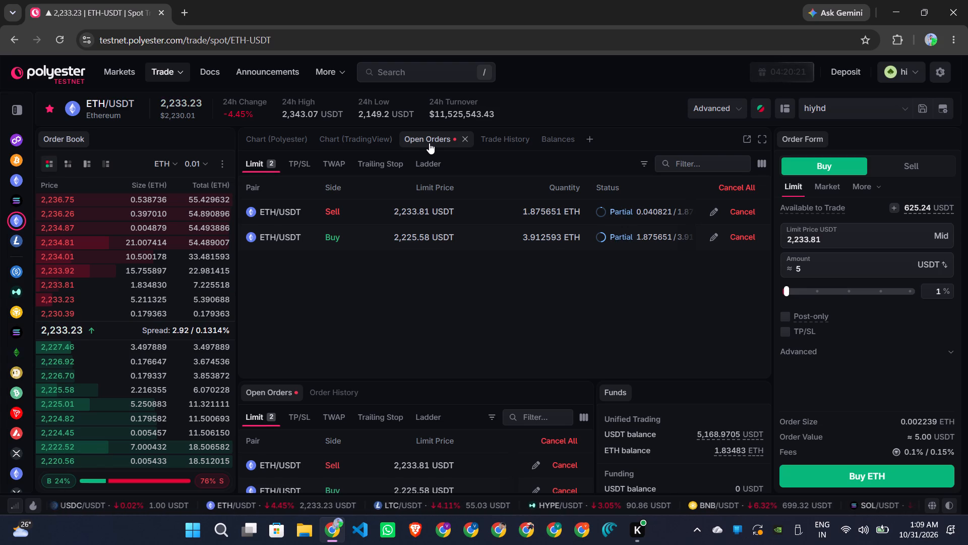
pyautogui.click(348, 141)
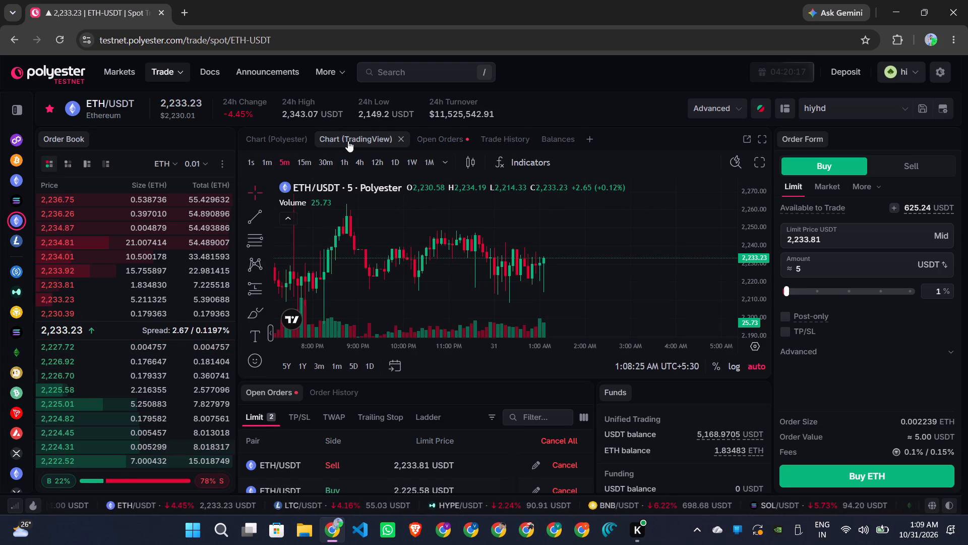
pyautogui.click(414, 135)
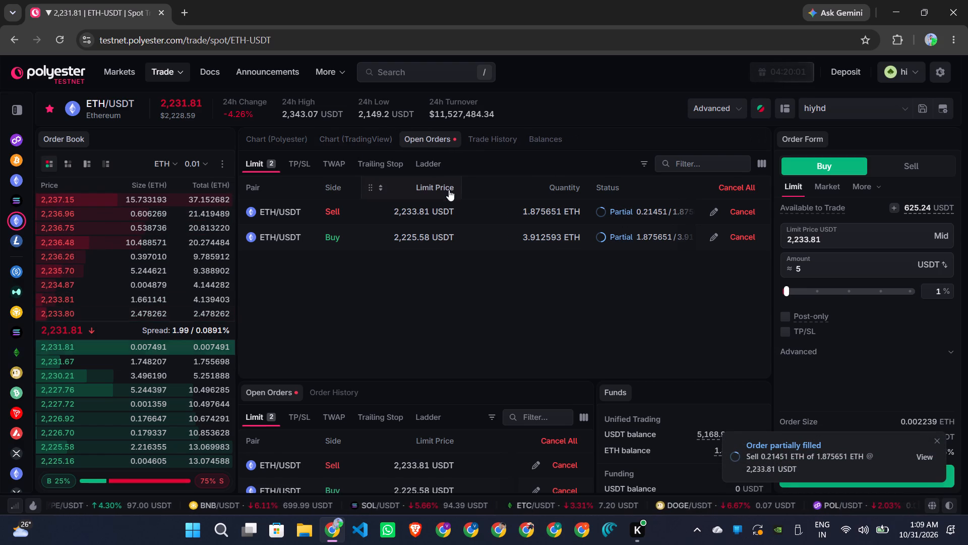
pyautogui.hscroll(-2, 488, 206)
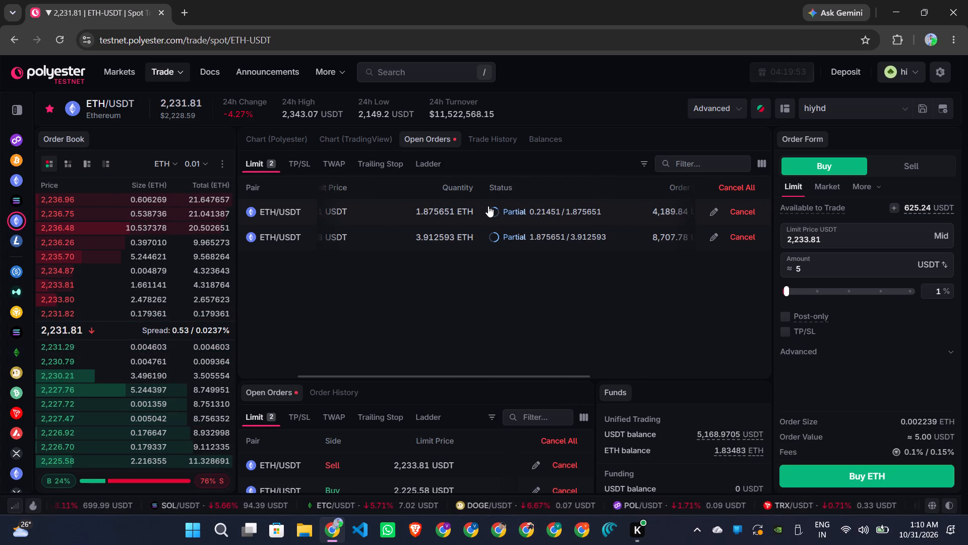
pyautogui.click(367, 139)
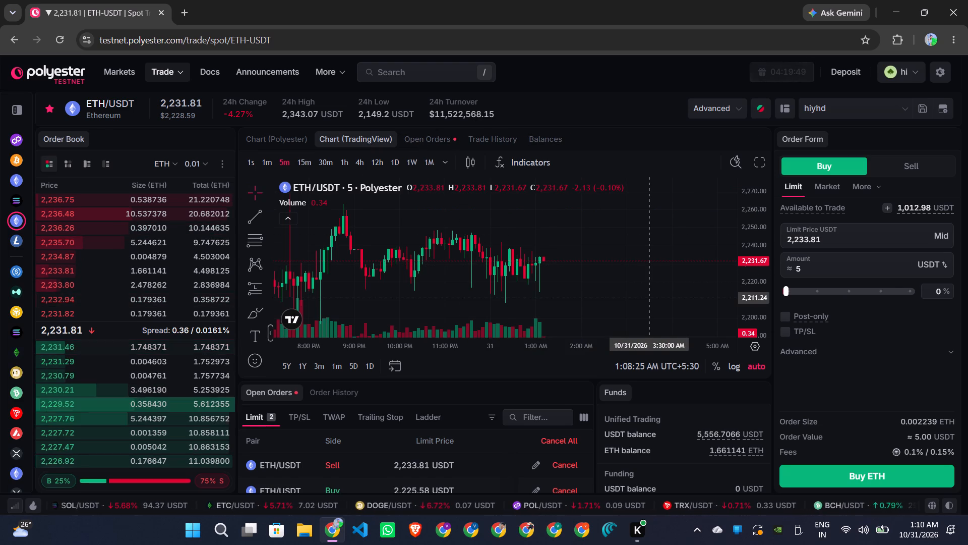
pyautogui.scroll(-1, 409, 464)
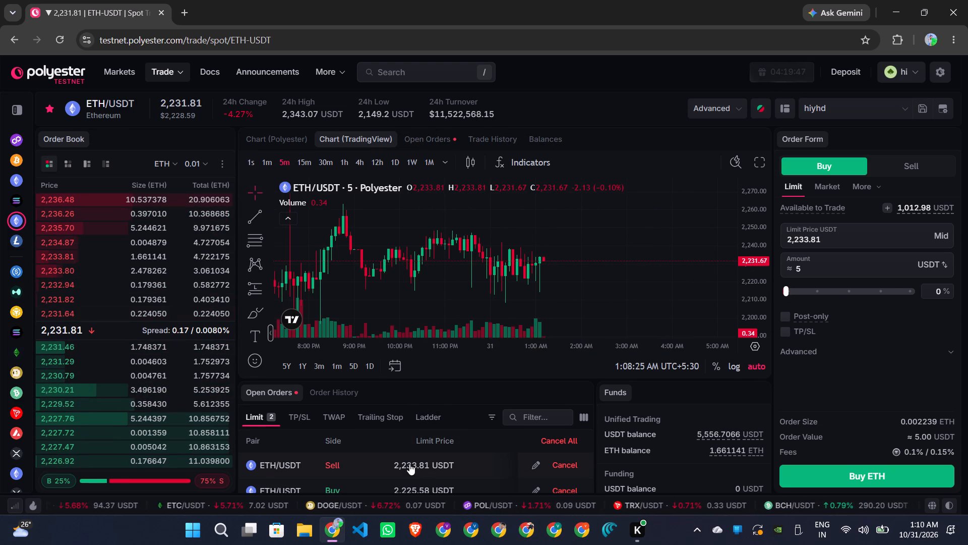
pyautogui.scroll(-1, 409, 464)
pyautogui.scroll(-1, 819, 353)
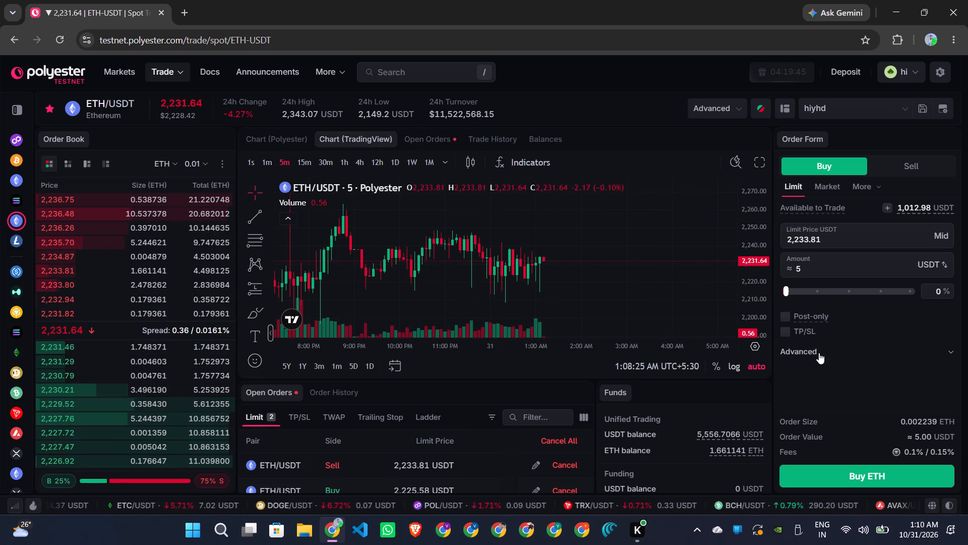
pyautogui.scroll(-2, 819, 353)
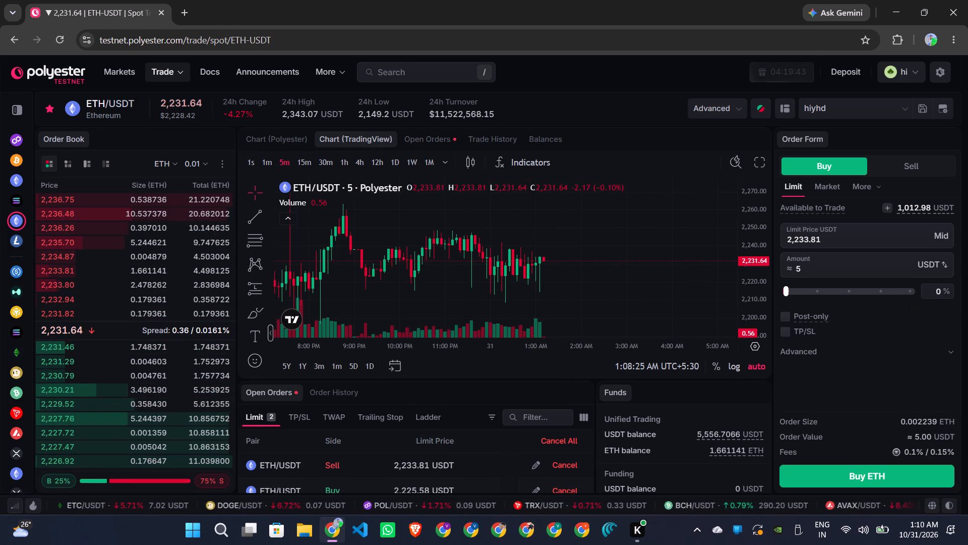
# Place a limit order to buy ETH at 2,230.81 USDT with 91% of the available balance, about 920.43 USDT.
pyautogui.click(930, 163)
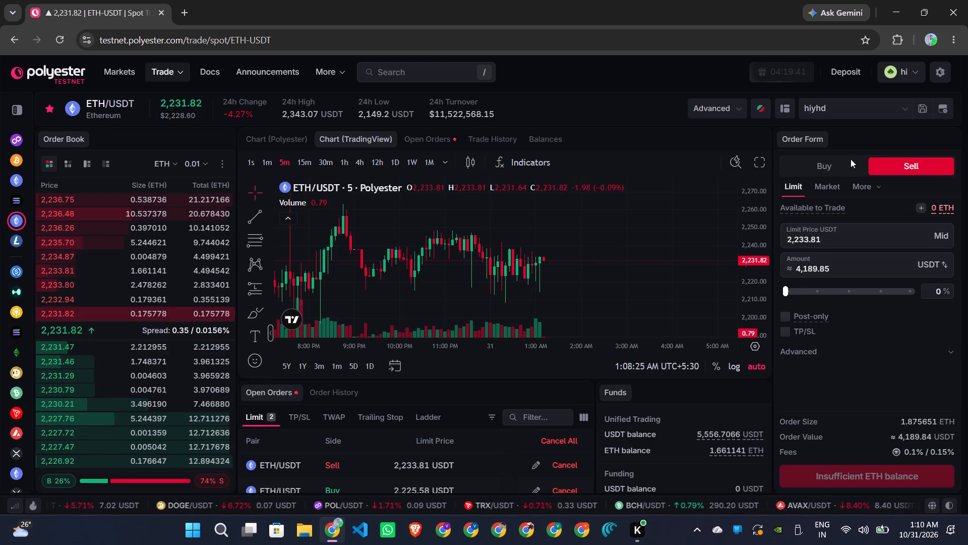
pyautogui.click(820, 163)
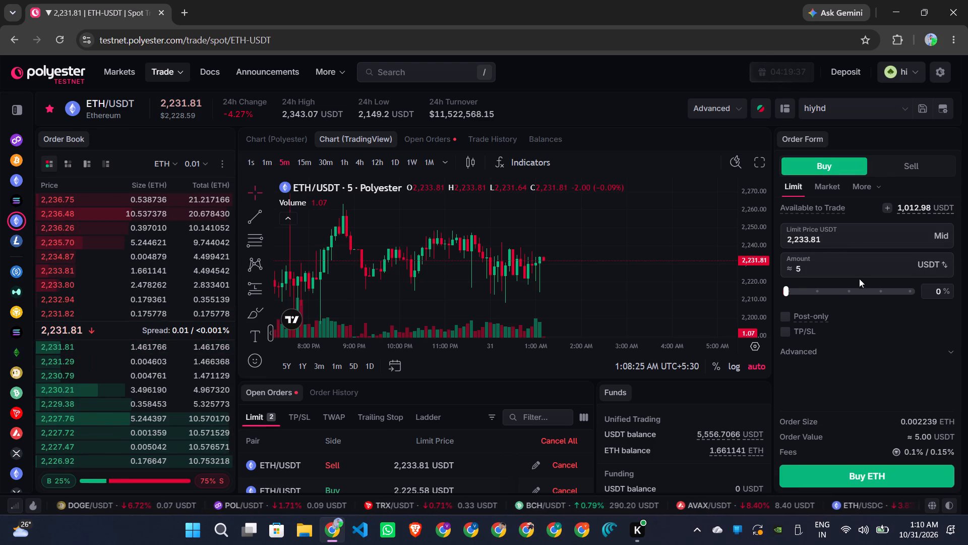
pyautogui.click(809, 241)
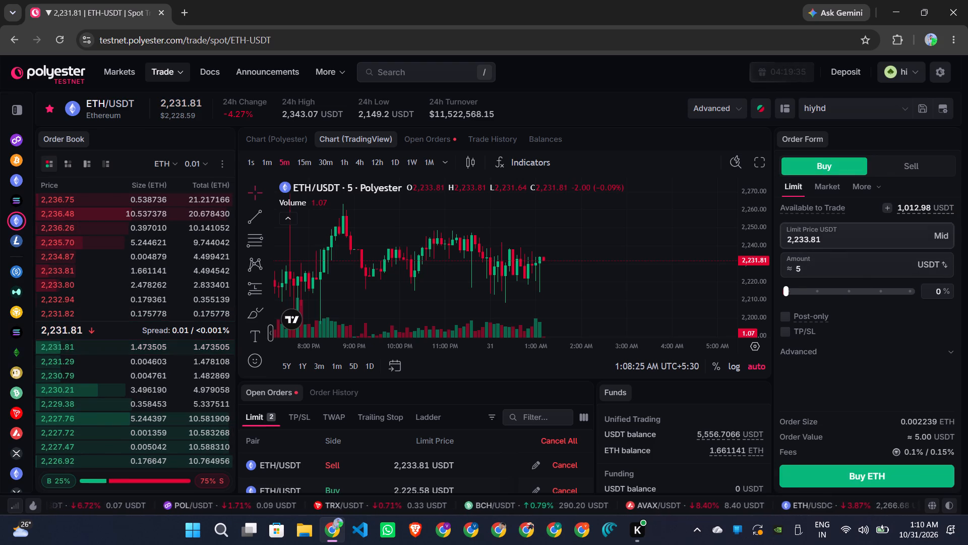
pyautogui.press('BackSpace')
pyautogui.press('0')
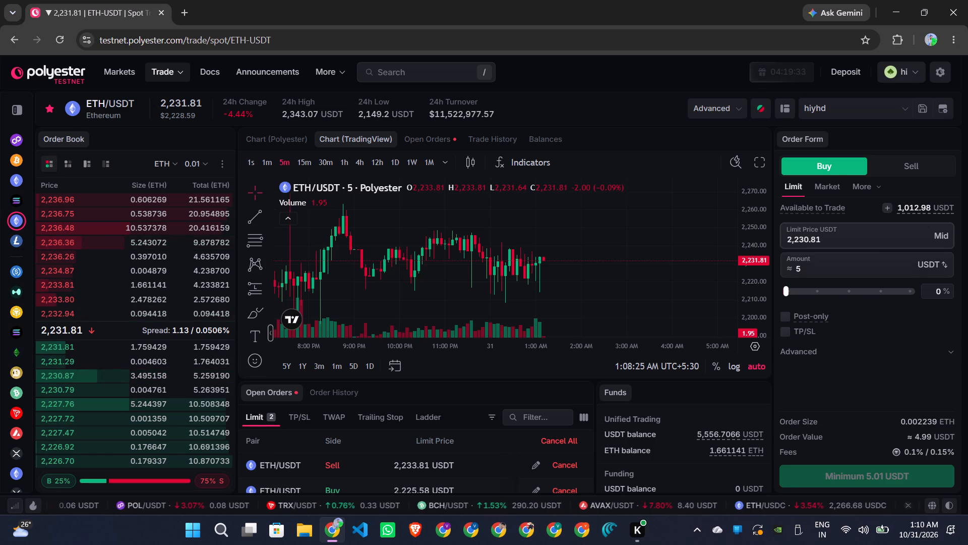
pyautogui.click(909, 290)
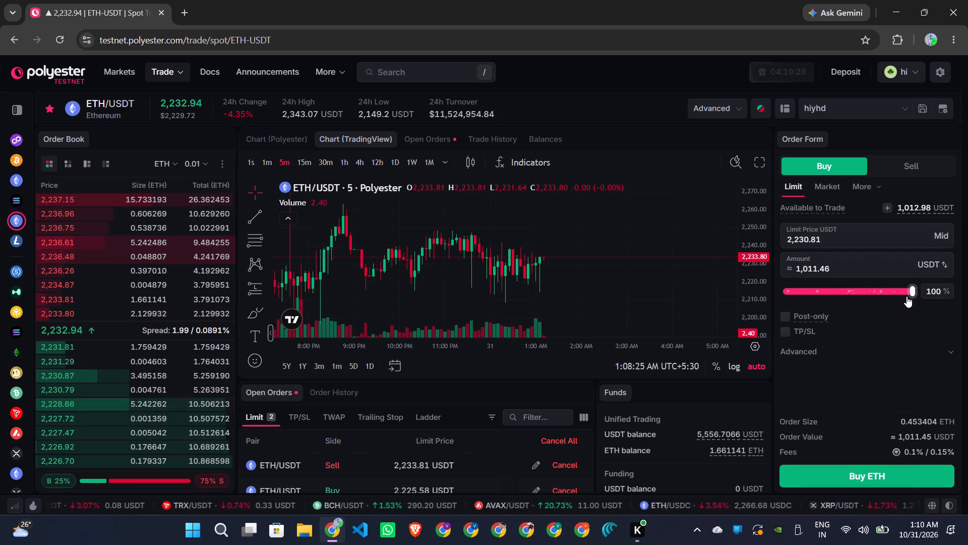
pyautogui.click(903, 290)
pyautogui.click(858, 472)
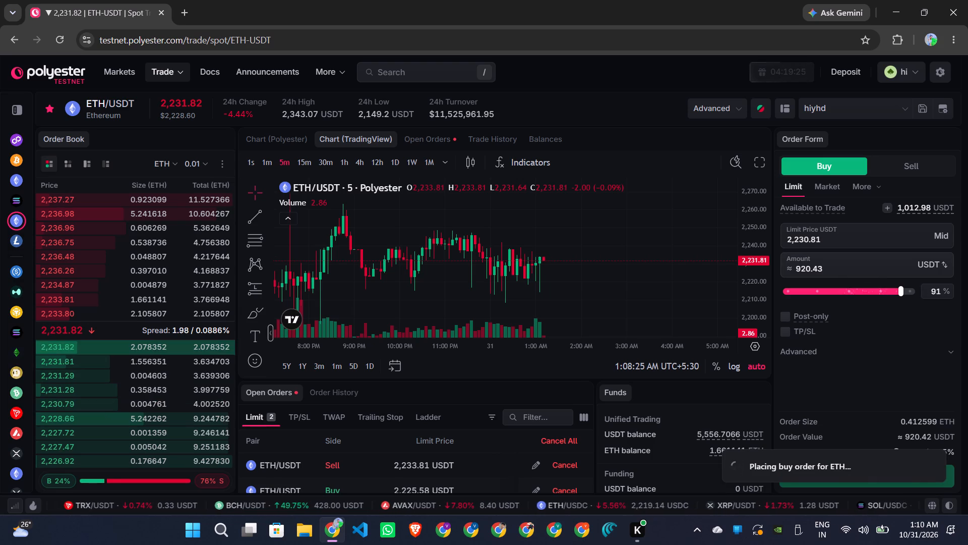
# Review the open ETH/USDT limit orders and their fill status, along with the order form details and the TradingView chart.
pyautogui.scroll(-3, 856, 259)
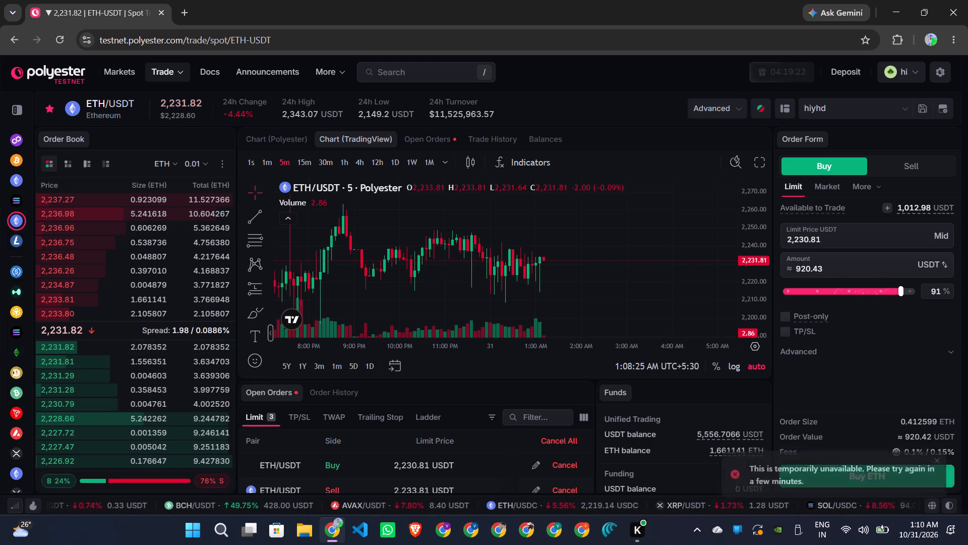
pyautogui.scroll(-2, 856, 259)
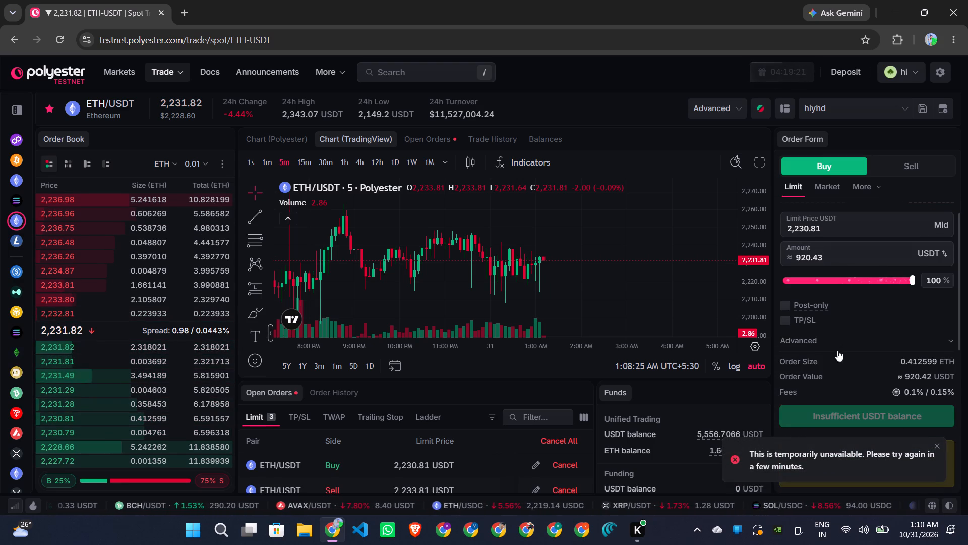
pyautogui.scroll(-1, 397, 476)
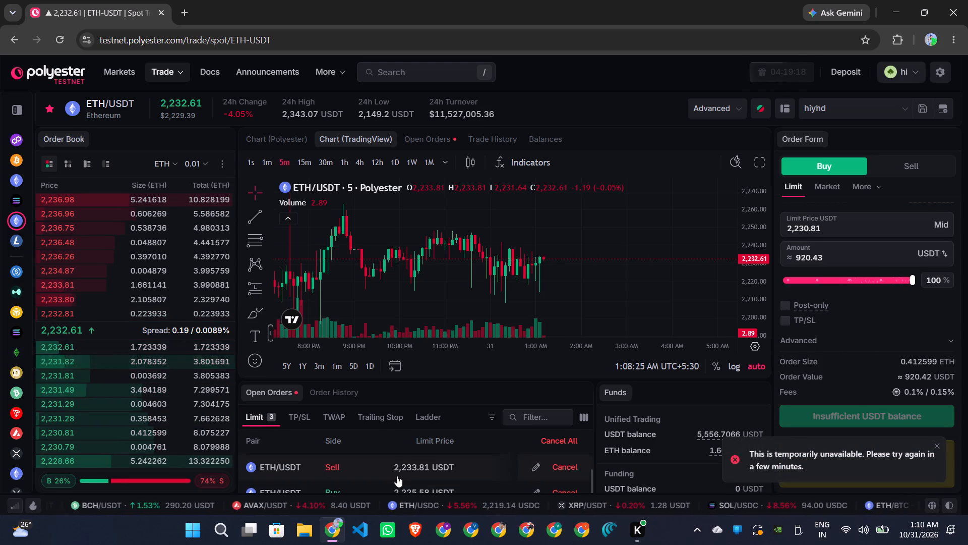
pyautogui.scroll(-1, 397, 476)
pyautogui.scroll(1, 397, 476)
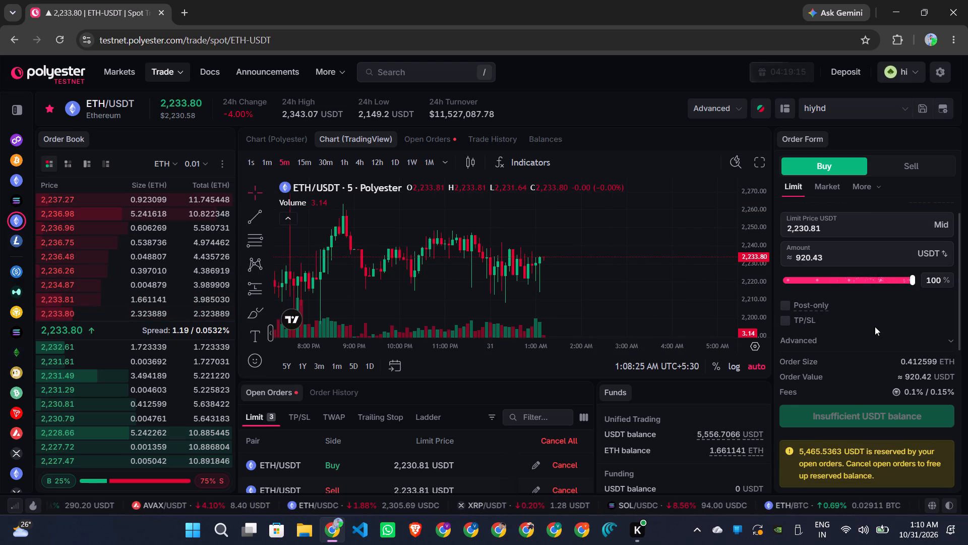
pyautogui.scroll(-3, 875, 326)
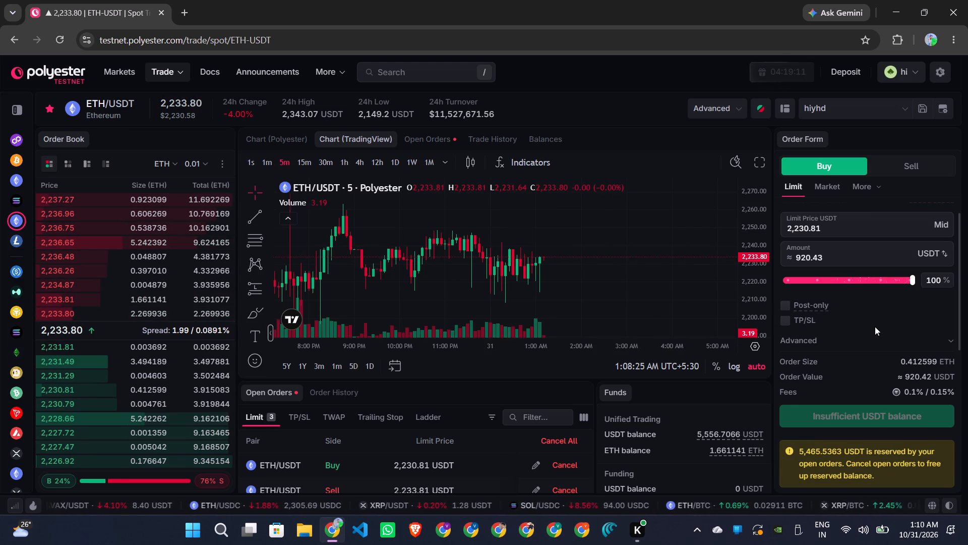
pyautogui.click(429, 140)
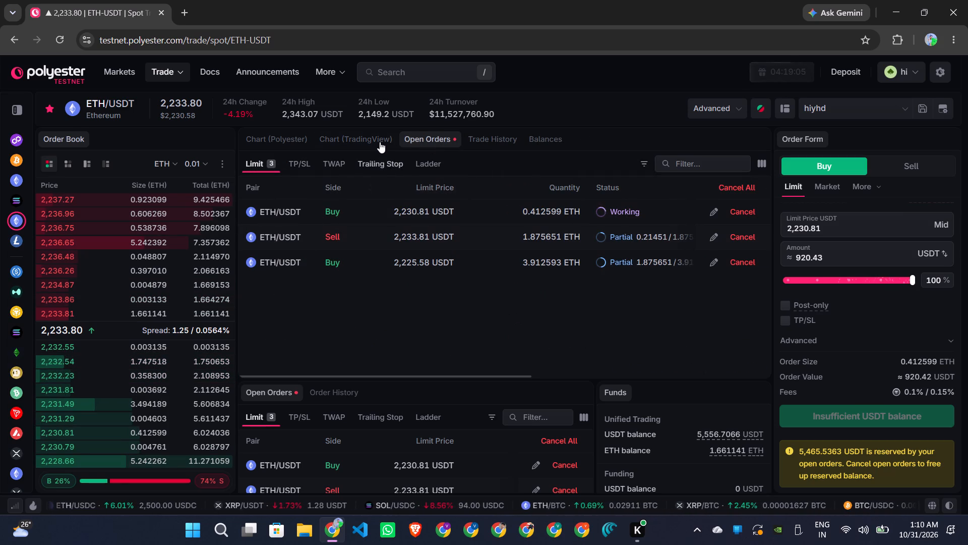
pyautogui.click(362, 134)
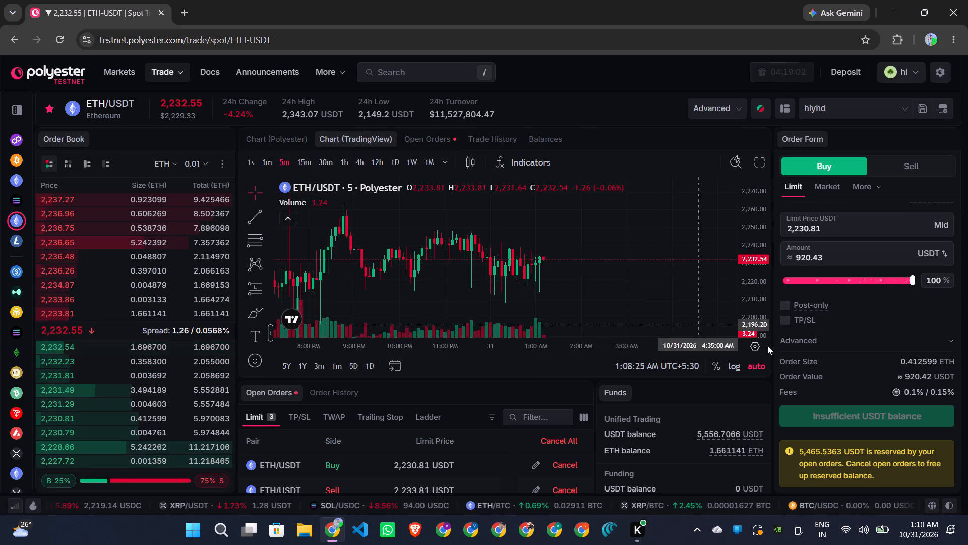
pyautogui.scroll(-2, 860, 287)
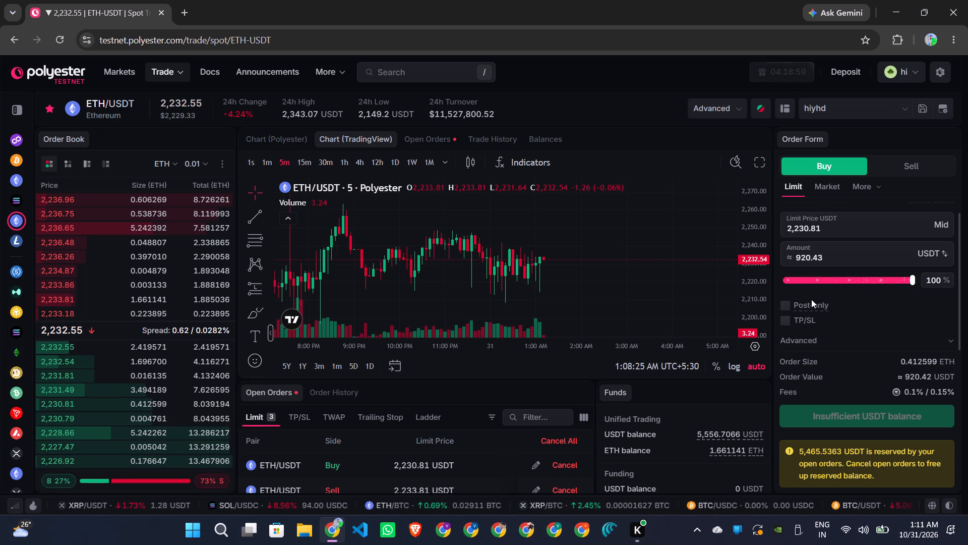
pyautogui.scroll(-4, 811, 299)
pyautogui.scroll(-1, 362, 469)
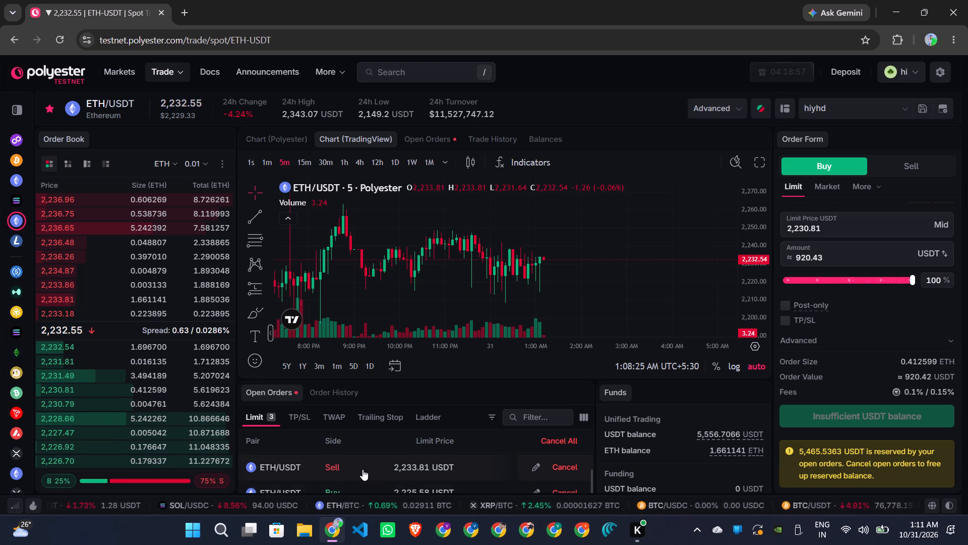
pyautogui.scroll(-1, 362, 469)
pyautogui.scroll(1, 362, 469)
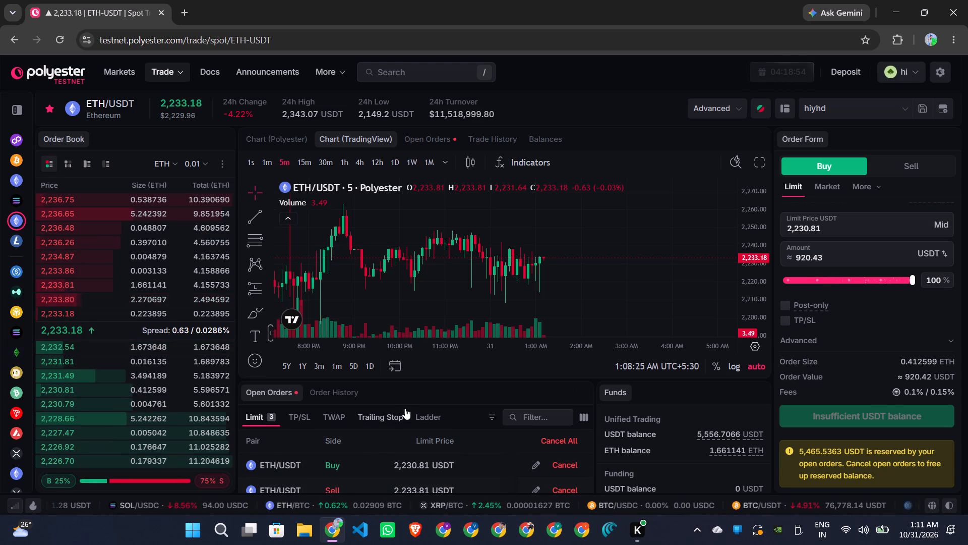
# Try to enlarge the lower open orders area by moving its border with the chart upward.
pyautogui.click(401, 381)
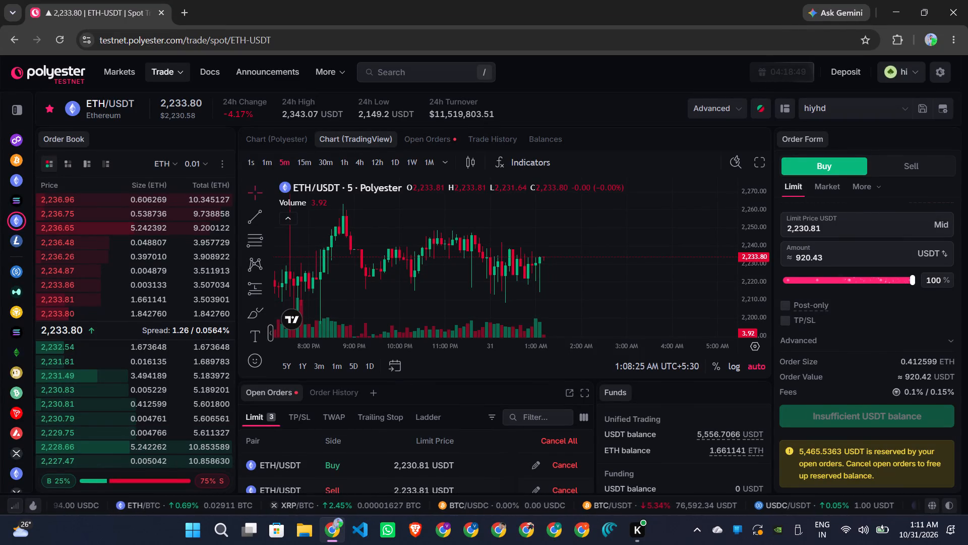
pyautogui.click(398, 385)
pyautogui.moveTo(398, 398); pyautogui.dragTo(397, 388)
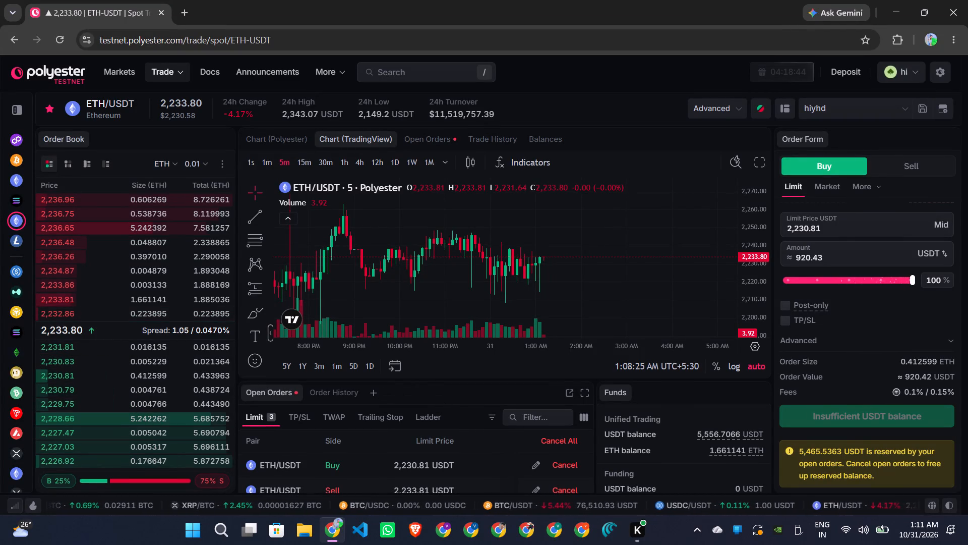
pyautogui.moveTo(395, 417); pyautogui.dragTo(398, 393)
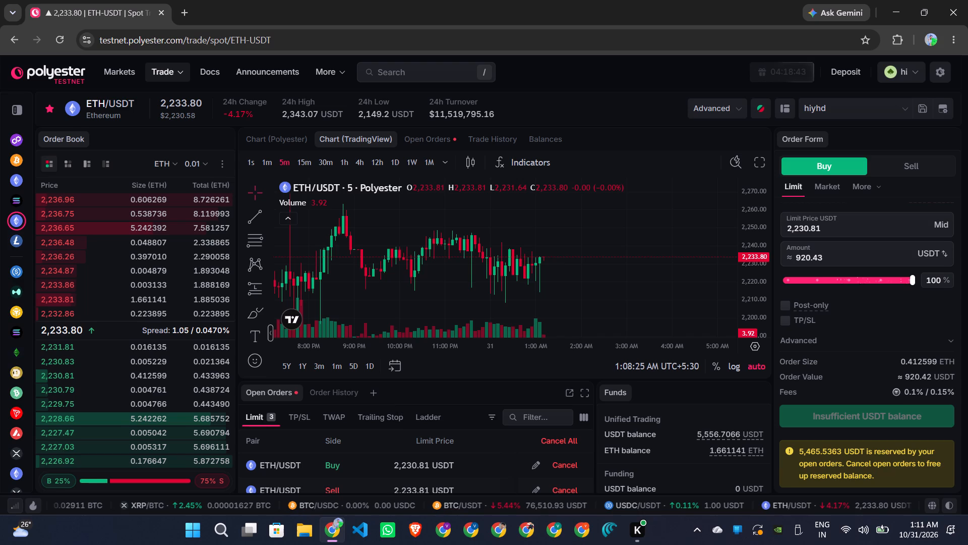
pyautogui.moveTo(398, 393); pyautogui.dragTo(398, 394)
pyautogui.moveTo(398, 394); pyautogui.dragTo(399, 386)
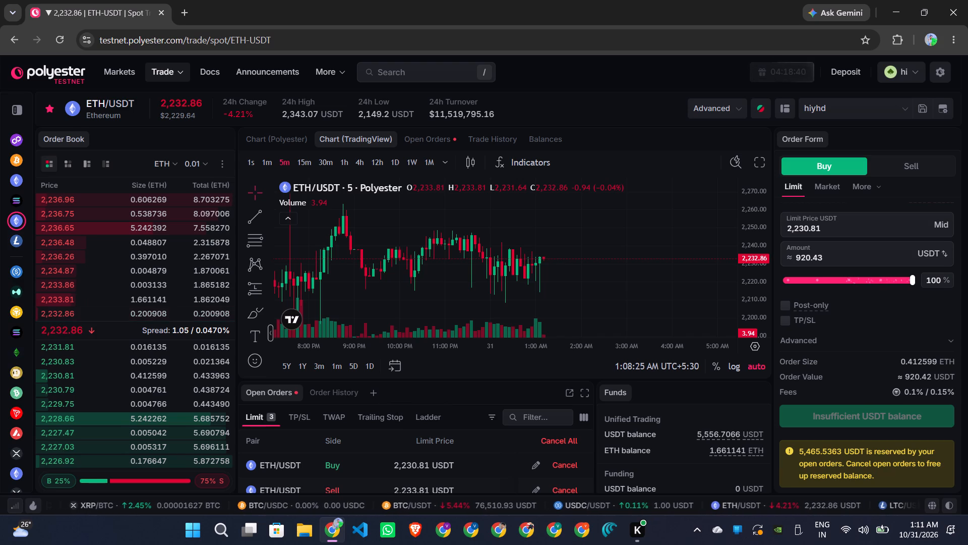
# Detach the lower open orders area into a floating window and position it over the middle of the order book.
pyautogui.click(570, 393)
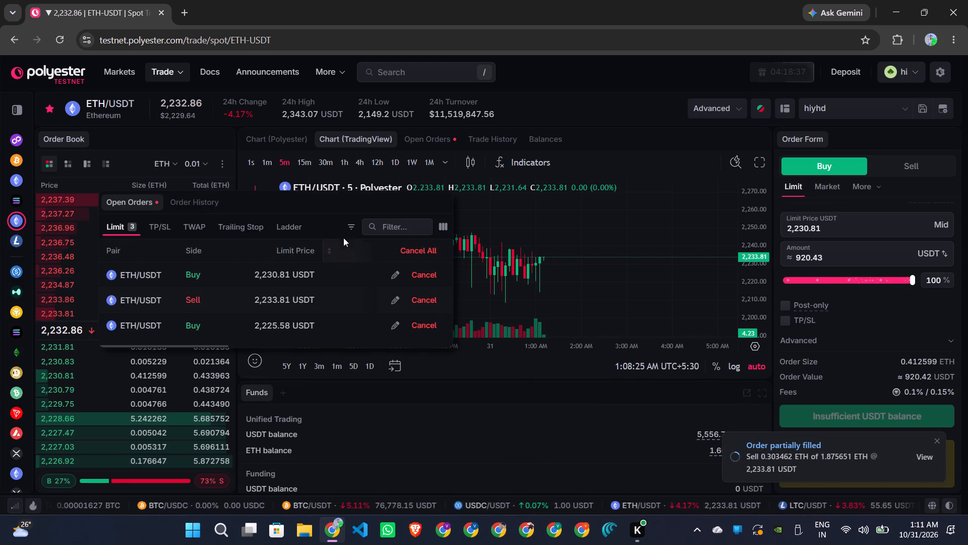
pyautogui.moveTo(316, 223); pyautogui.dragTo(276, 203)
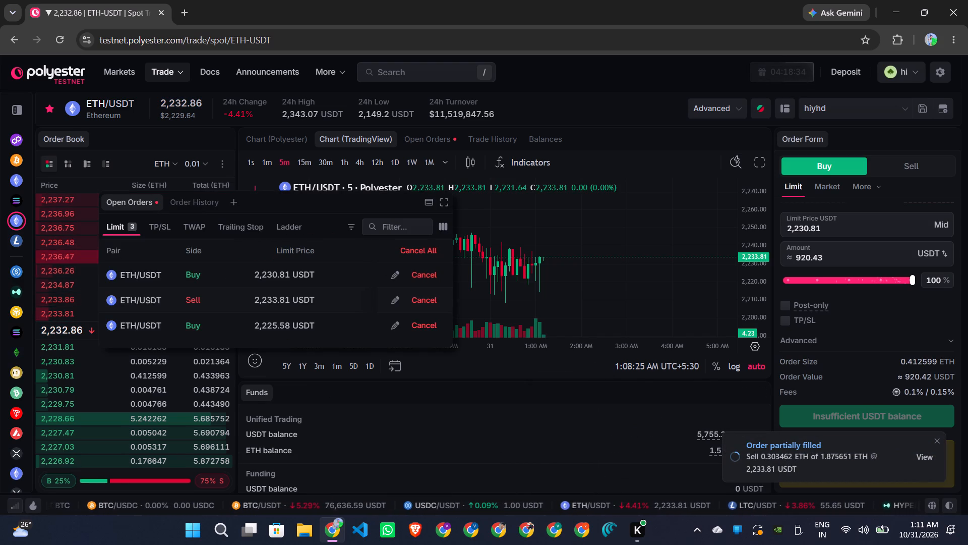
pyautogui.moveTo(290, 203); pyautogui.dragTo(228, 127)
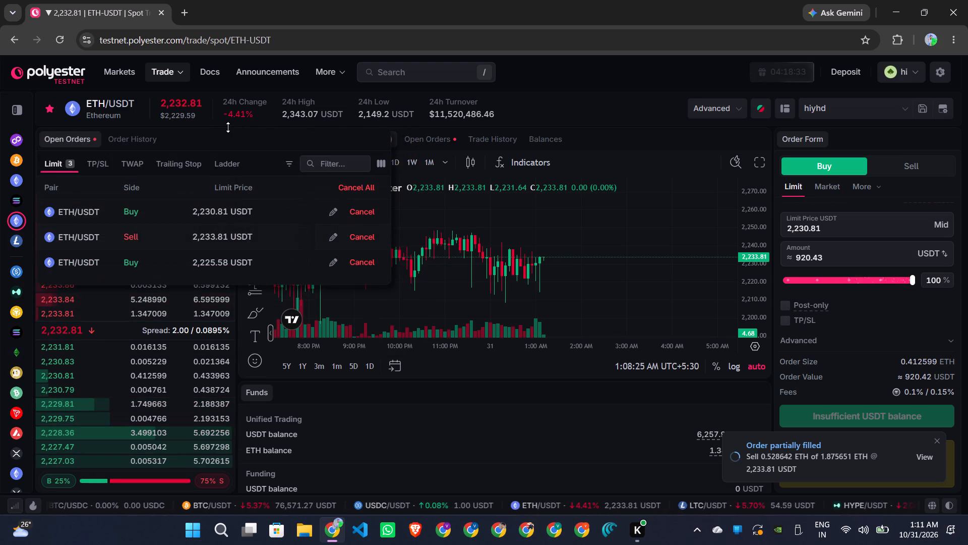
pyautogui.moveTo(232, 131); pyautogui.dragTo(214, 185)
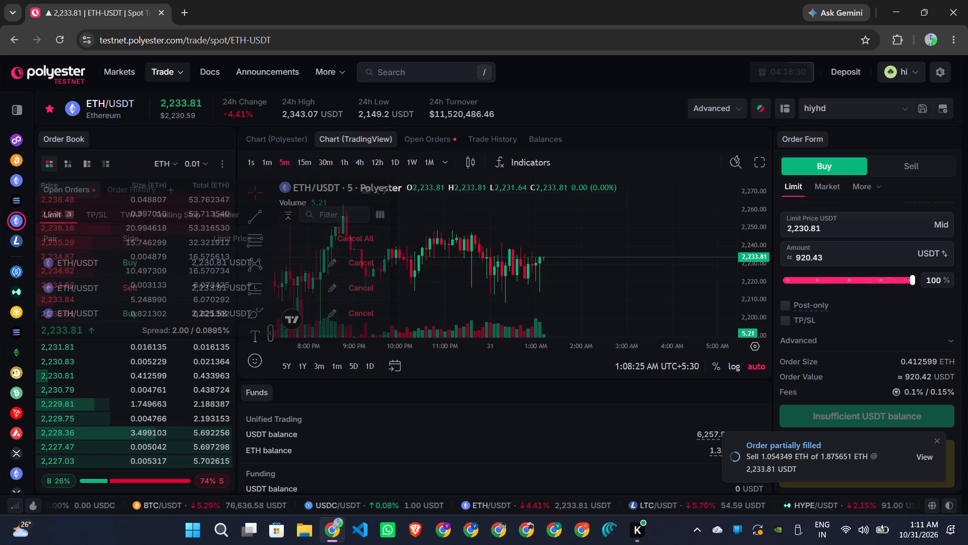
pyautogui.moveTo(214, 185); pyautogui.dragTo(175, 232)
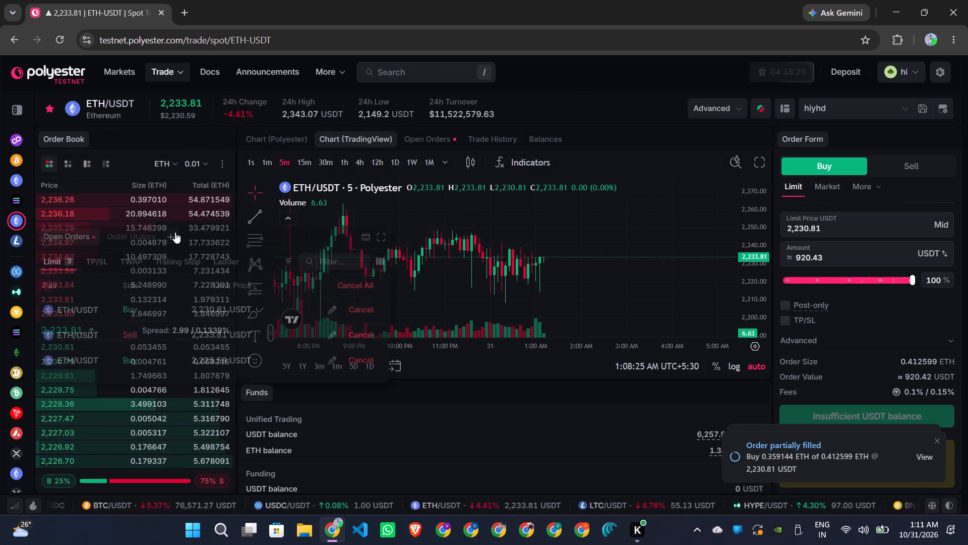
pyautogui.moveTo(175, 232); pyautogui.dragTo(158, 231)
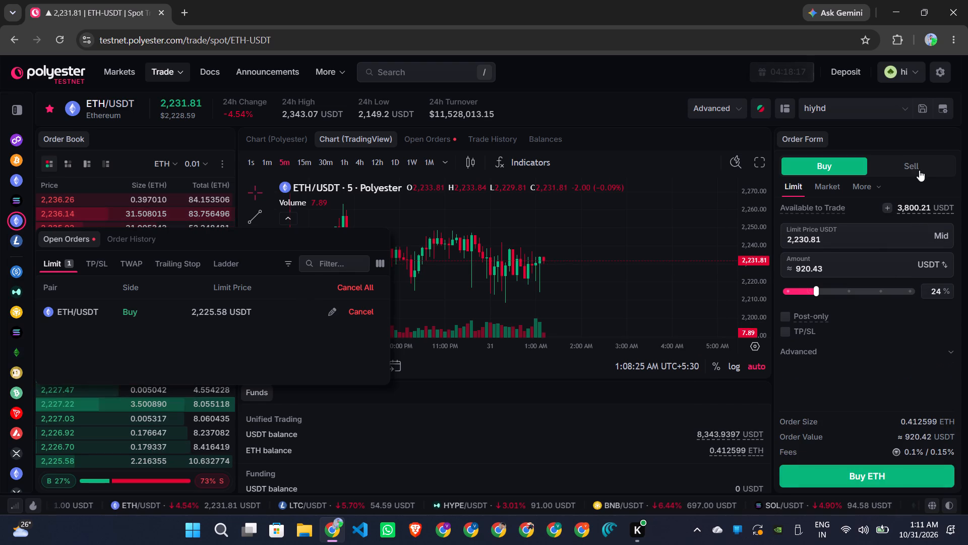
# Switch the order form to Sell and review the recent trade history, lowering the floating open orders window off the trade list.
pyautogui.click(915, 158)
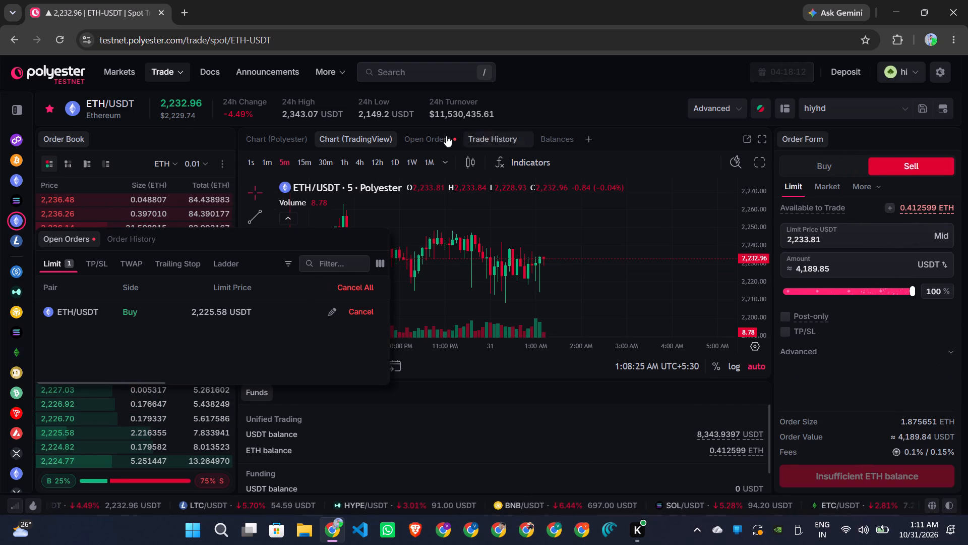
pyautogui.click(494, 135)
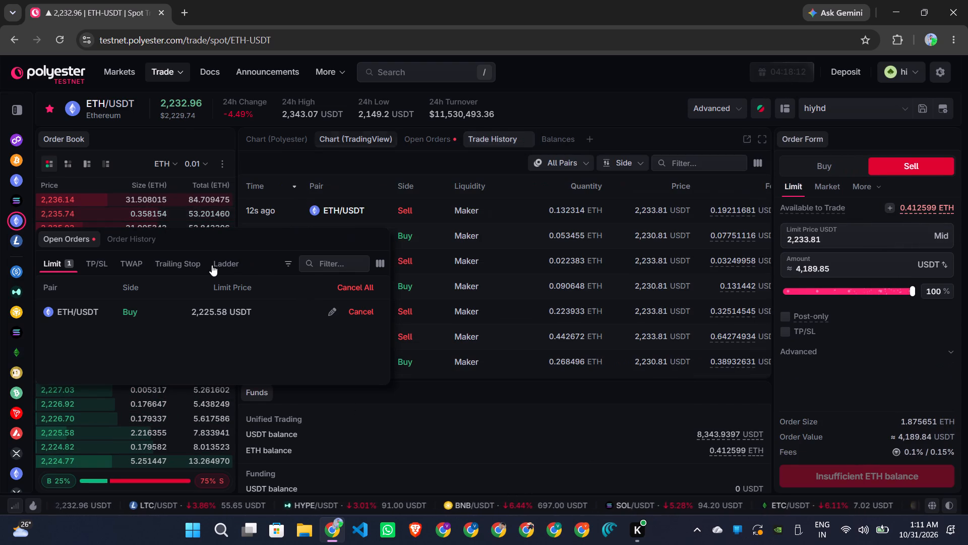
pyautogui.moveTo(224, 243); pyautogui.dragTo(215, 331)
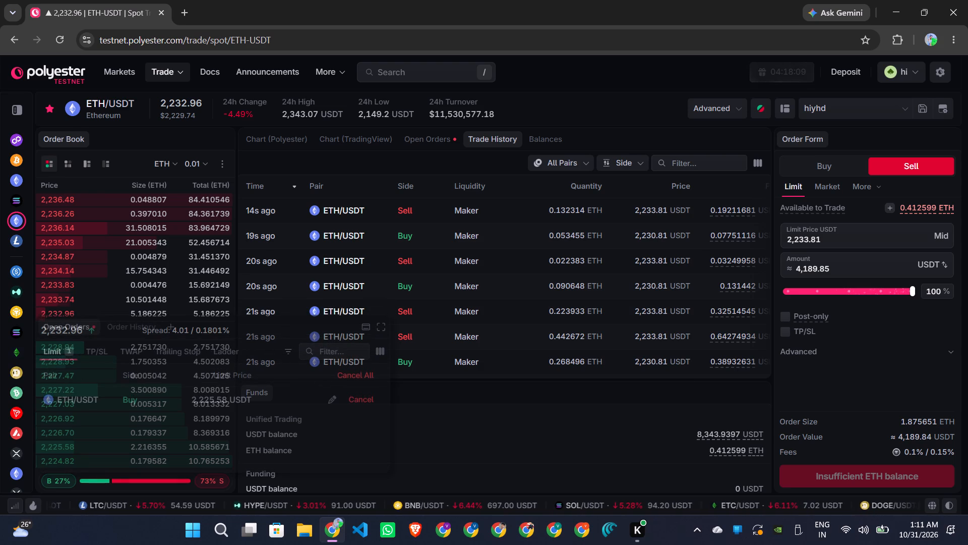
pyautogui.moveTo(215, 331); pyautogui.dragTo(215, 328)
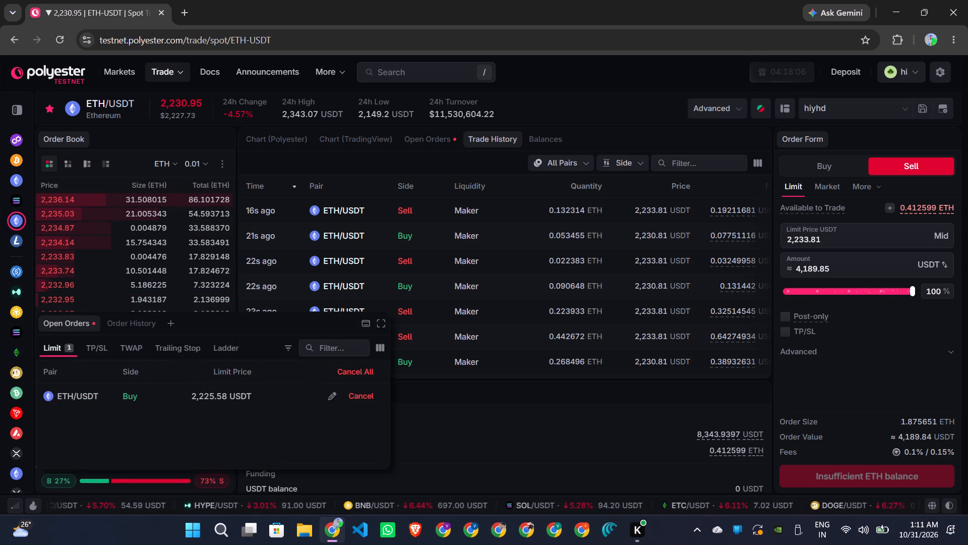
pyautogui.click(342, 133)
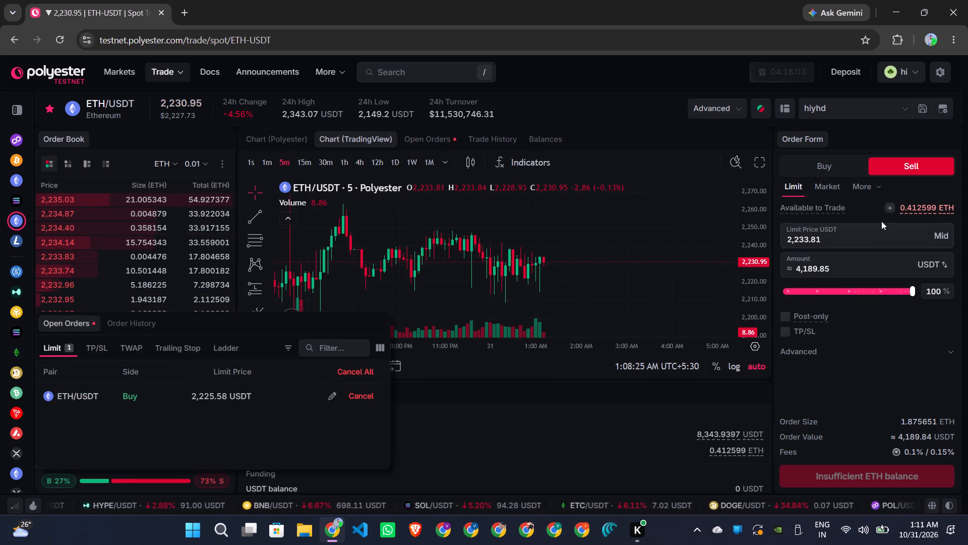
# Place a limit order to sell 100% of the available ETH, 0.412599 ETH, at 2,233.81 USDT.
pyautogui.click(886, 291)
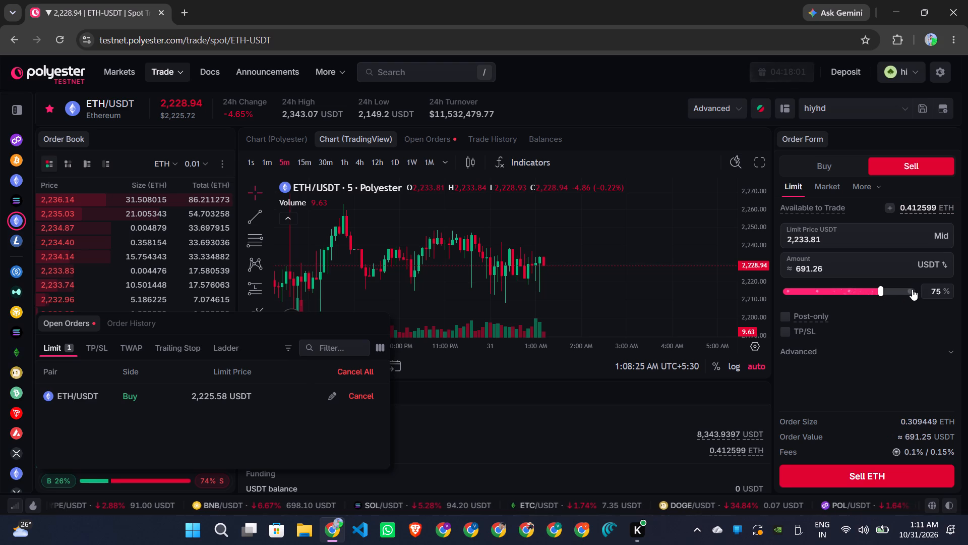
pyautogui.click(912, 289)
pyautogui.click(848, 476)
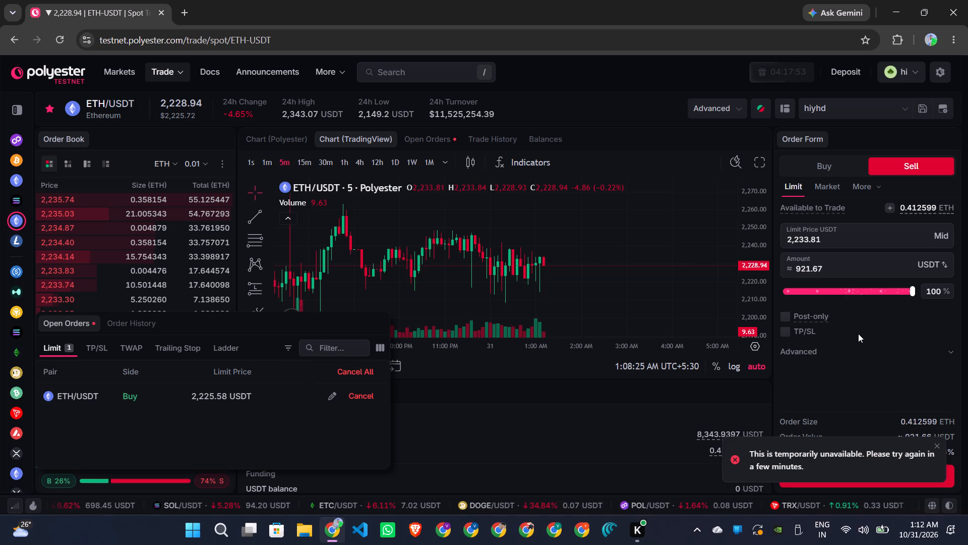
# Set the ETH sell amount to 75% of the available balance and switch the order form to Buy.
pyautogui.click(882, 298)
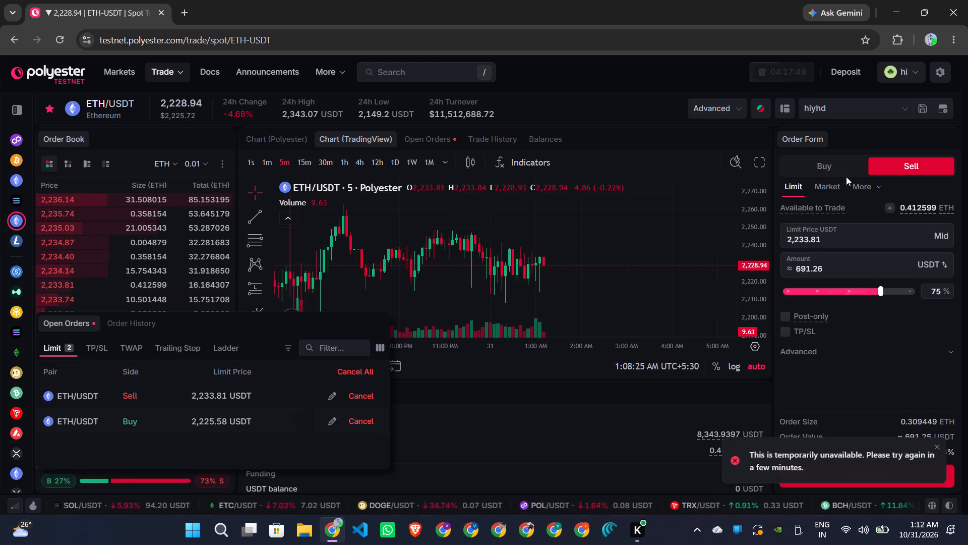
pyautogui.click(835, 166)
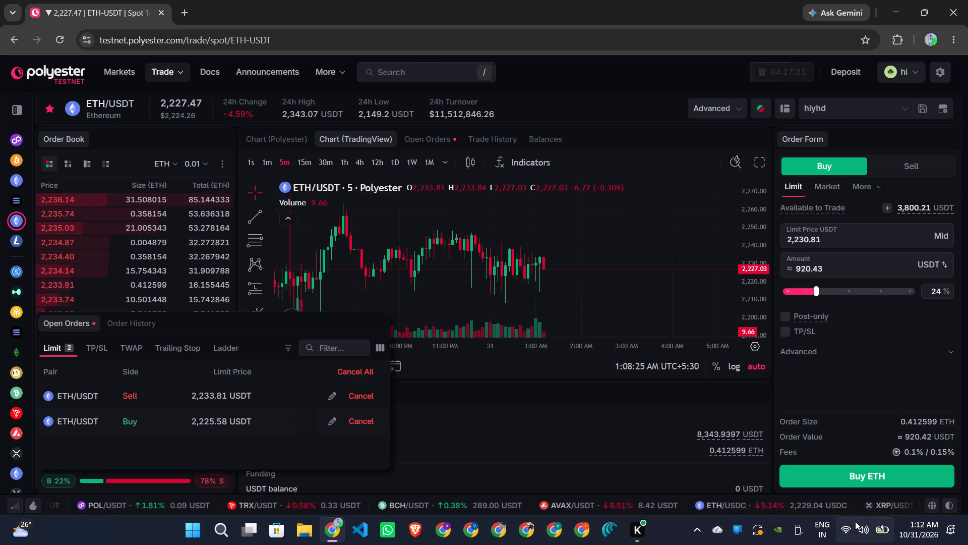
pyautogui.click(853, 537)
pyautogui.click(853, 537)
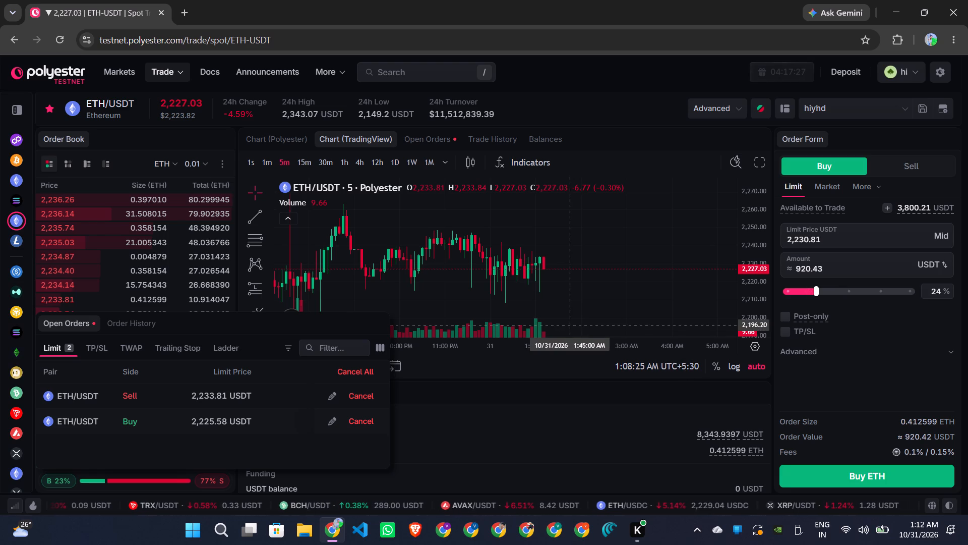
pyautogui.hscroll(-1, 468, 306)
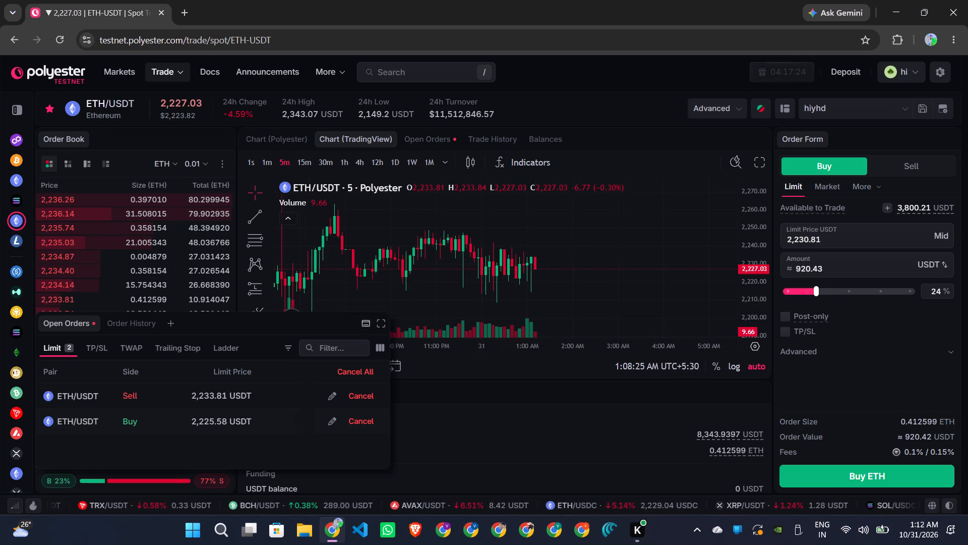
# Dock the floating open orders window back into the layout below the chart.
pyautogui.click(366, 322)
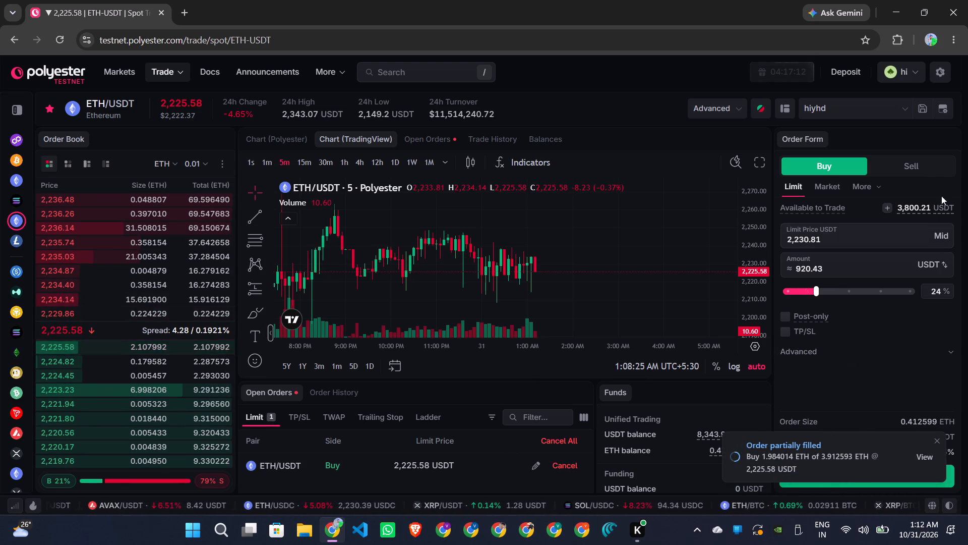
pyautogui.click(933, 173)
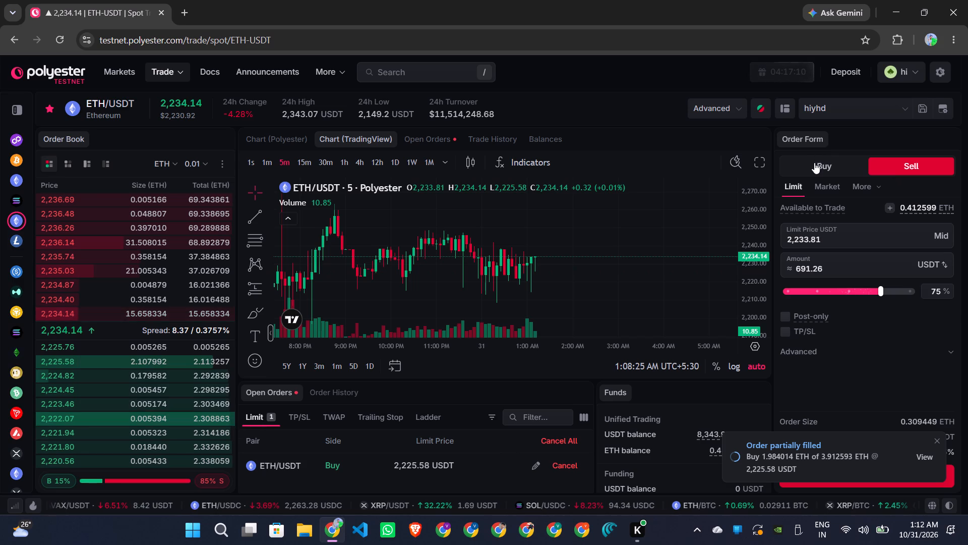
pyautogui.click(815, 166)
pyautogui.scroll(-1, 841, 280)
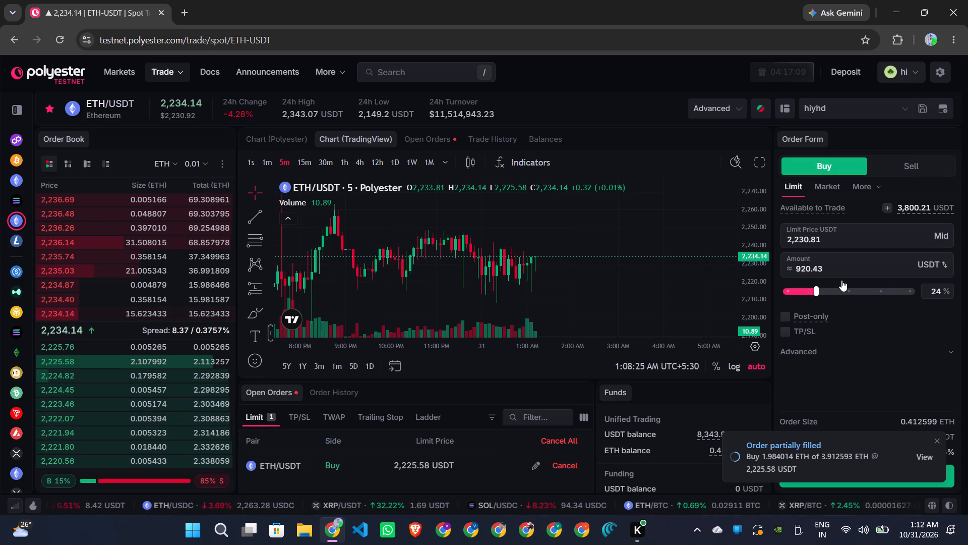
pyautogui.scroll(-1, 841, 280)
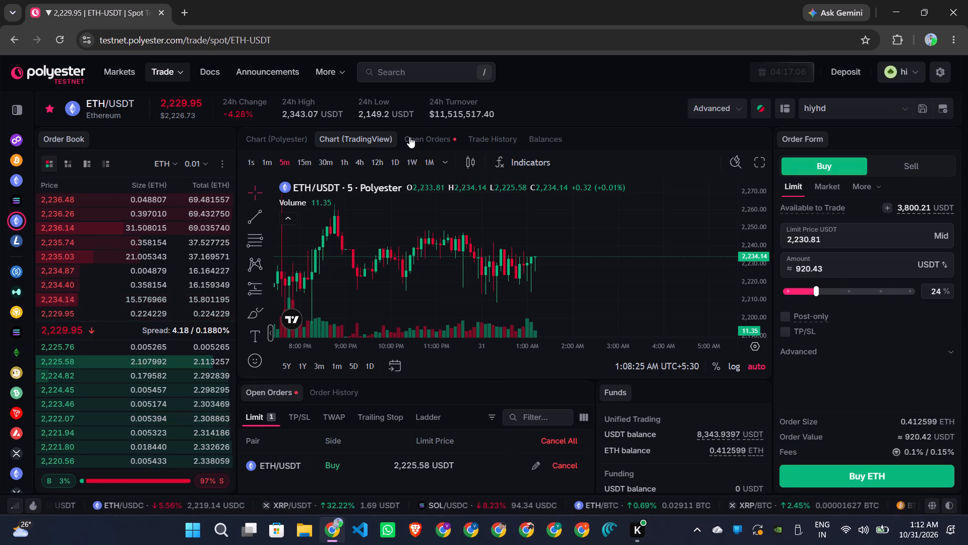
# Review the open orders and trade history, return to the TradingView chart and check the ETH/USDT buy order's fill status.
pyautogui.click(435, 142)
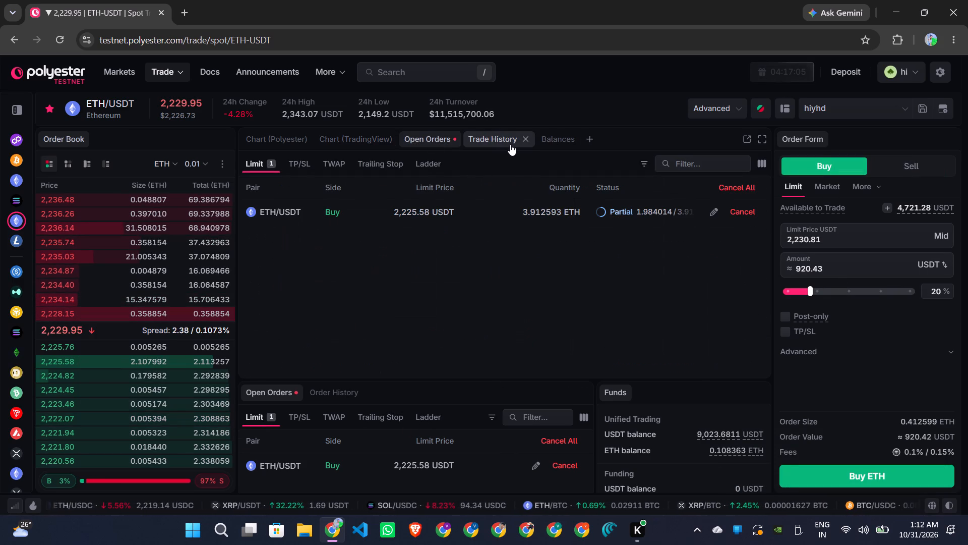
pyautogui.click(510, 144)
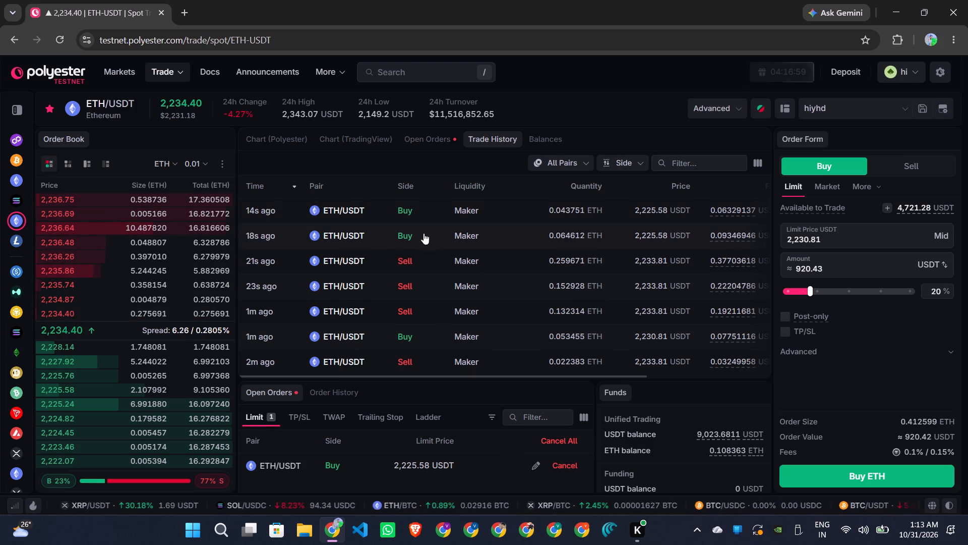
pyautogui.hscroll(-1, 551, 236)
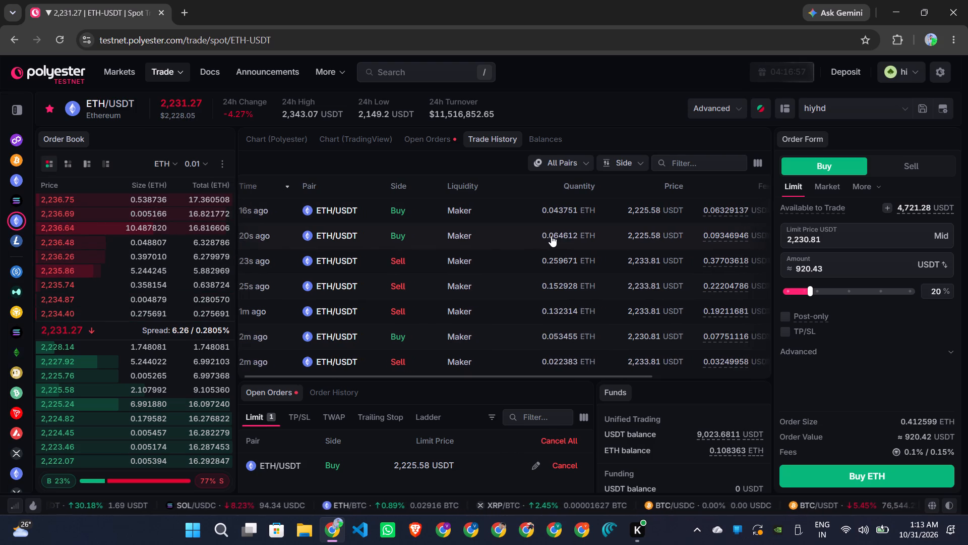
pyautogui.hscroll(-3, 551, 236)
pyautogui.hscroll(6, 551, 236)
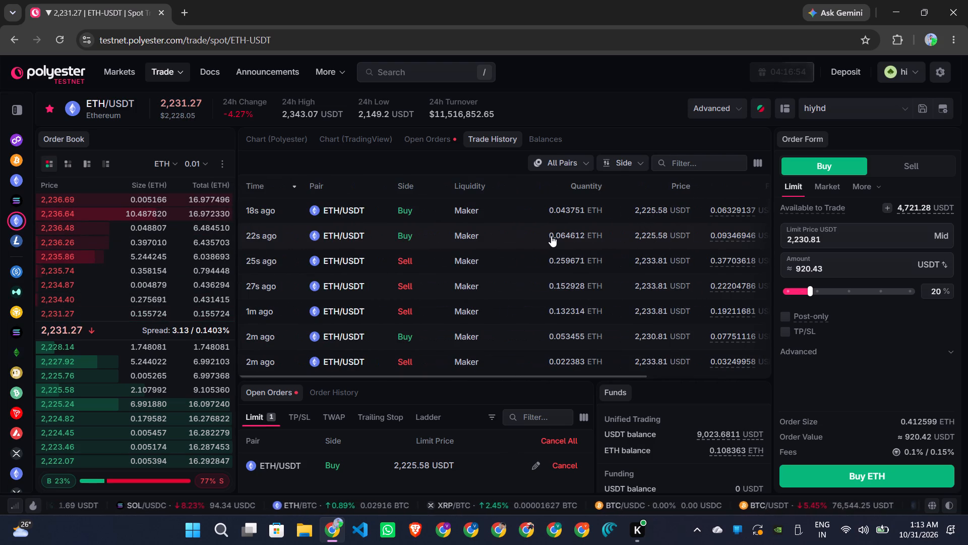
pyautogui.click(338, 133)
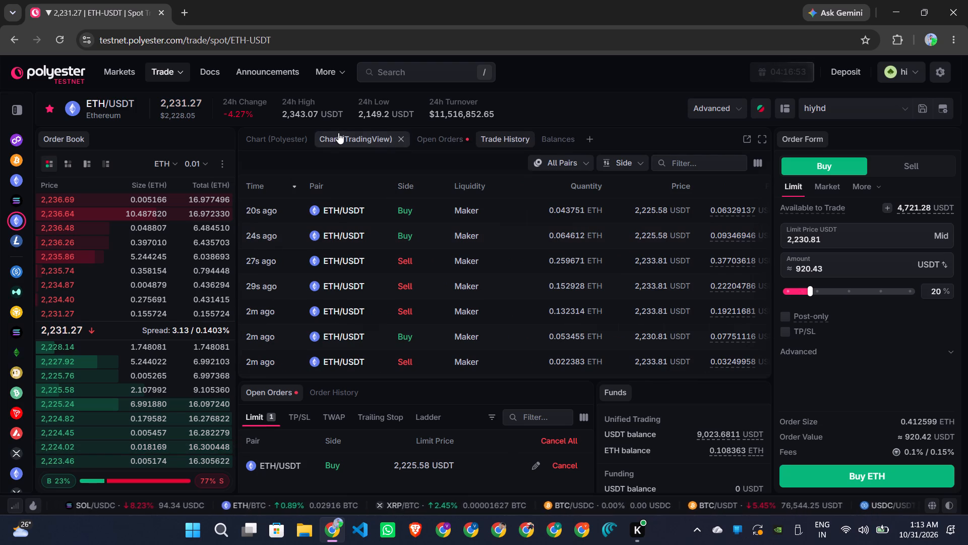
pyautogui.hscroll(-1, 406, 463)
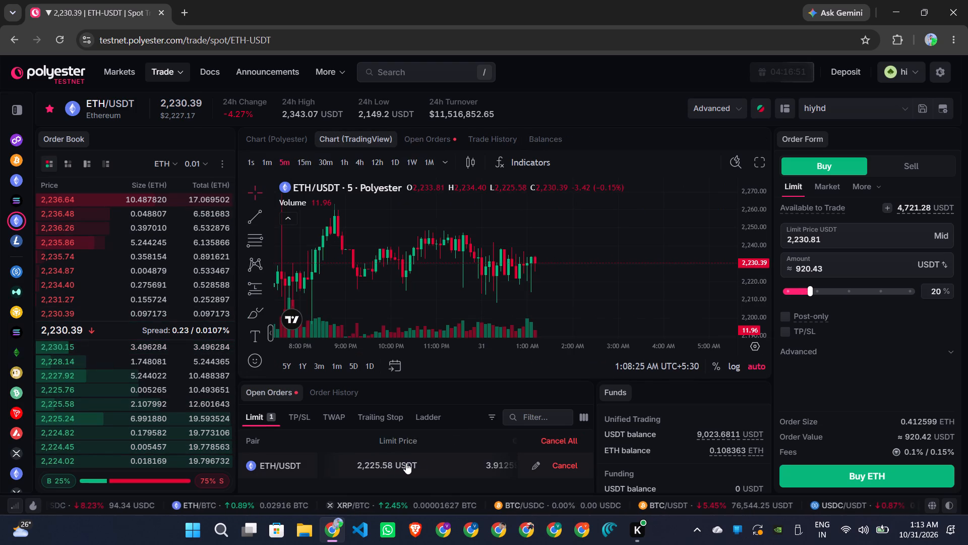
pyautogui.hscroll(-3, 406, 463)
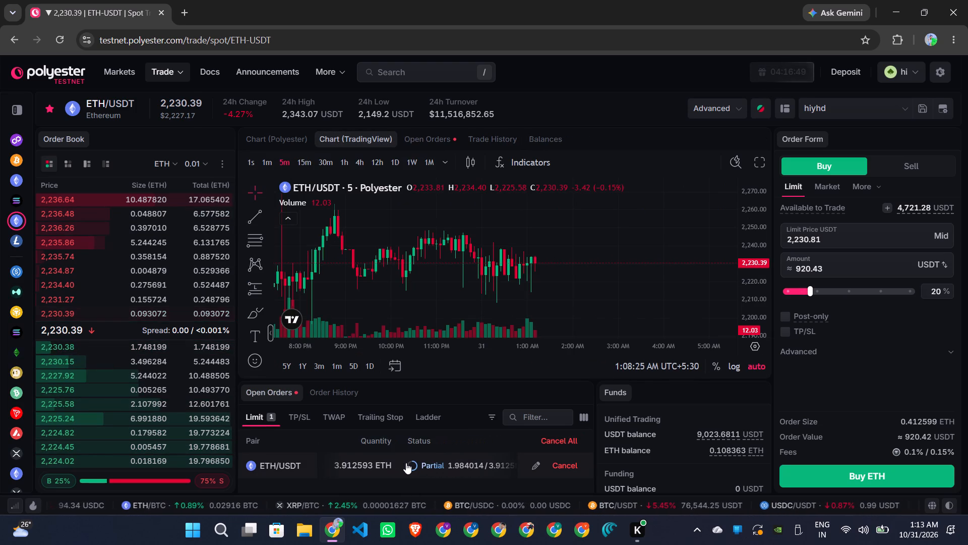
# Place a limit order to sell 100% of the available ETH, 0.108363 ETH, at 2,233.81 USDT.
pyautogui.click(917, 166)
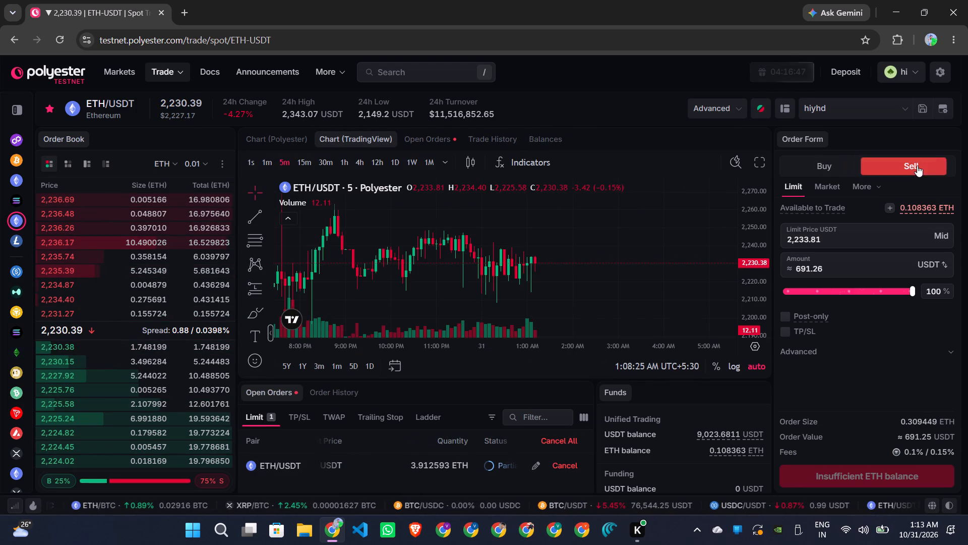
pyautogui.click(816, 292)
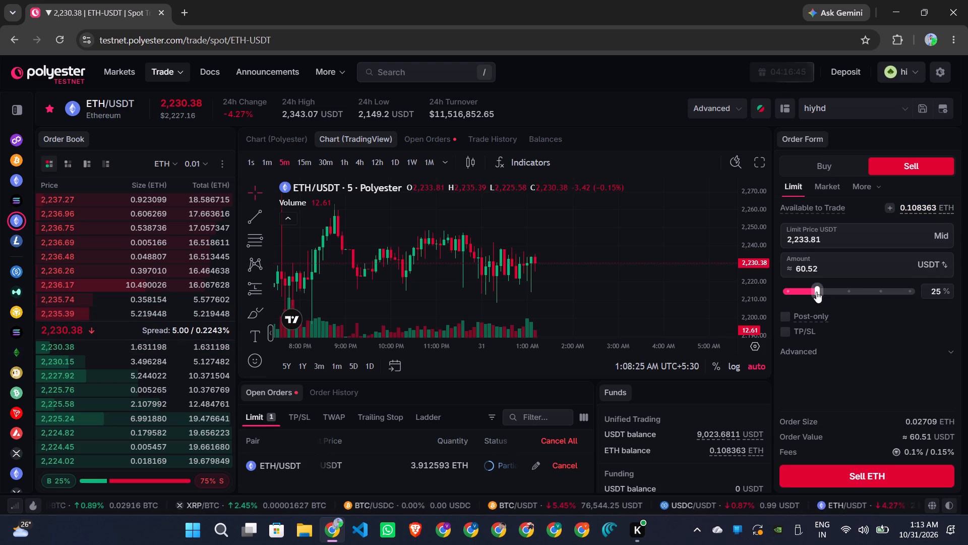
pyautogui.click(915, 294)
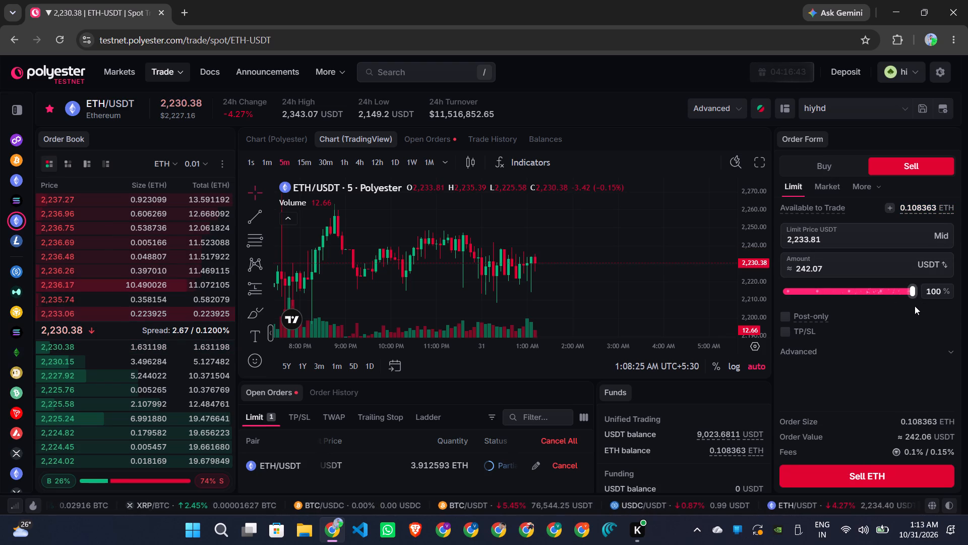
pyautogui.click(862, 475)
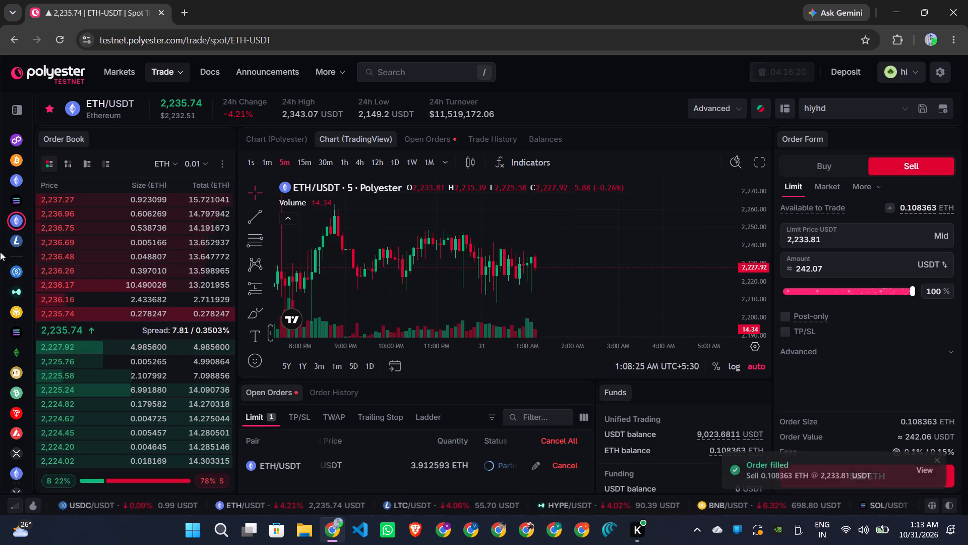
# Take 2,236.96 USDT from the order book asks as the sell limit price and dismiss the order notification.
pyautogui.click(98, 221)
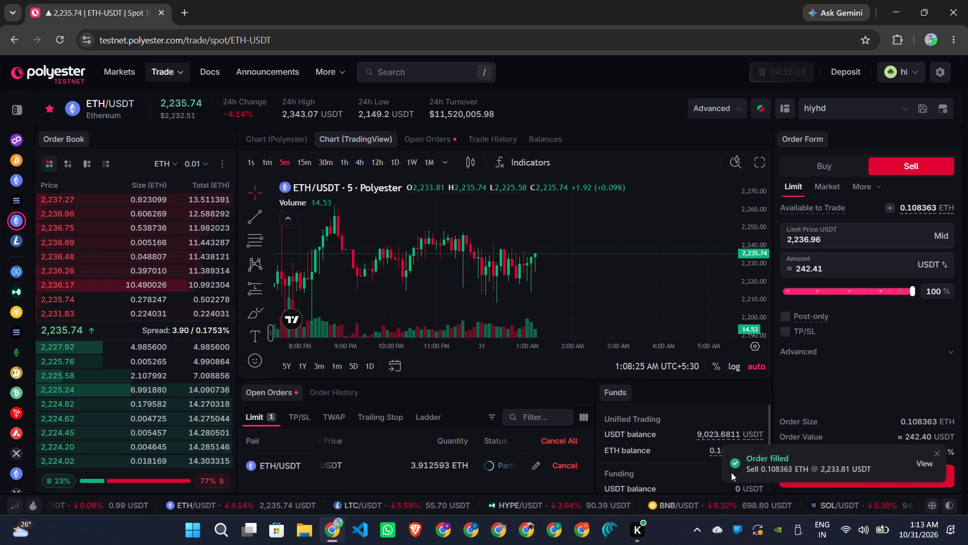
pyautogui.click(939, 451)
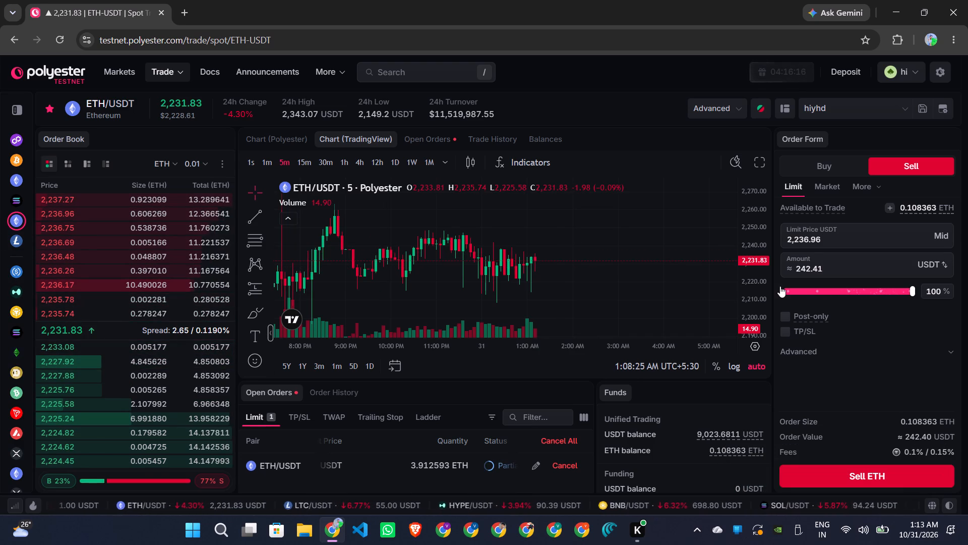
# Examine the quantity, fill status, order value and opening time of the open ETH/USDT buy order.
pyautogui.hscroll(-3, 354, 461)
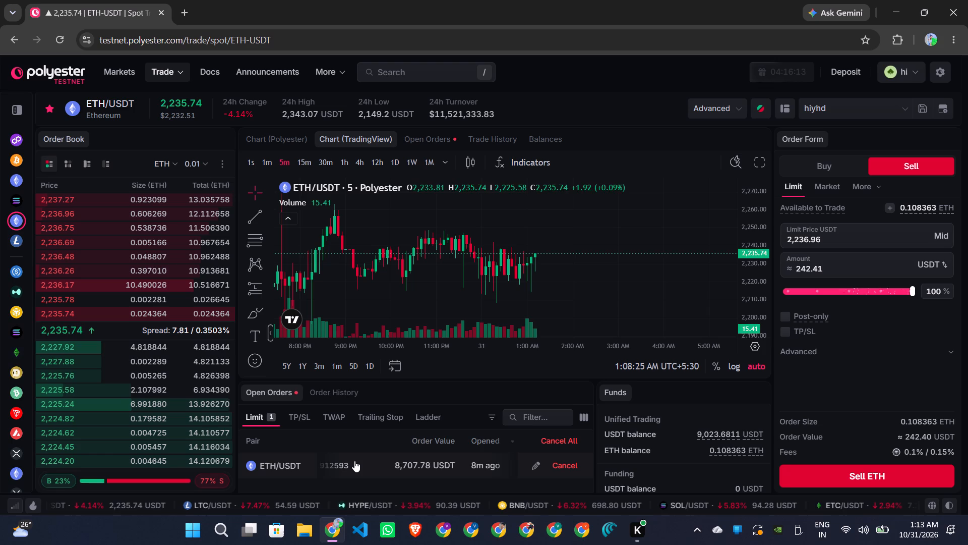
pyautogui.hscroll(3, 354, 461)
pyautogui.hscroll(-1, 354, 461)
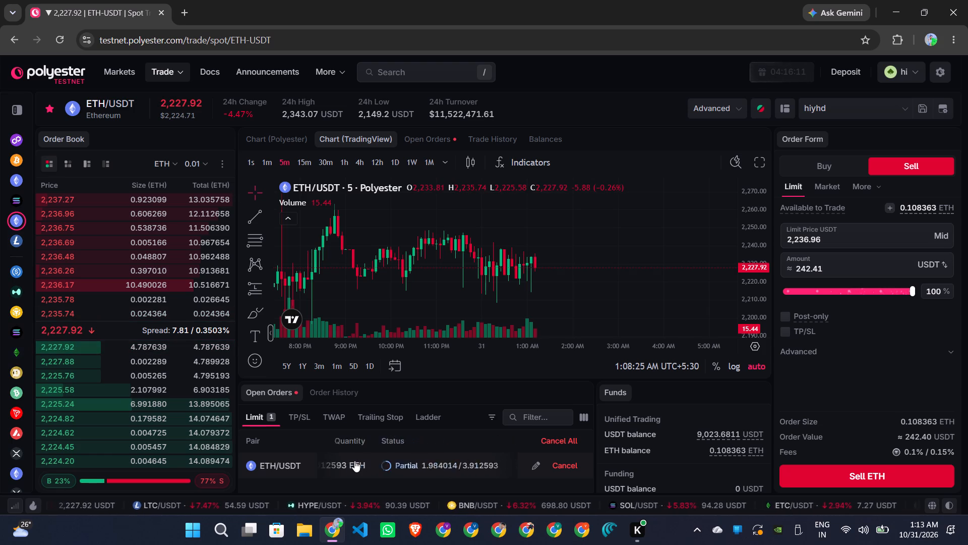
# Try to place a limit order to sell 100% of the available ETH, 0.108363 ETH, at 2,233.96 USDT.
pyautogui.click(820, 160)
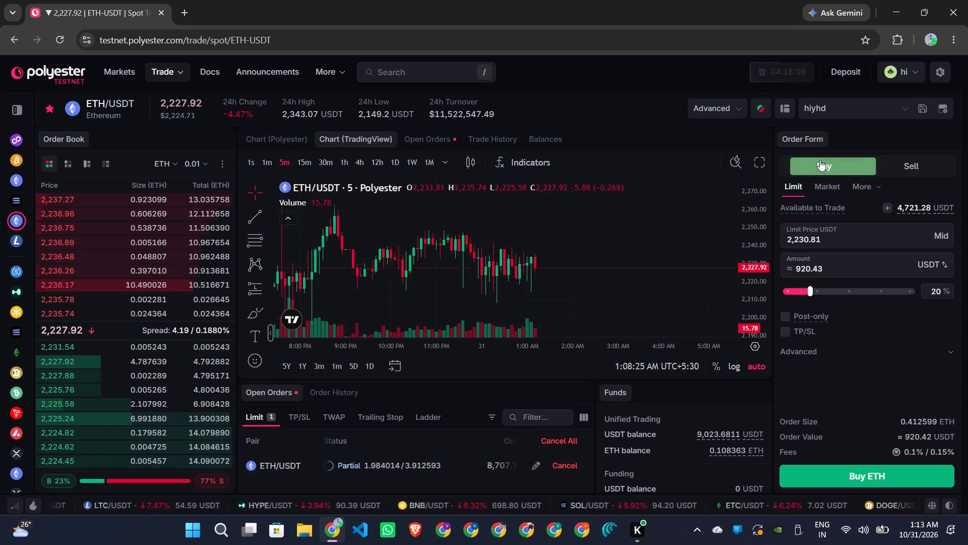
pyautogui.click(929, 171)
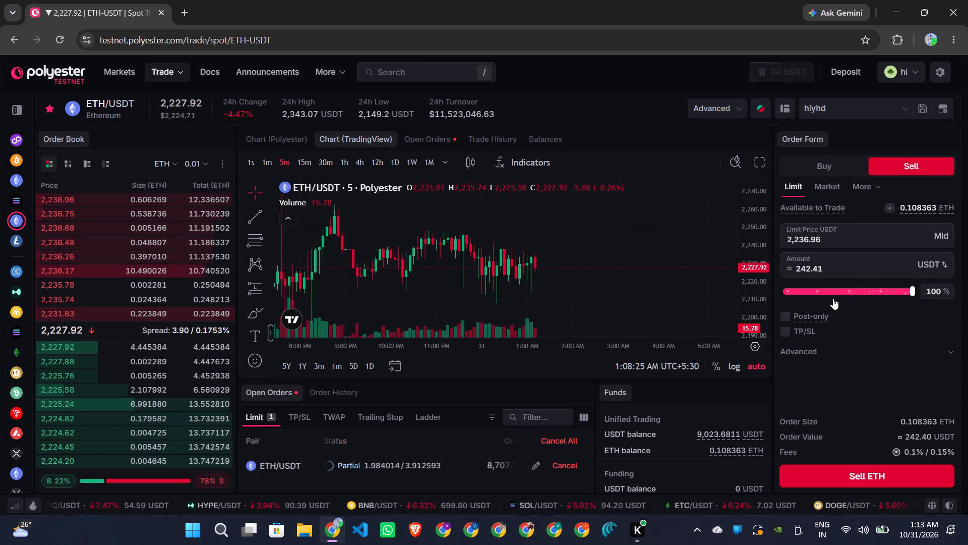
pyautogui.click(833, 298)
pyautogui.click(912, 294)
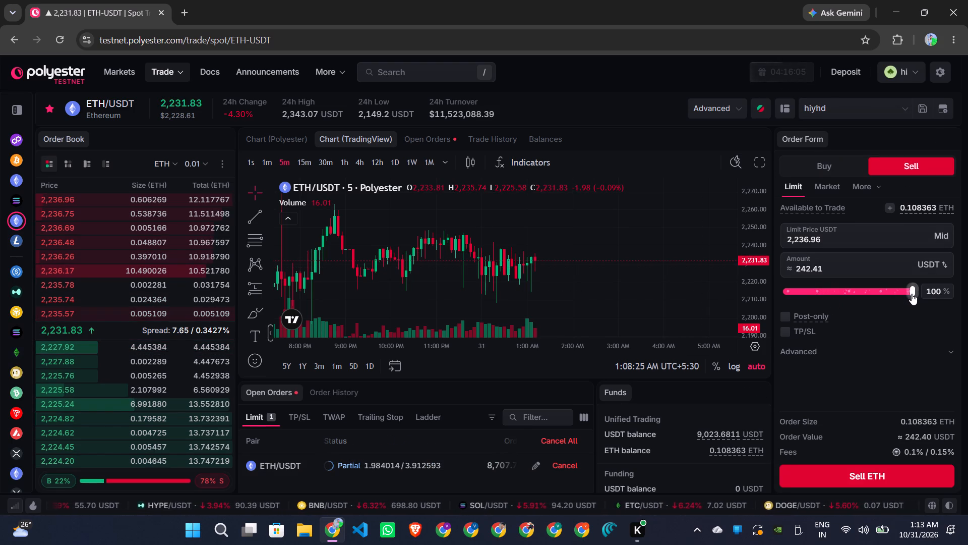
pyautogui.click(808, 240)
pyautogui.press('BackSpace')
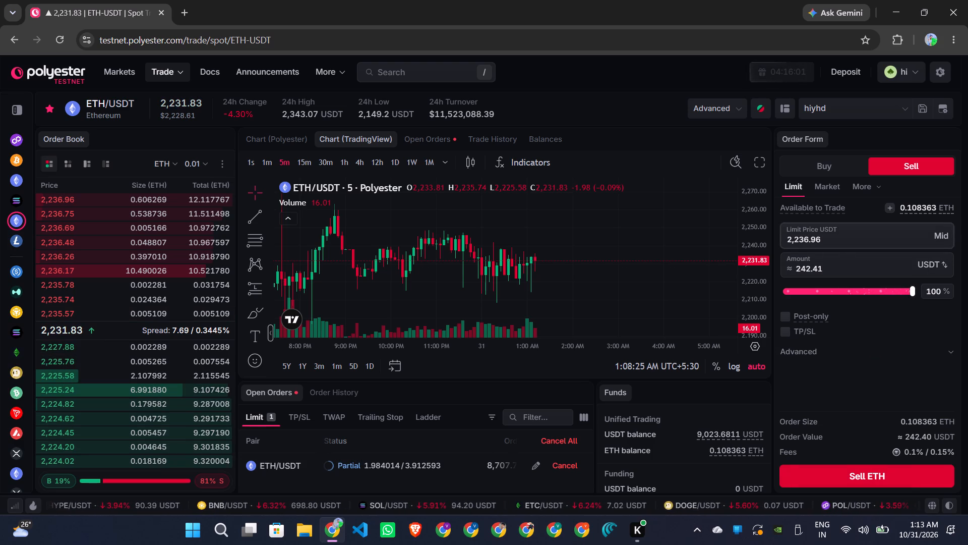
pyautogui.press('3')
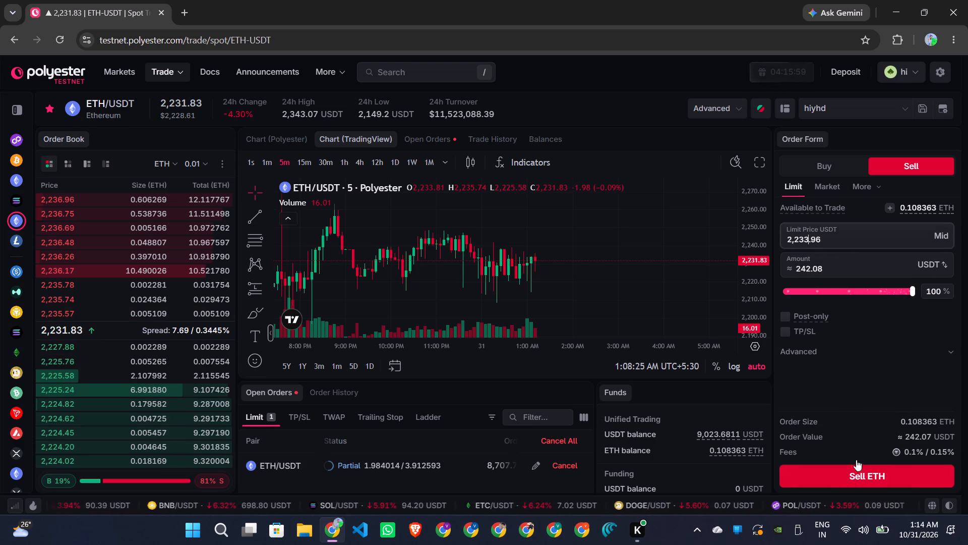
pyautogui.click(871, 471)
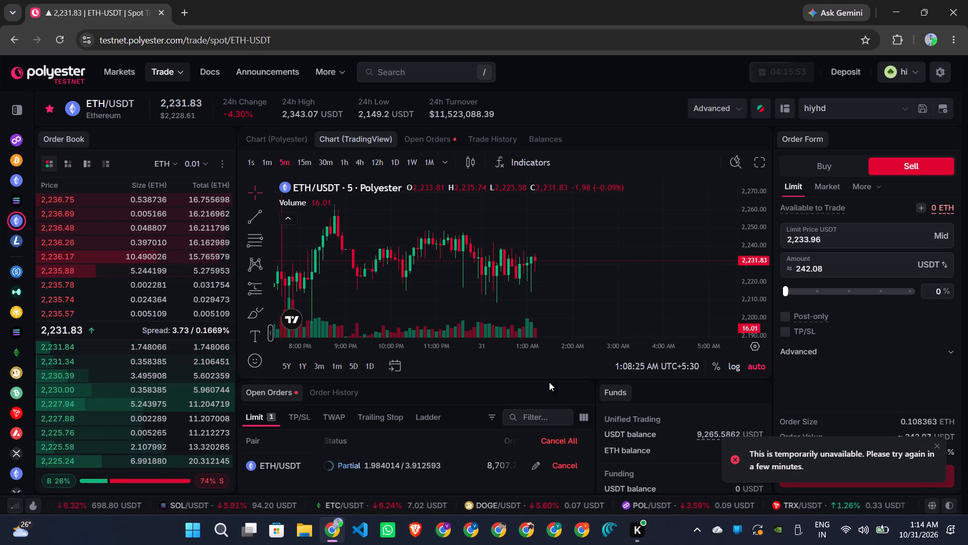
# Switch the order form to Buy and check the ETH/USDT buy order in the main open orders list.
pyautogui.scroll(1, 413, 467)
pyautogui.hscroll(3, 413, 467)
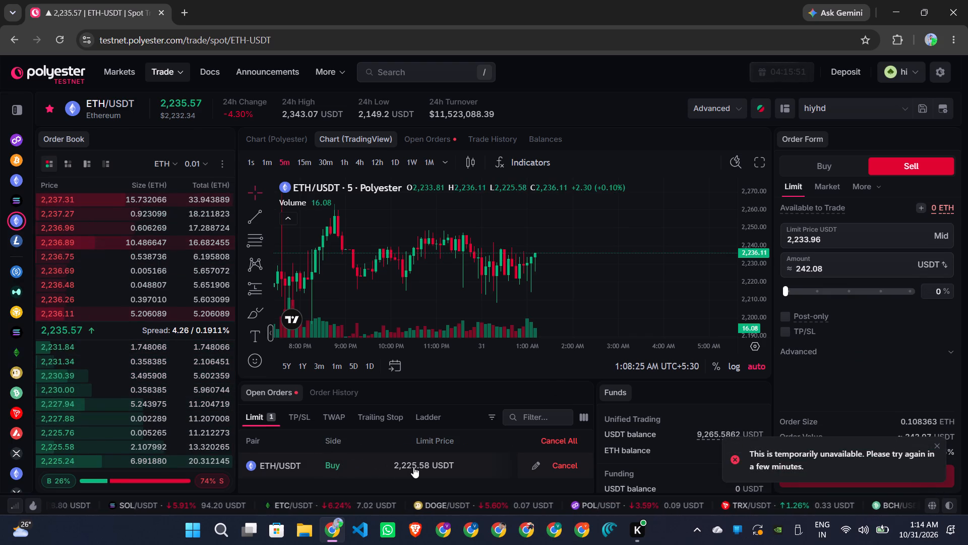
pyautogui.hscroll(1, 413, 467)
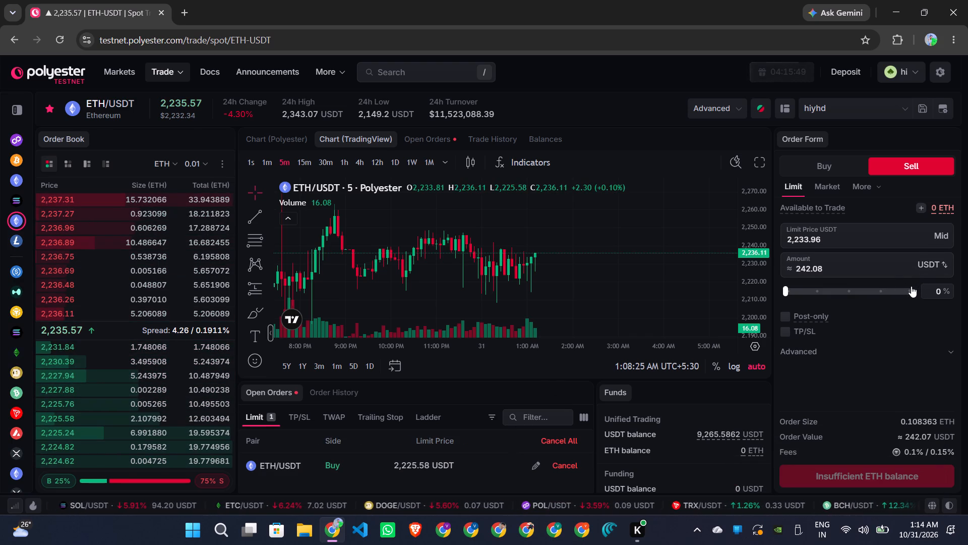
pyautogui.click(911, 286)
pyautogui.click(827, 165)
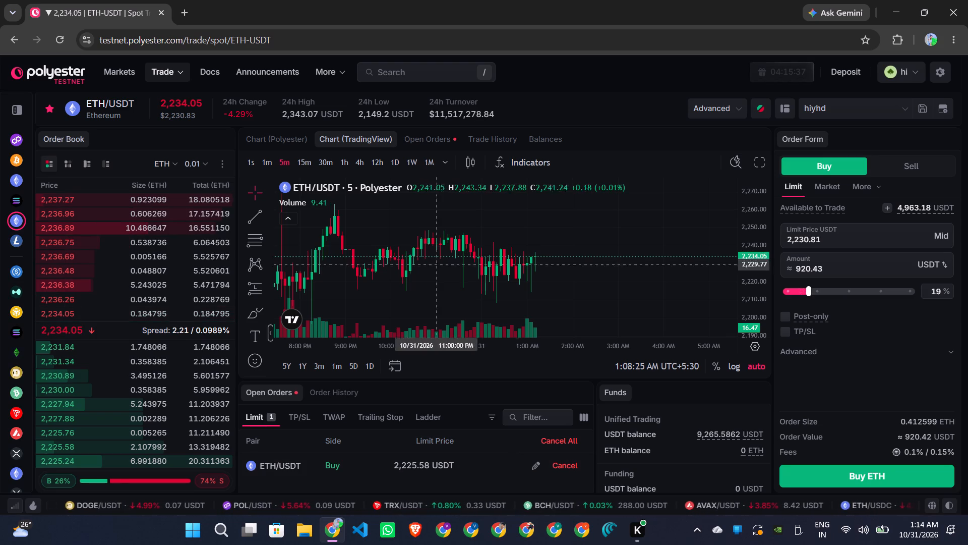
pyautogui.click(427, 142)
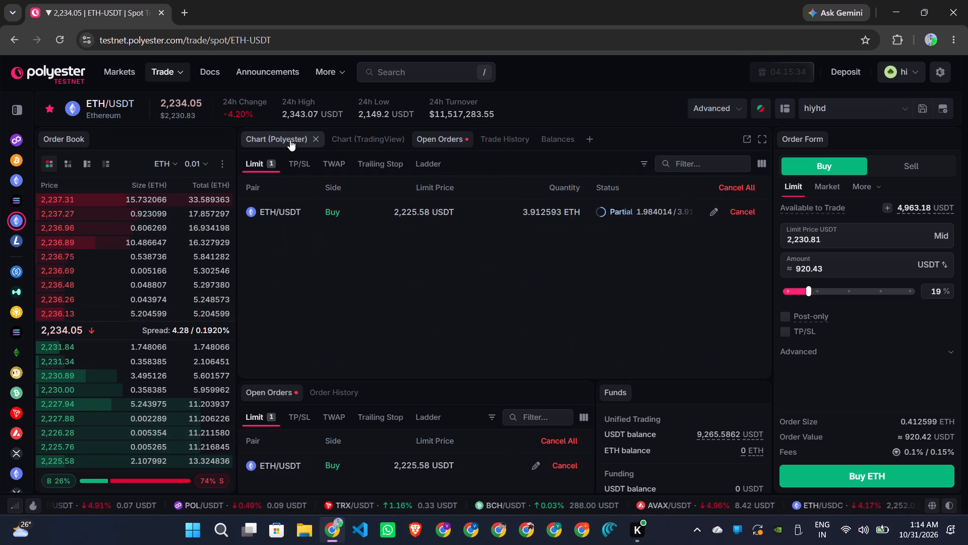
pyautogui.click(289, 139)
pyautogui.click(410, 139)
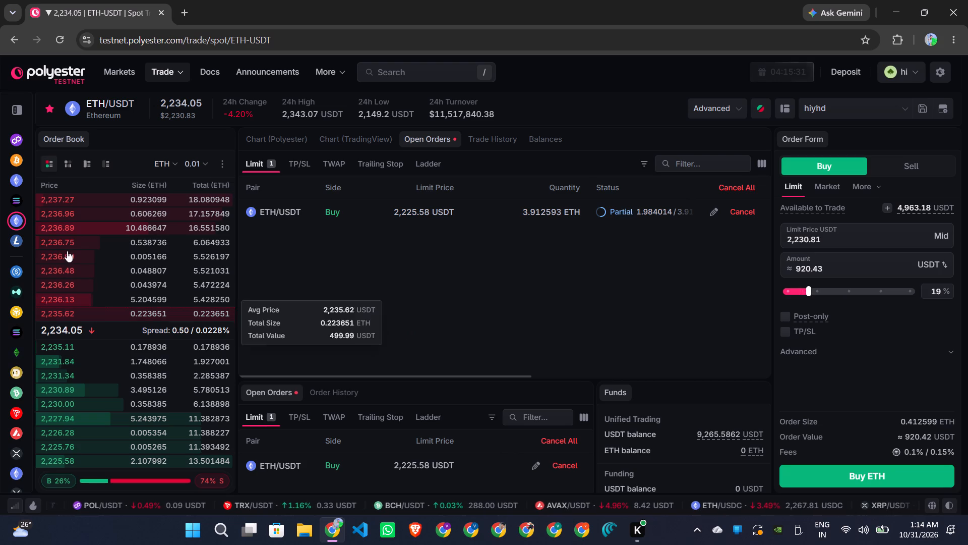
pyautogui.scroll(-2, 429, 304)
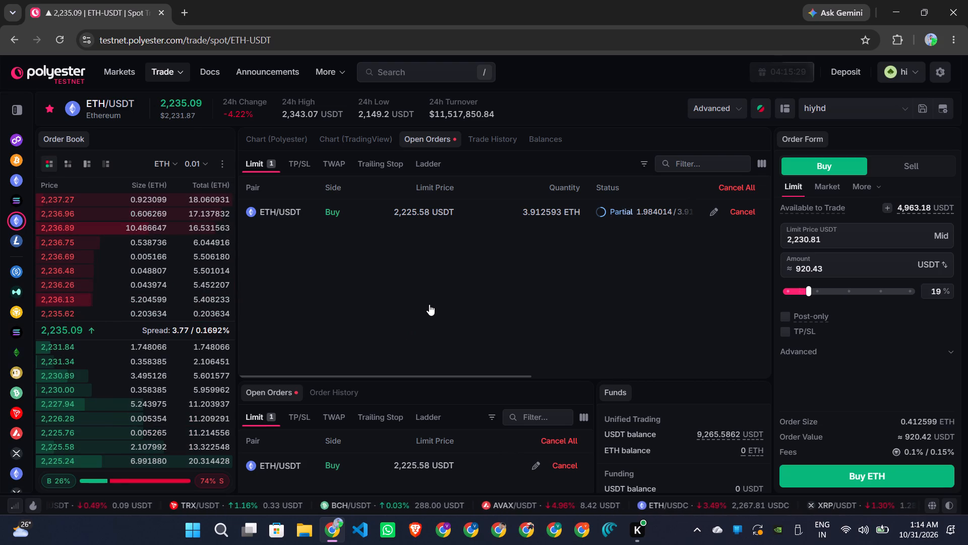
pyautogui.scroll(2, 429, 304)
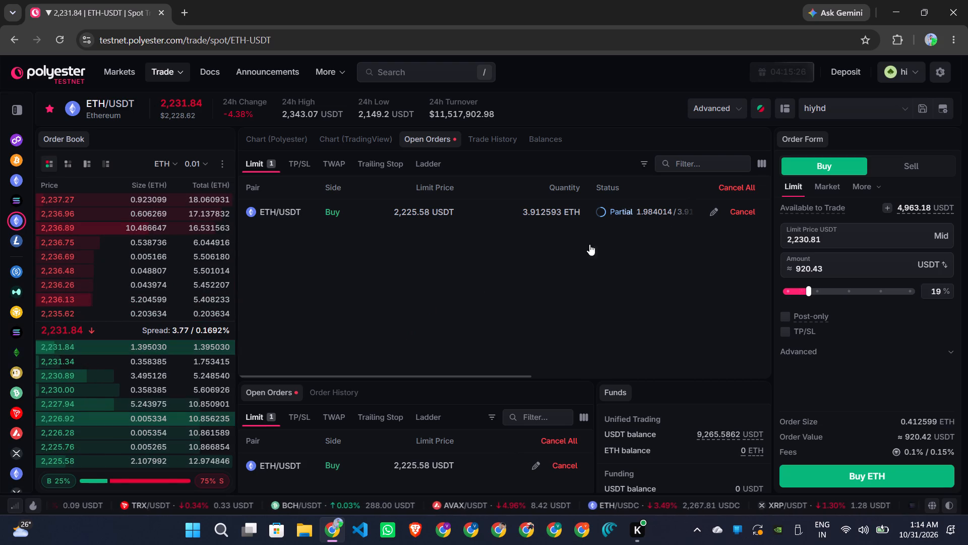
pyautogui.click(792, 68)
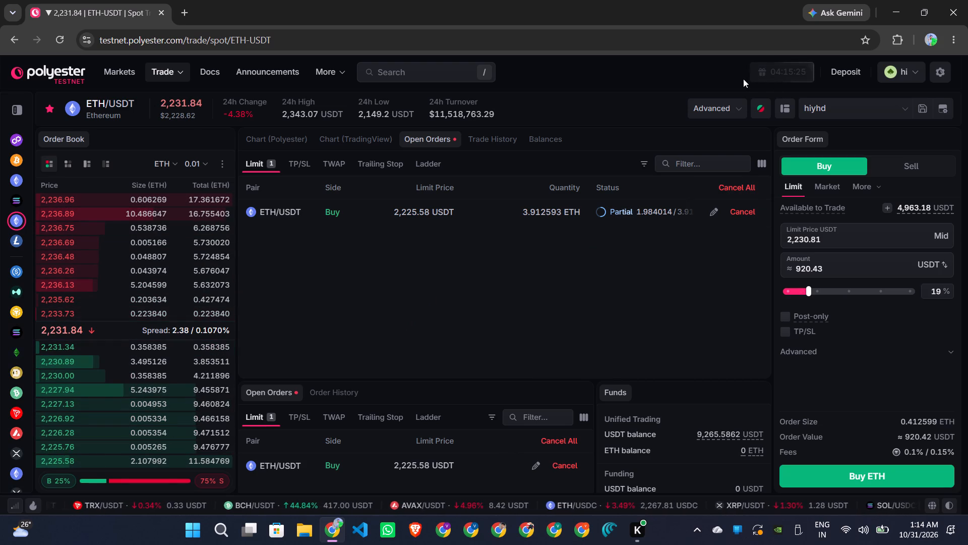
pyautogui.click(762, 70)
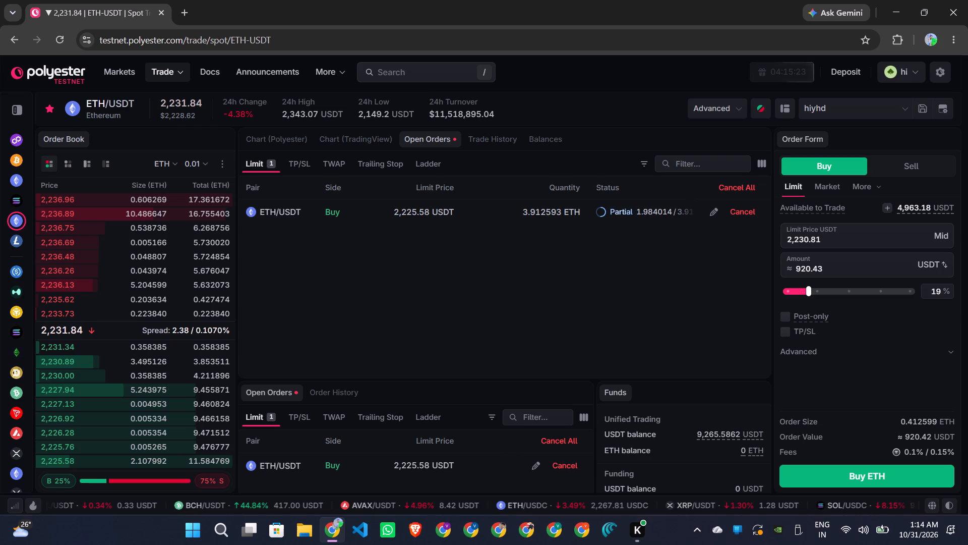
# Open the site search and look through its Accounts, Actions, Pages, Announcements and Documentation categories.
pyautogui.click(433, 75)
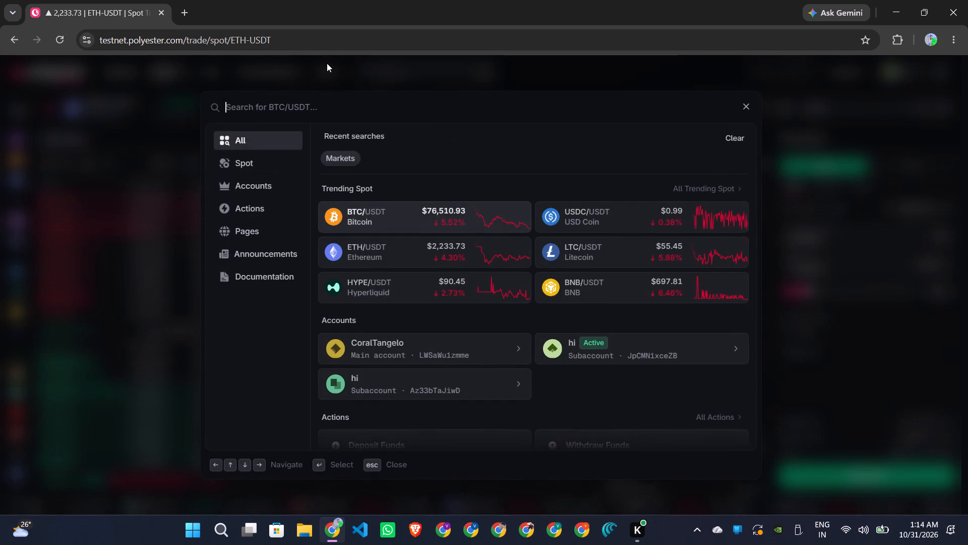
pyautogui.click(264, 188)
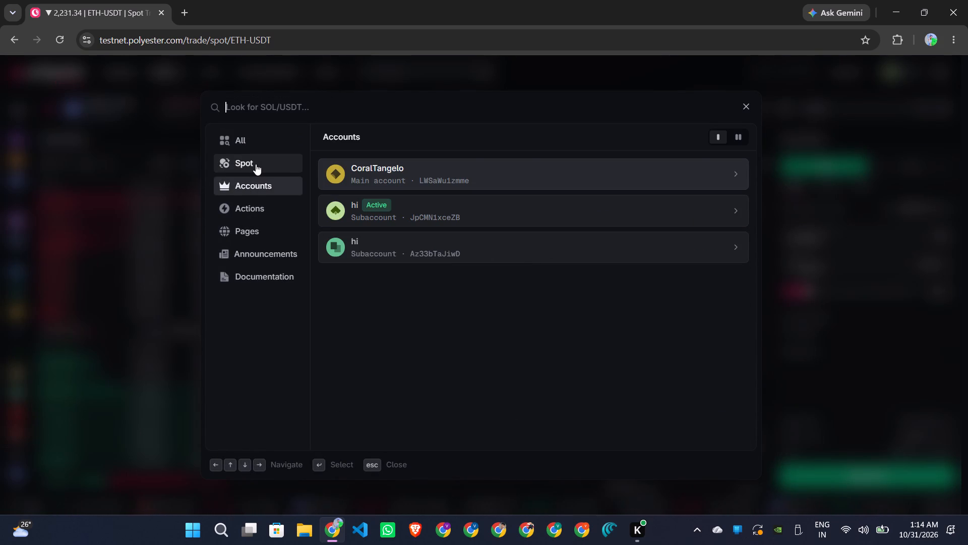
pyautogui.click(256, 164)
pyautogui.click(256, 197)
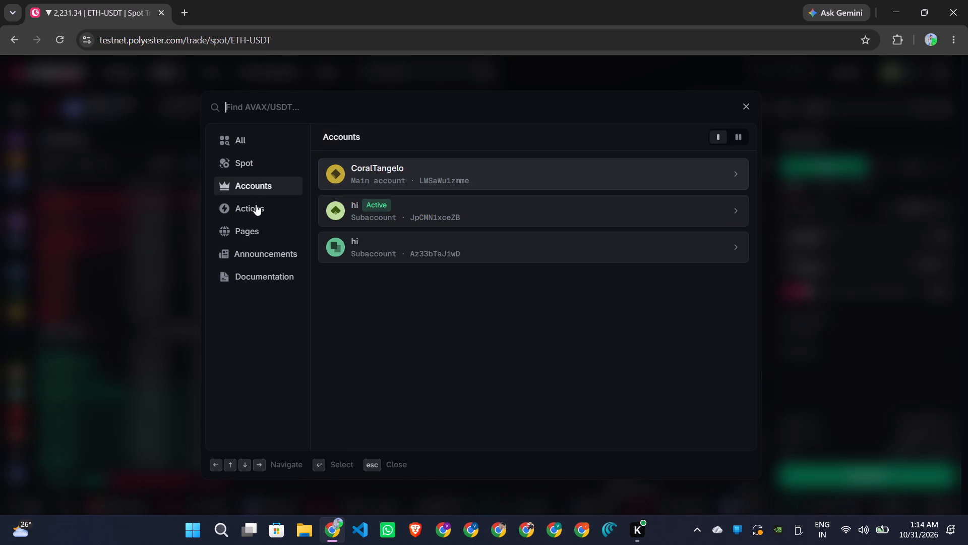
pyautogui.click(255, 205)
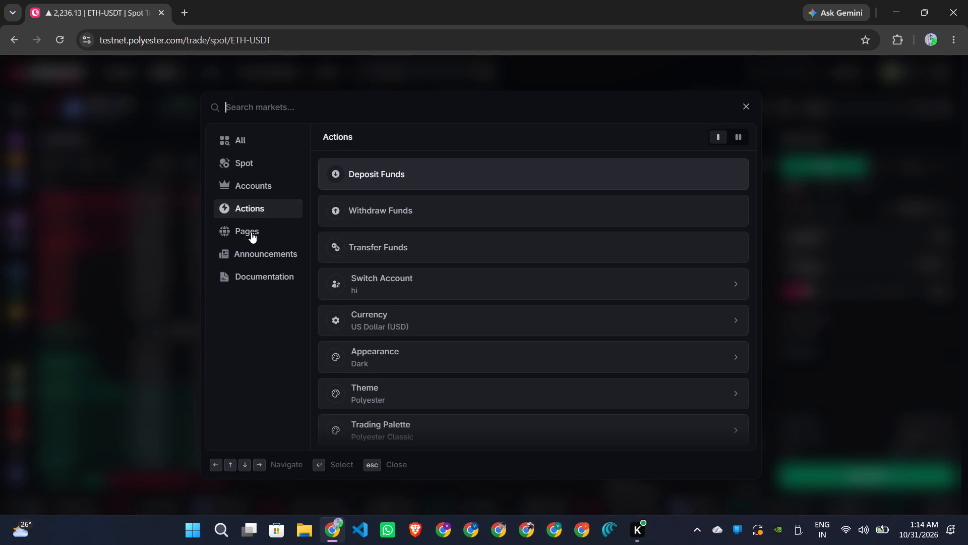
pyautogui.click(252, 235)
pyautogui.scroll(-1, 252, 235)
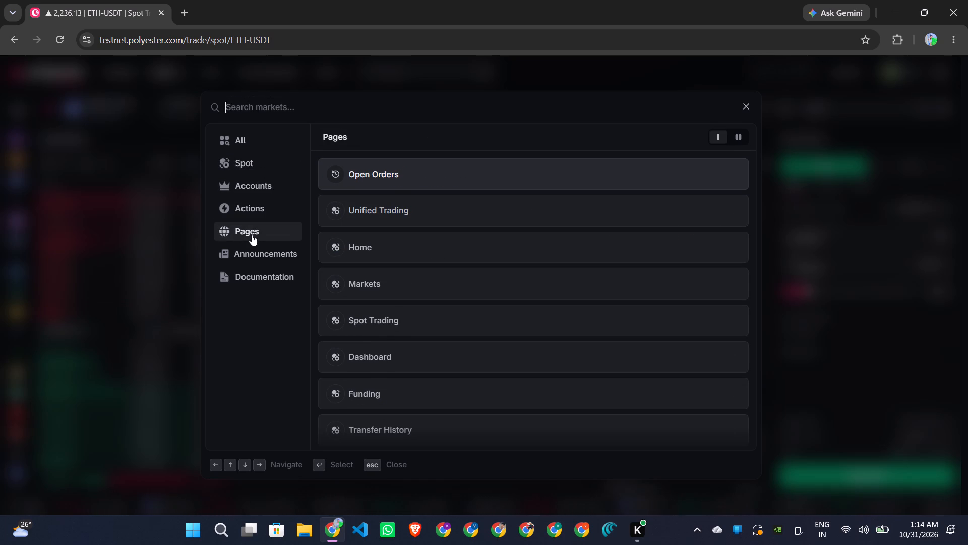
pyautogui.scroll(-1, 252, 235)
pyautogui.click(252, 256)
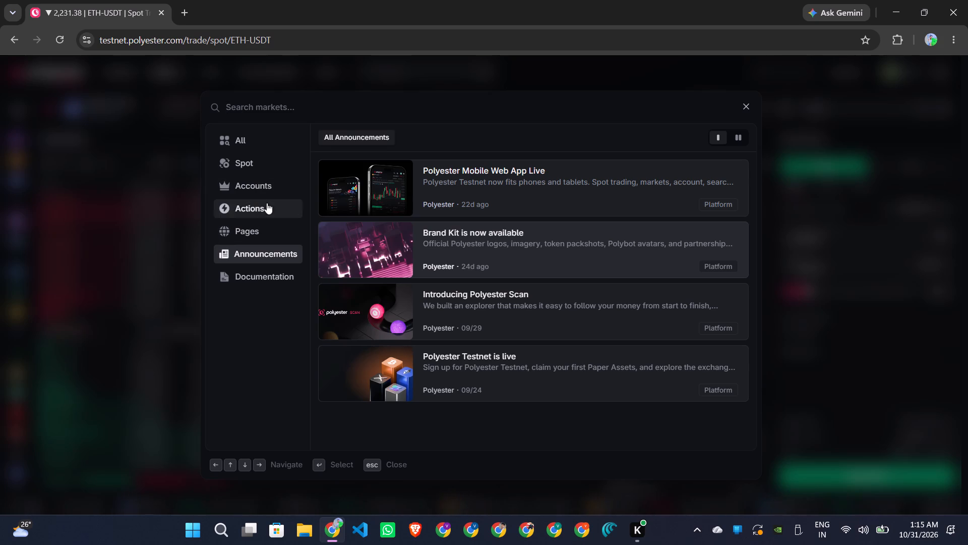
pyautogui.click(273, 268)
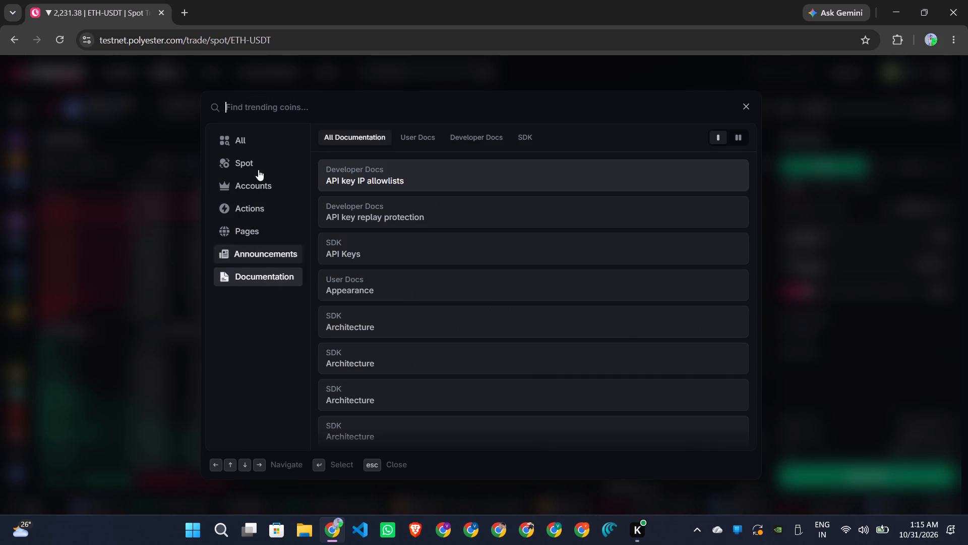
# Review the All overview of the site search from trending markets down to documentation, and close the search.
pyautogui.click(252, 137)
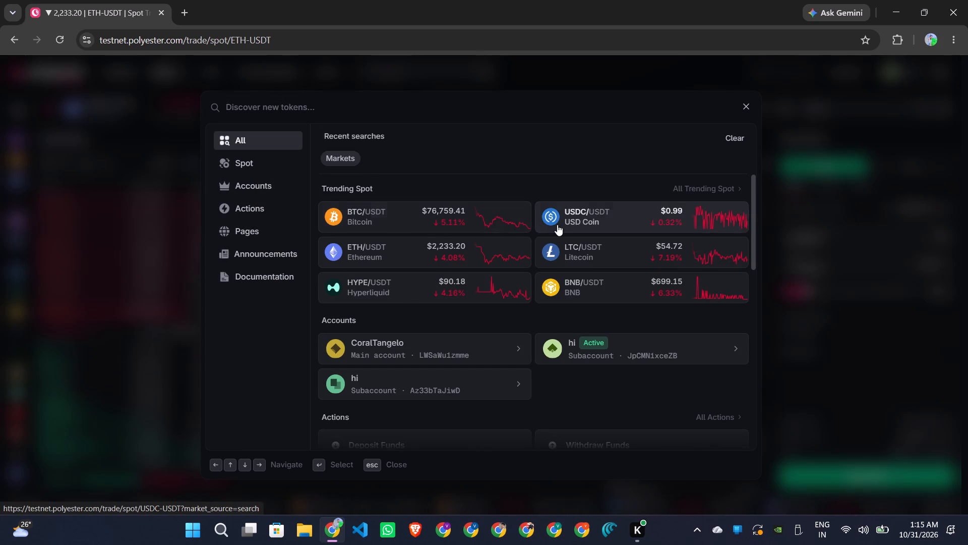
pyautogui.scroll(-1, 615, 257)
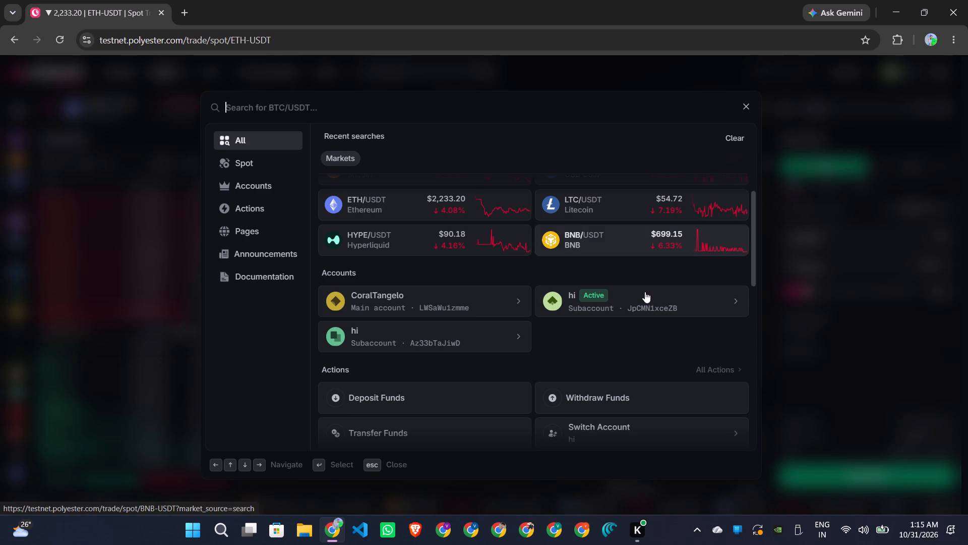
pyautogui.scroll(-7, 645, 292)
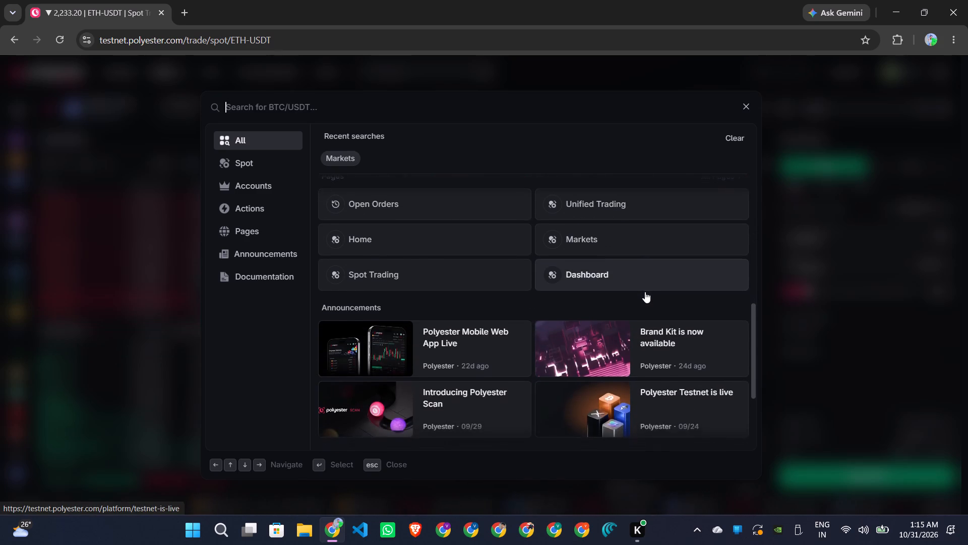
pyautogui.scroll(-2, 645, 292)
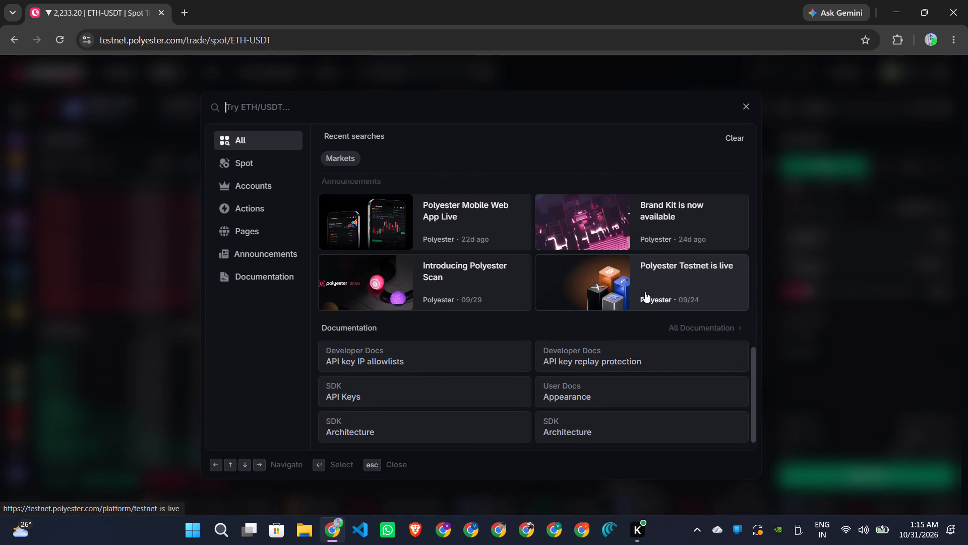
pyautogui.scroll(-1, 645, 292)
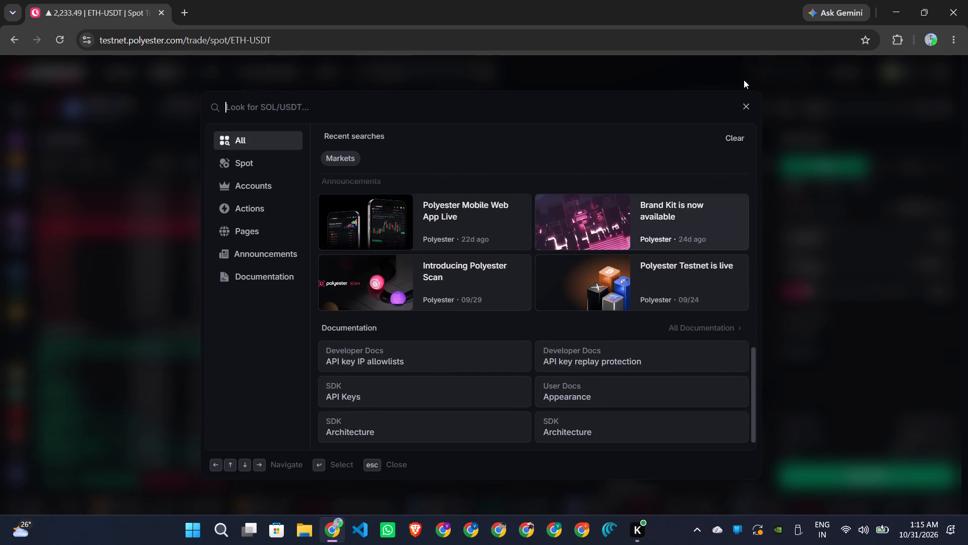
pyautogui.click(746, 99)
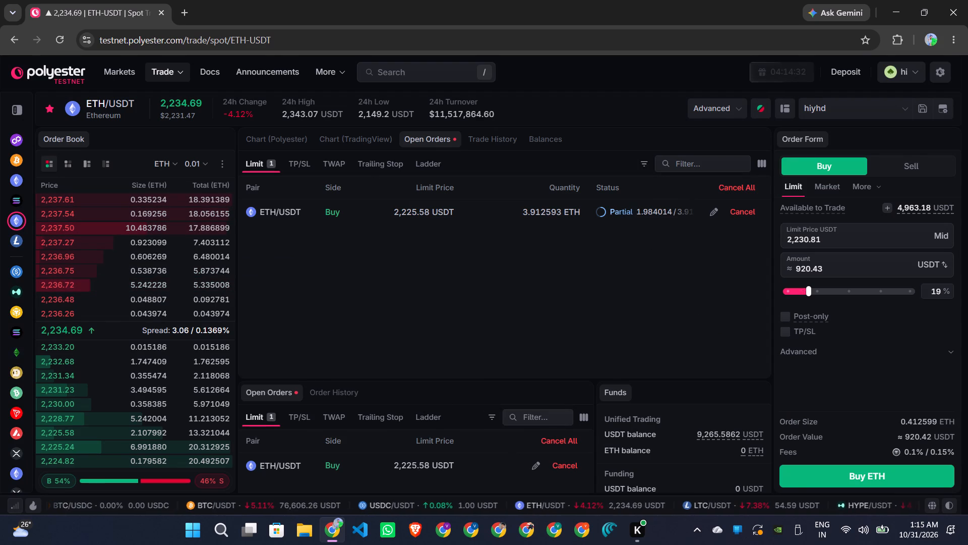
# Show the ETH/USDT TradingView chart in place of the main open orders list.
pyautogui.hscroll(1, 590, 281)
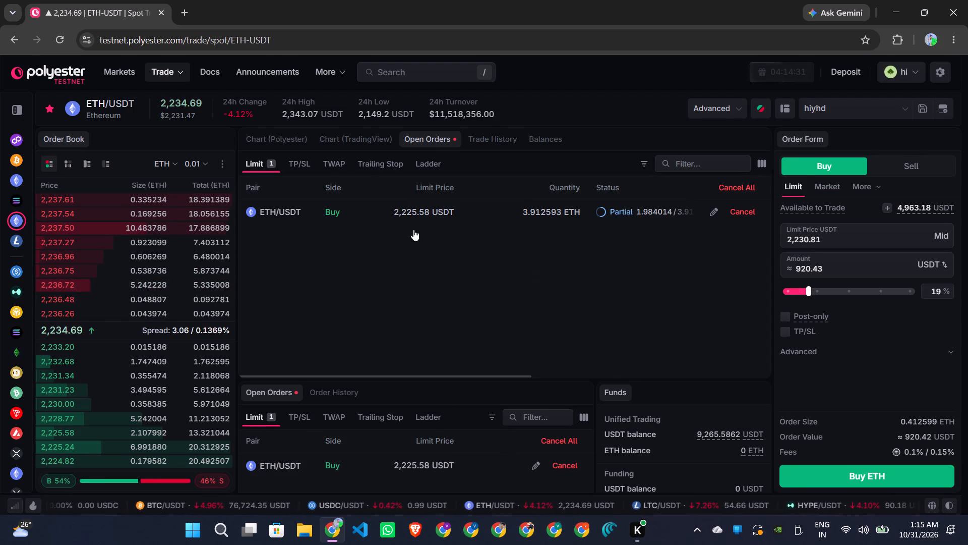
pyautogui.click(346, 149)
pyautogui.click(356, 143)
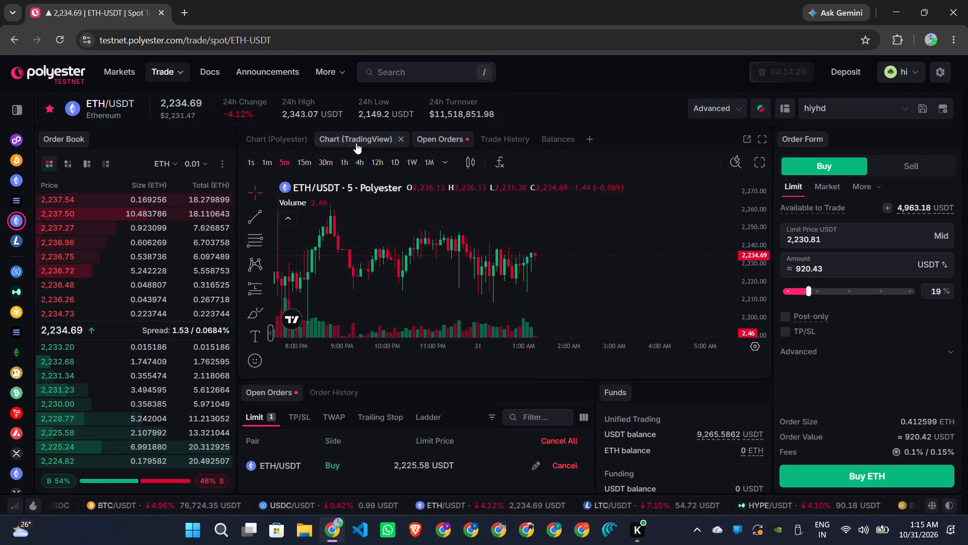
pyautogui.hscroll(-1, 540, 266)
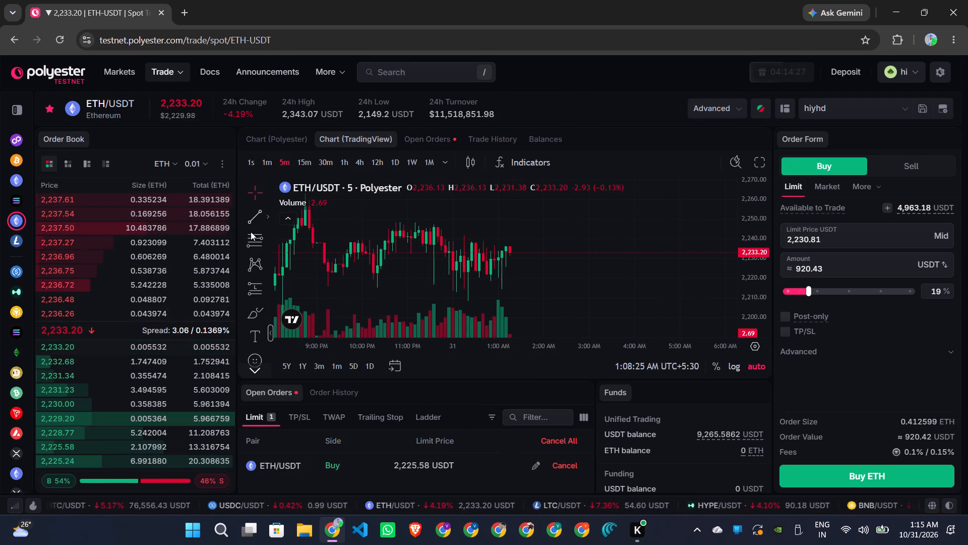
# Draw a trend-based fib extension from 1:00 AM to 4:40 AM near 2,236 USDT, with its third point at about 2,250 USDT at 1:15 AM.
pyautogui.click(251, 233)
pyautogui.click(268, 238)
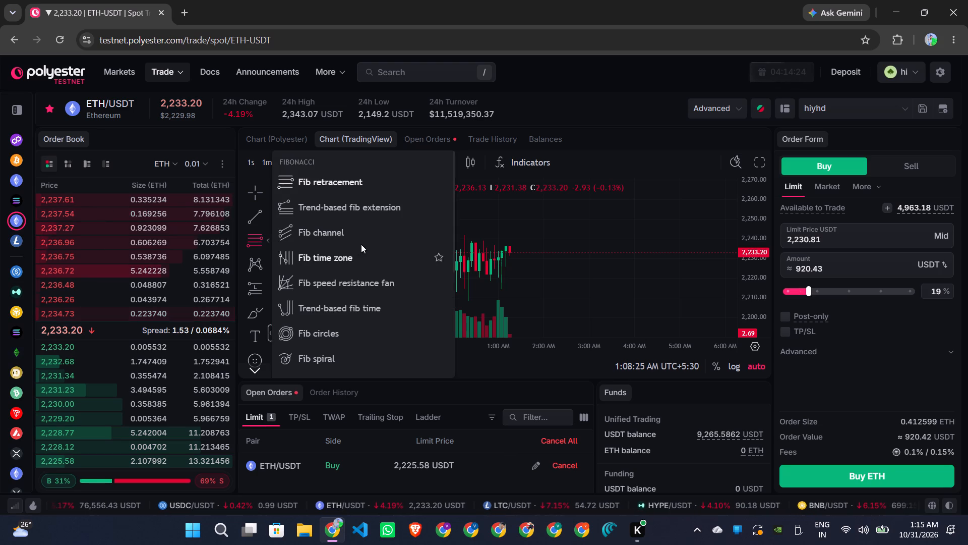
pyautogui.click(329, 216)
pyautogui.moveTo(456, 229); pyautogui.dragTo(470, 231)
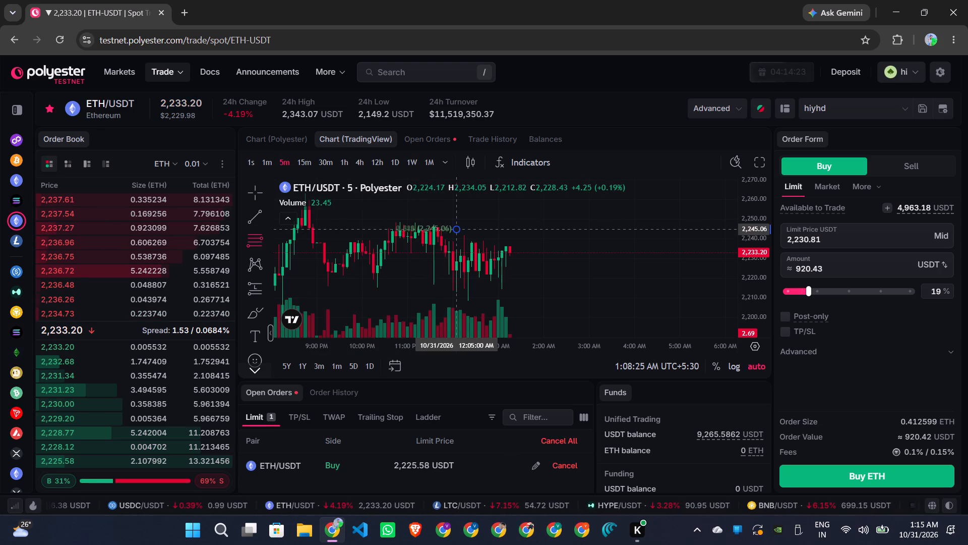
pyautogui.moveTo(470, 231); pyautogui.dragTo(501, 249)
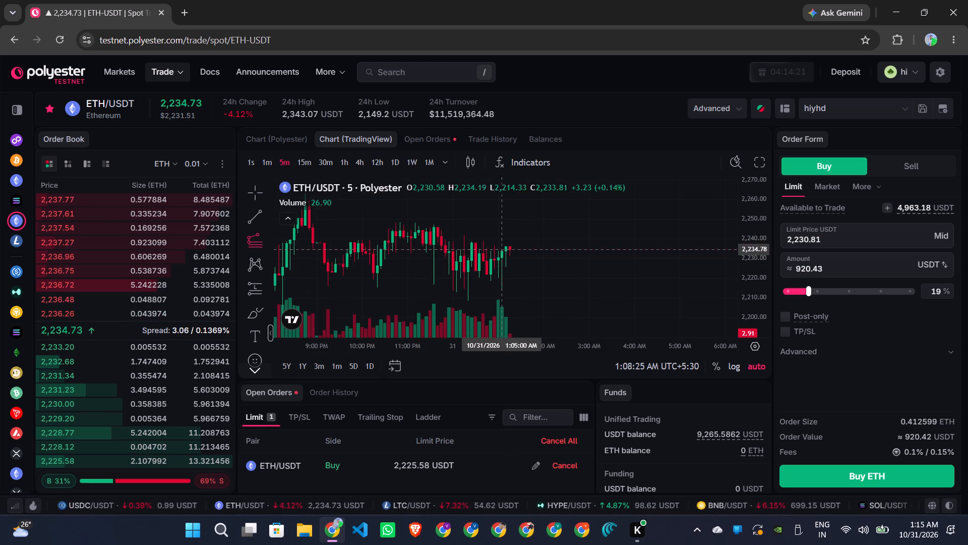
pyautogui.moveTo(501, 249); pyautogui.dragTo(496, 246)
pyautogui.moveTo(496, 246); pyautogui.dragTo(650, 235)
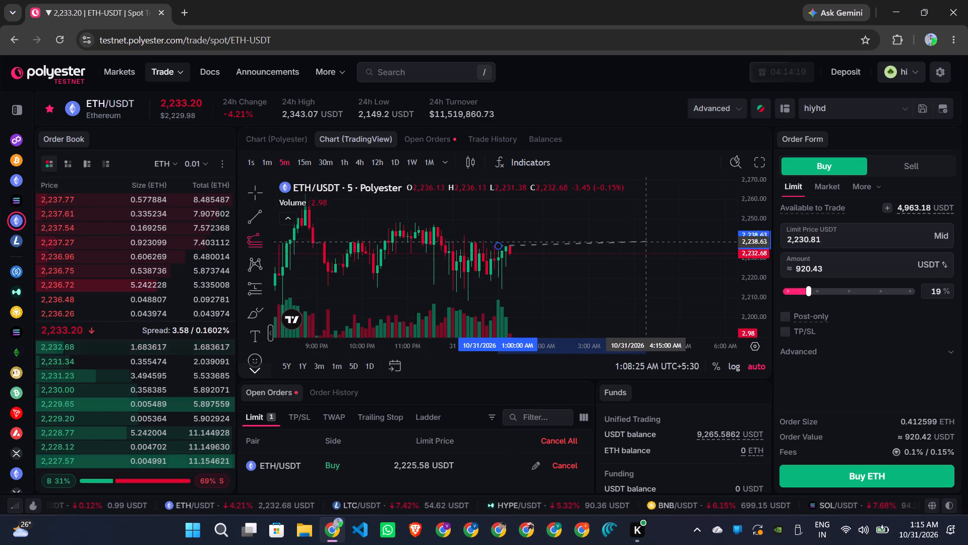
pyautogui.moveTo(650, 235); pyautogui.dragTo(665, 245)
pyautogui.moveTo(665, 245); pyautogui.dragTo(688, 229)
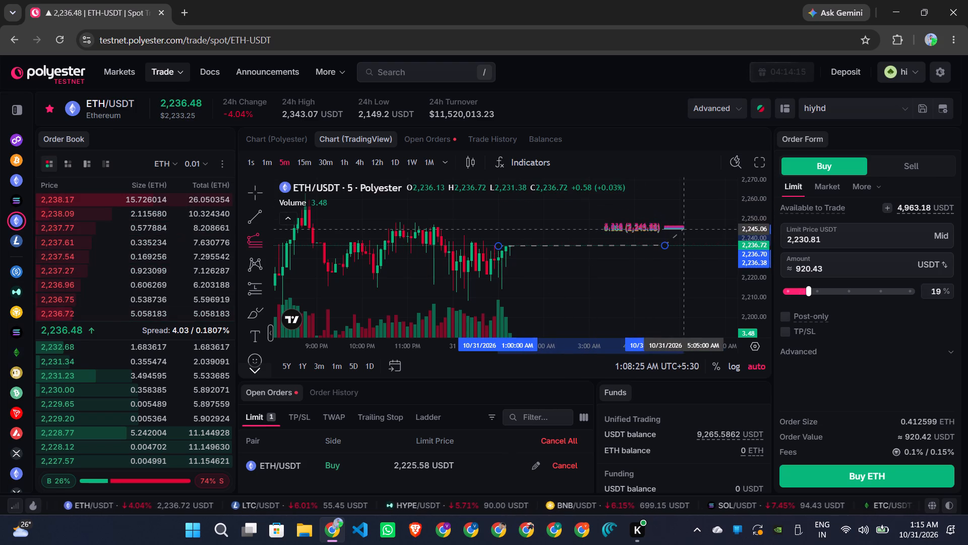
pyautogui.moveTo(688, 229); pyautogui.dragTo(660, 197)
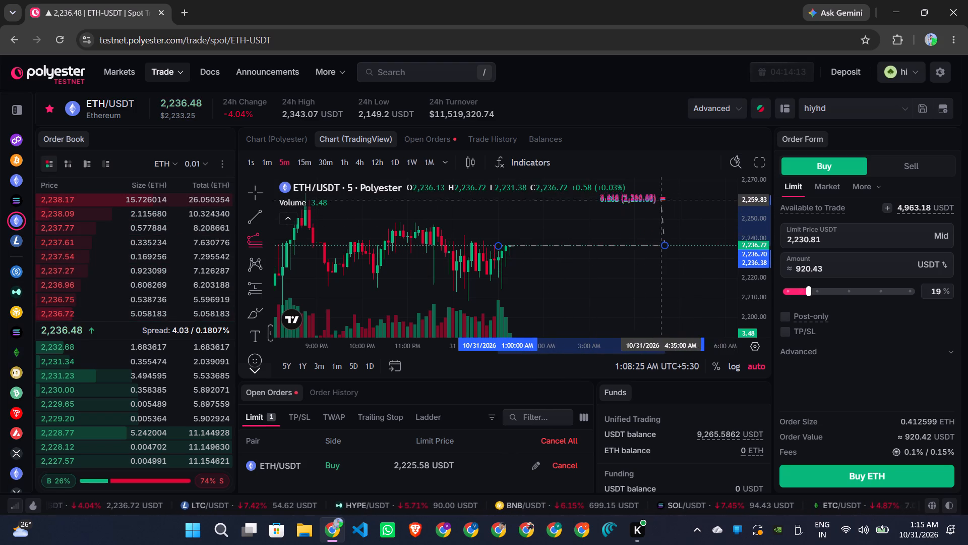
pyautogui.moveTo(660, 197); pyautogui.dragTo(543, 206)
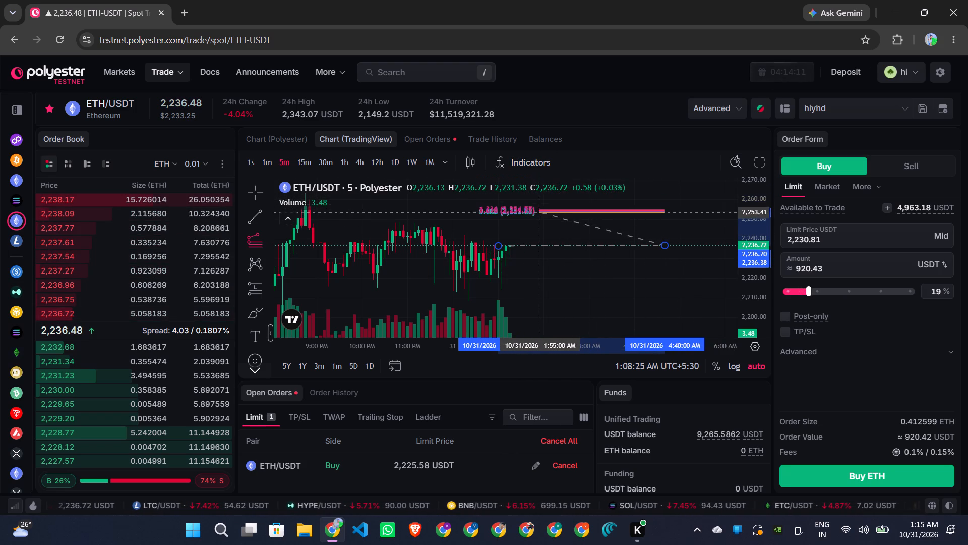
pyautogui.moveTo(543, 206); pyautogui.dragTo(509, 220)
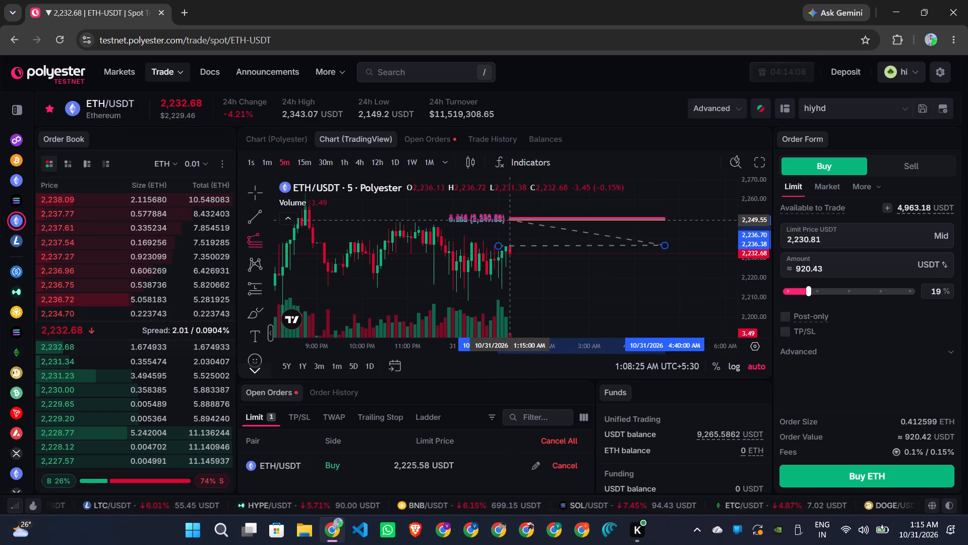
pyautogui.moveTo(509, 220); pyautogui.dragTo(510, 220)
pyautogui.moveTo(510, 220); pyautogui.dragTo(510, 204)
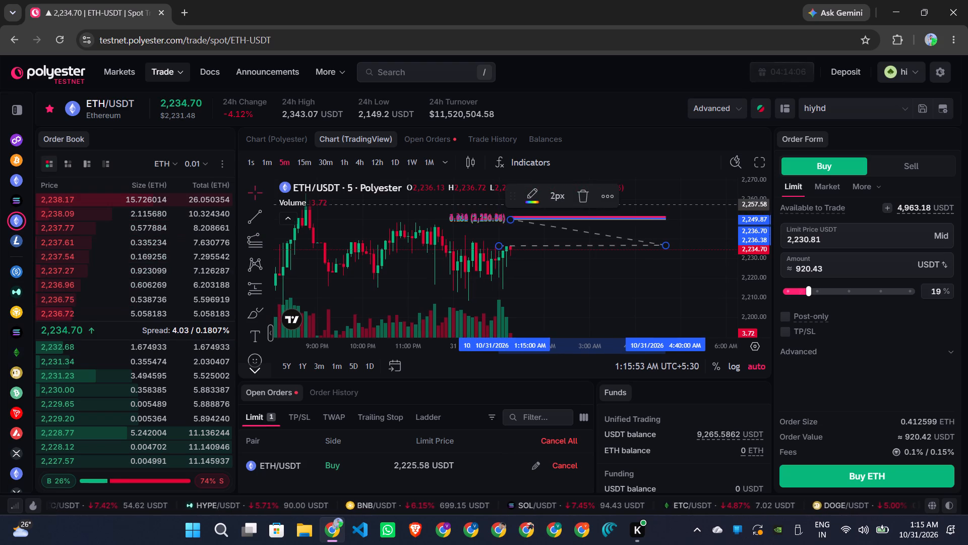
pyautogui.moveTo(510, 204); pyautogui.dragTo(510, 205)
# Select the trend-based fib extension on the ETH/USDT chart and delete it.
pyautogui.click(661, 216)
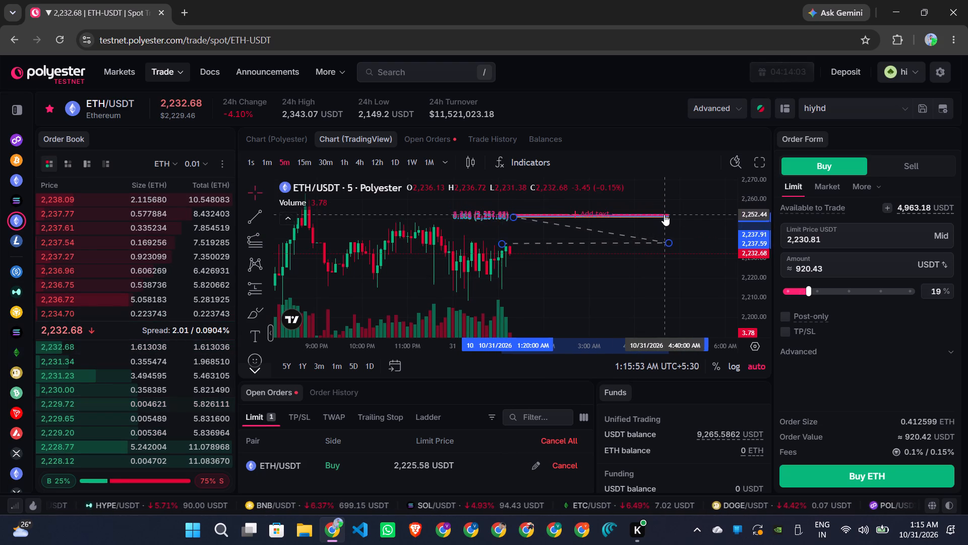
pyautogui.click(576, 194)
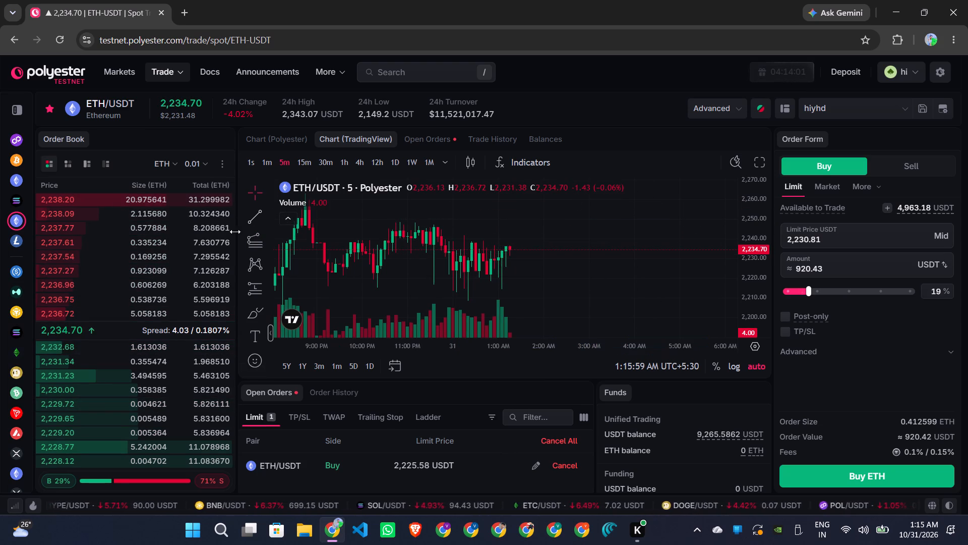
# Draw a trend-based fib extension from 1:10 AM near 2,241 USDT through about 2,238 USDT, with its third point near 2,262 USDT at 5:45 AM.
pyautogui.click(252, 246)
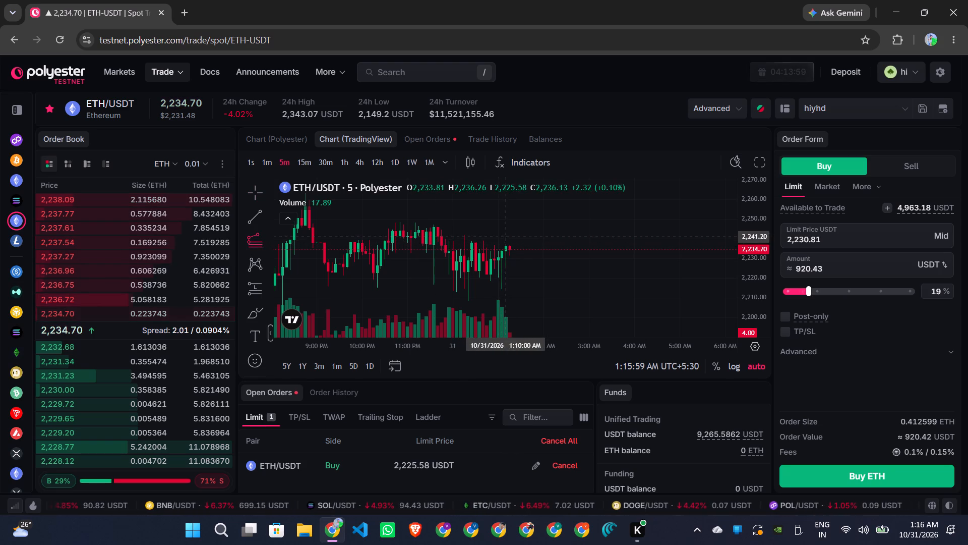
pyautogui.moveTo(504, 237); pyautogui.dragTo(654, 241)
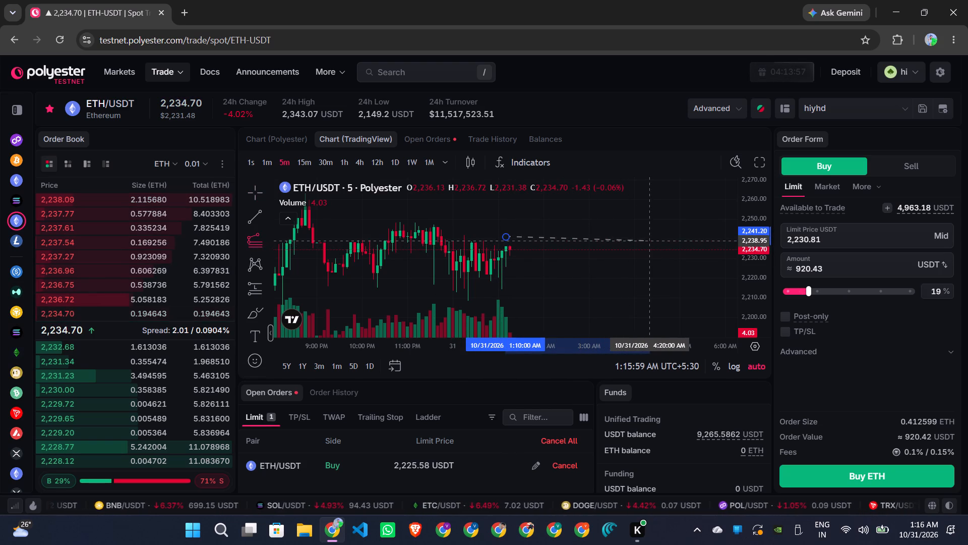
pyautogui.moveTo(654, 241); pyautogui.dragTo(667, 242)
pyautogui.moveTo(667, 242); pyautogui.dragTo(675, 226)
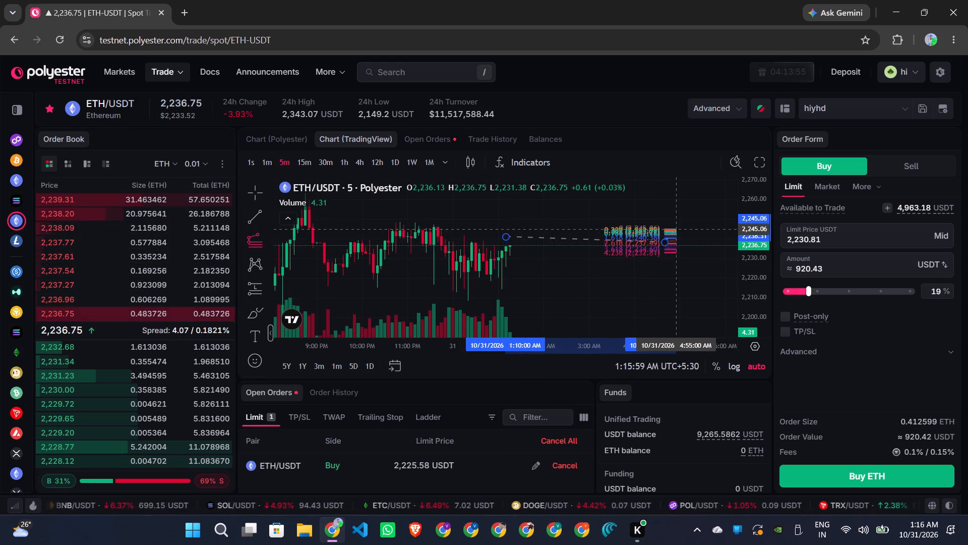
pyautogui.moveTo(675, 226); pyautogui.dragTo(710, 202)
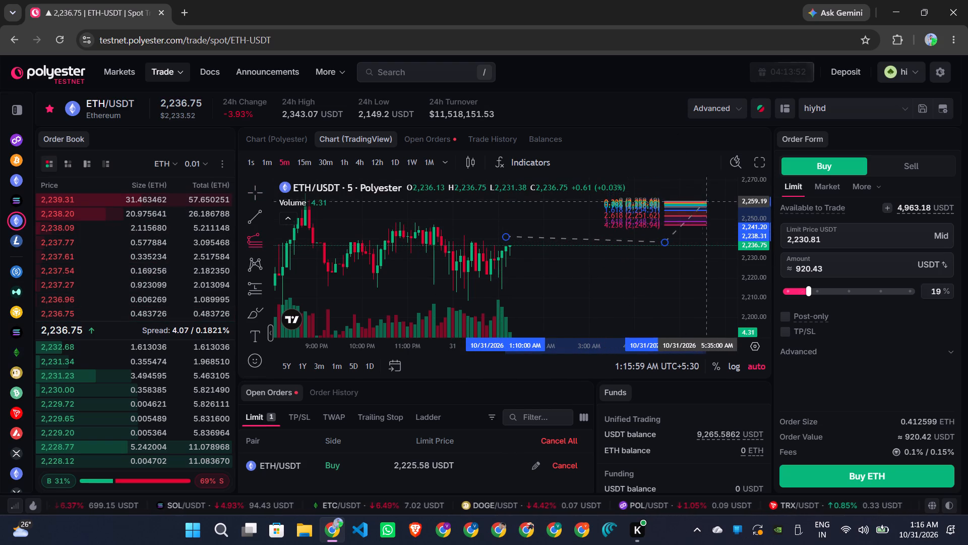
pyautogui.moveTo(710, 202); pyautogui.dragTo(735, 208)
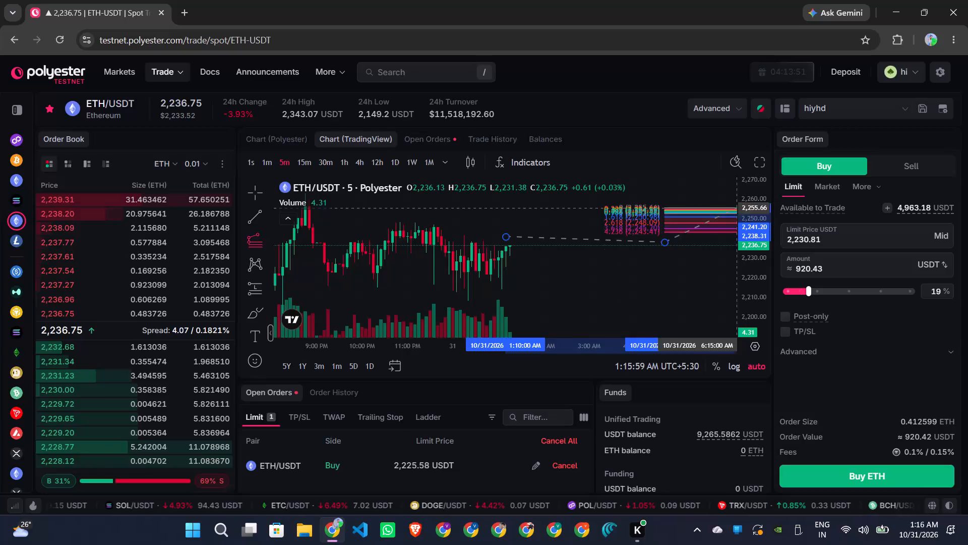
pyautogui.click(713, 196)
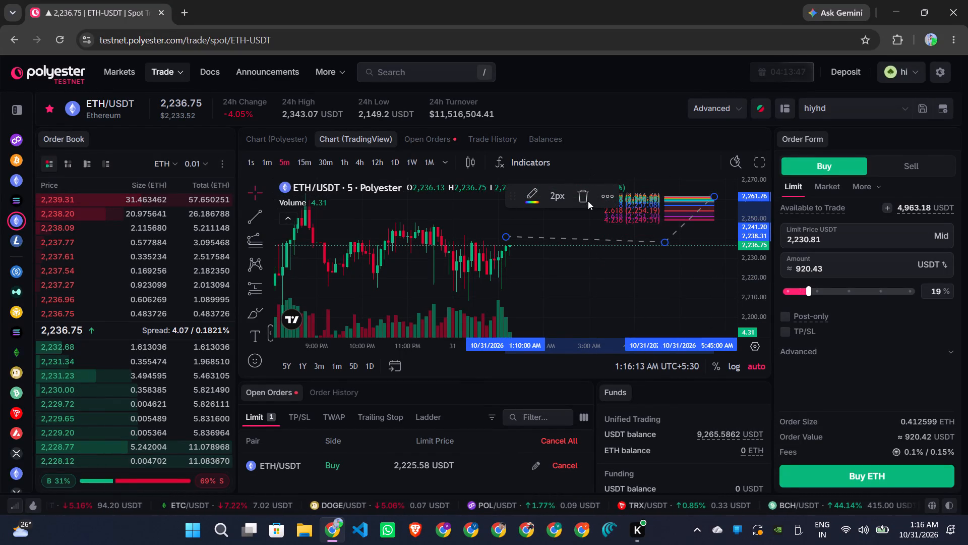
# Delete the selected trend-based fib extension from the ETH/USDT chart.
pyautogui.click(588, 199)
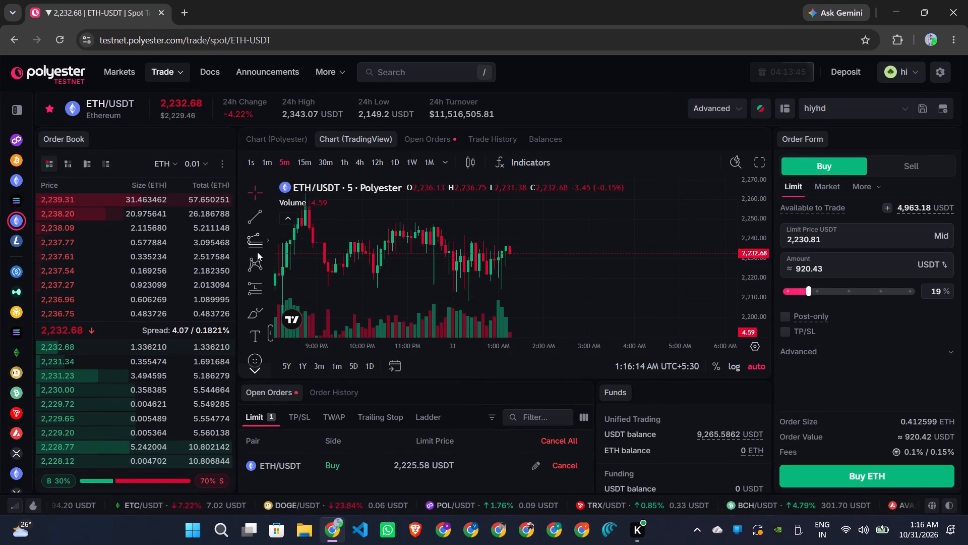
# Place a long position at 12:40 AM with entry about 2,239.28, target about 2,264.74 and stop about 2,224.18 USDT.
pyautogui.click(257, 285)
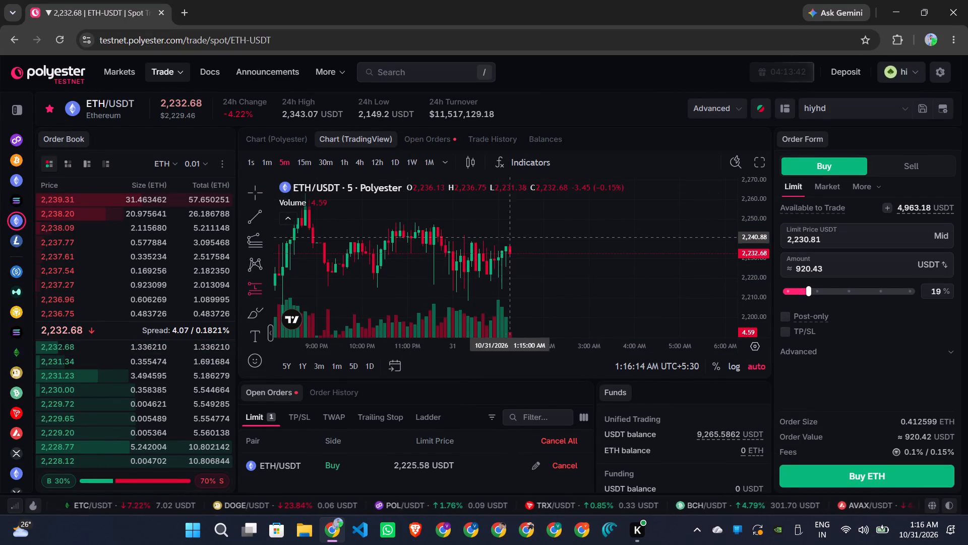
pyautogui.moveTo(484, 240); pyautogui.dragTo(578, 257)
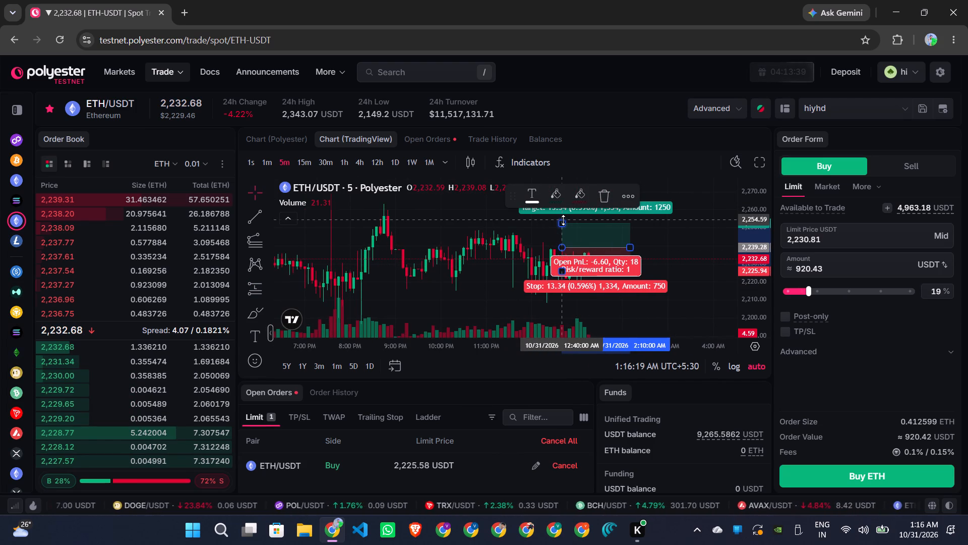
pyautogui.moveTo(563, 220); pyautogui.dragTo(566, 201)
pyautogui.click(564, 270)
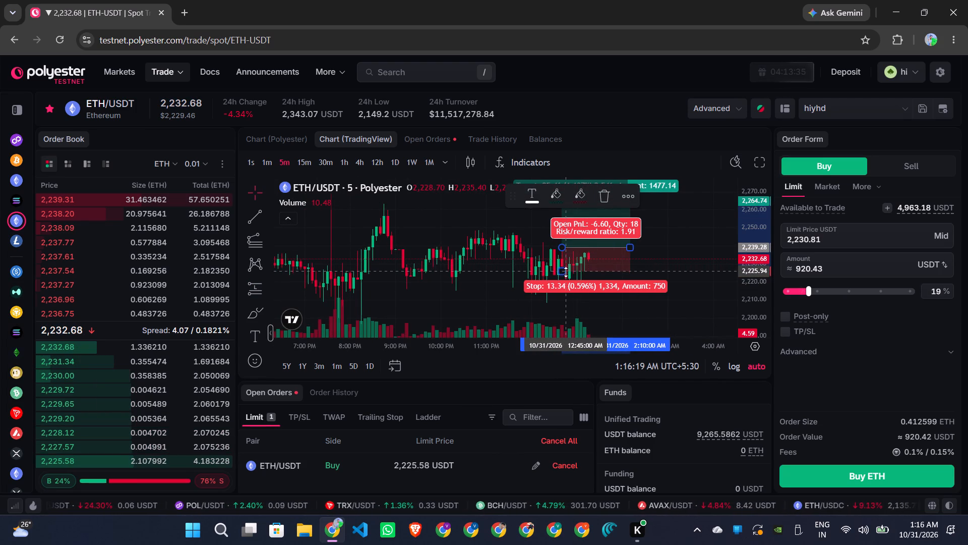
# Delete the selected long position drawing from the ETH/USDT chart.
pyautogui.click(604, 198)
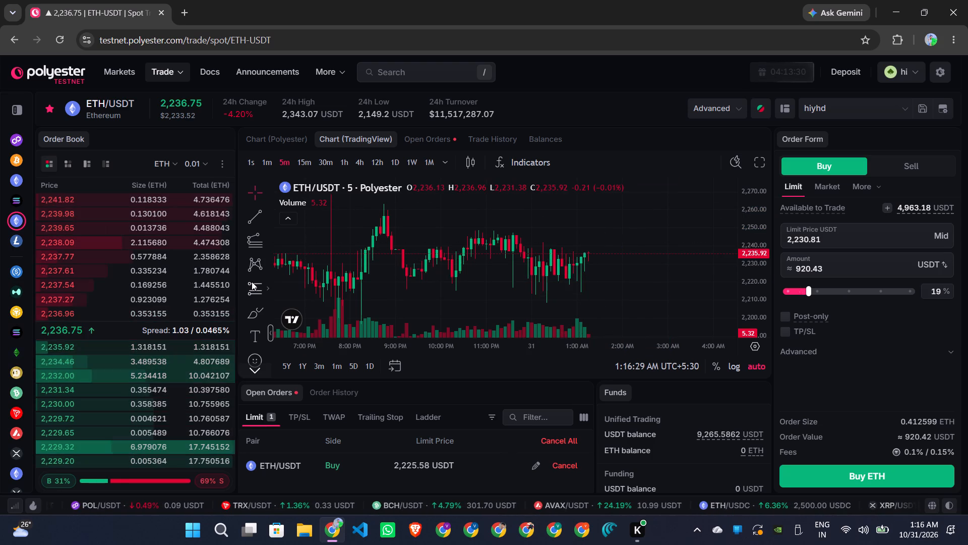
# Place a long position at 1:20 AM with entry about 2,235.72 USDT and raise its target to about 2,254.60 USDT.
pyautogui.click(252, 282)
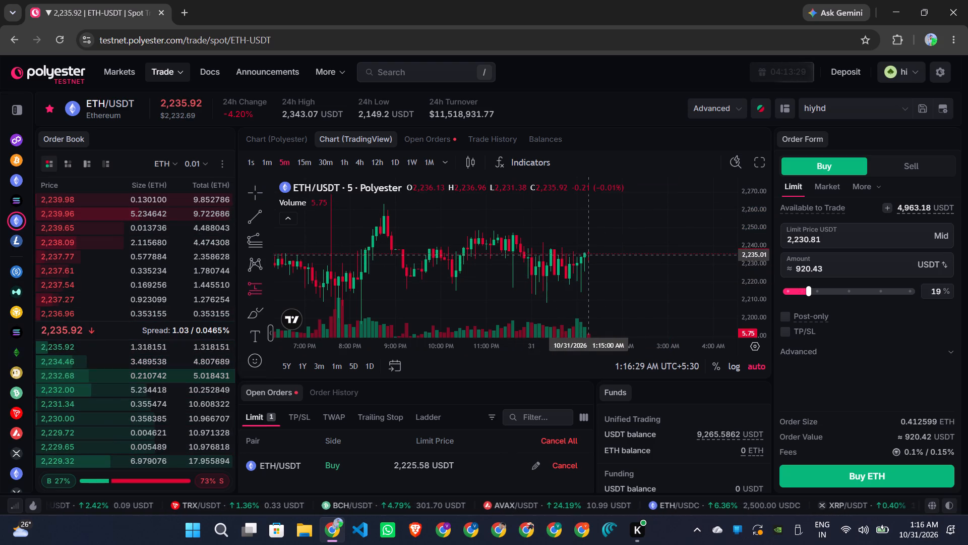
pyautogui.click(592, 253)
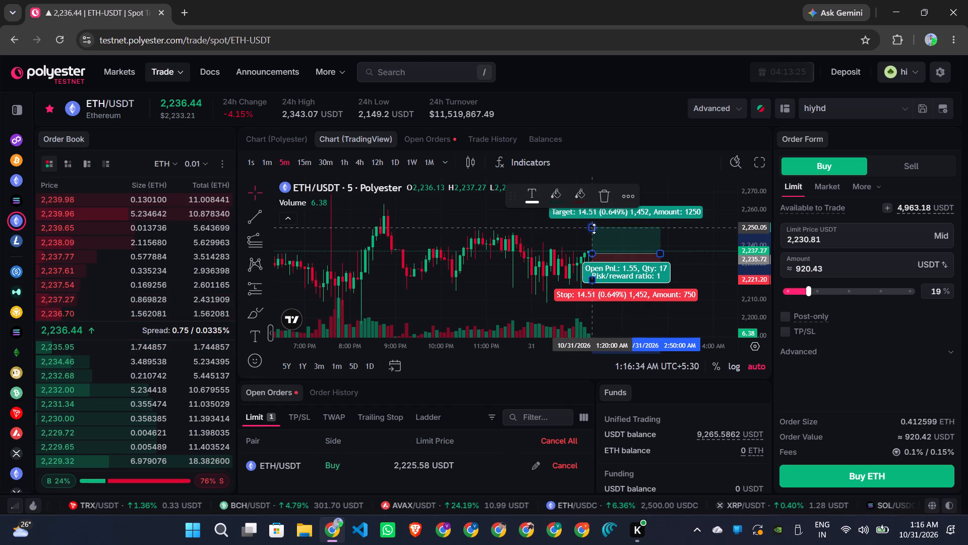
pyautogui.moveTo(594, 229); pyautogui.dragTo(597, 220)
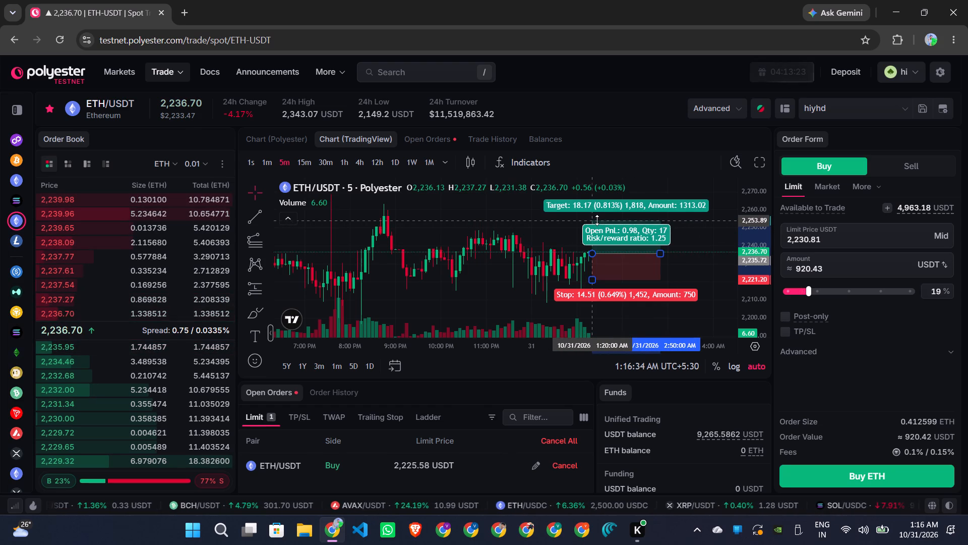
pyautogui.moveTo(597, 220); pyautogui.dragTo(597, 220)
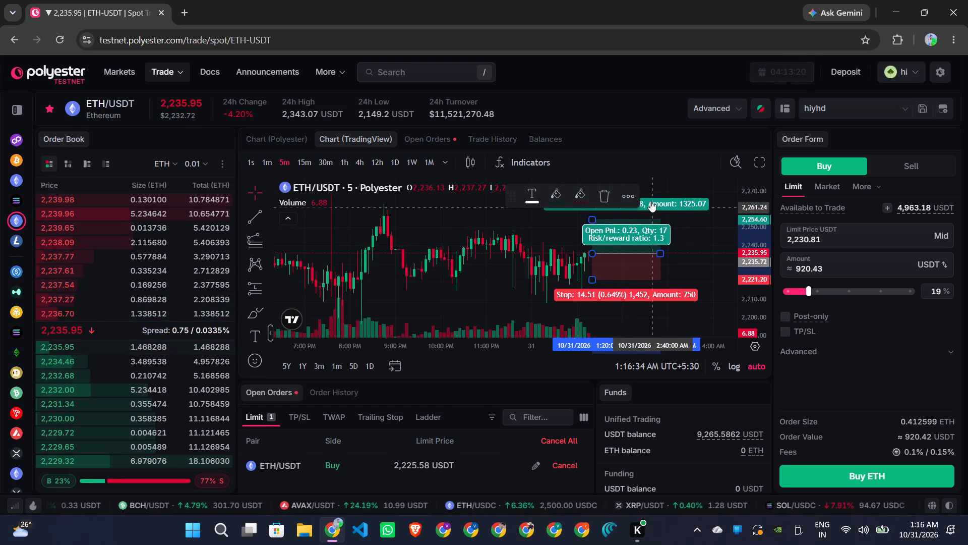
pyautogui.click(607, 249)
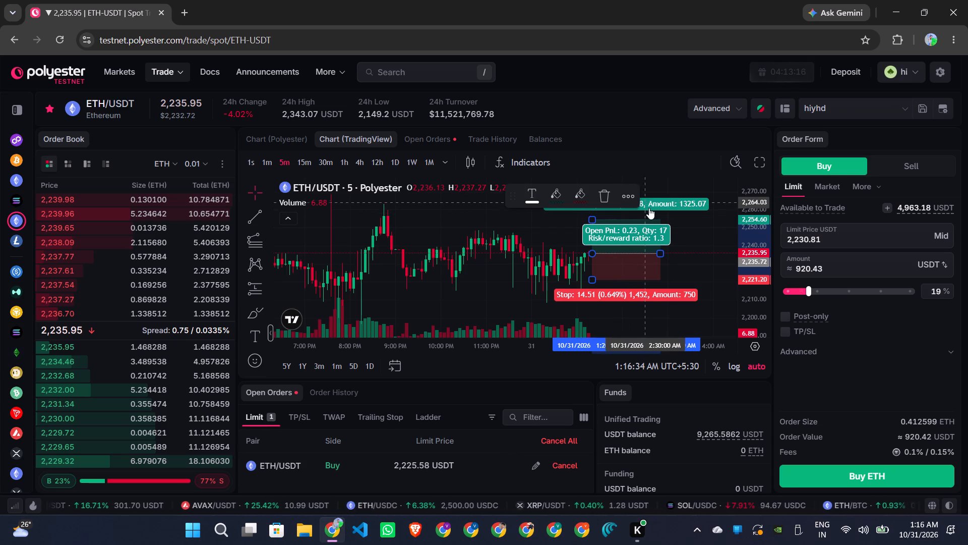
pyautogui.click(649, 208)
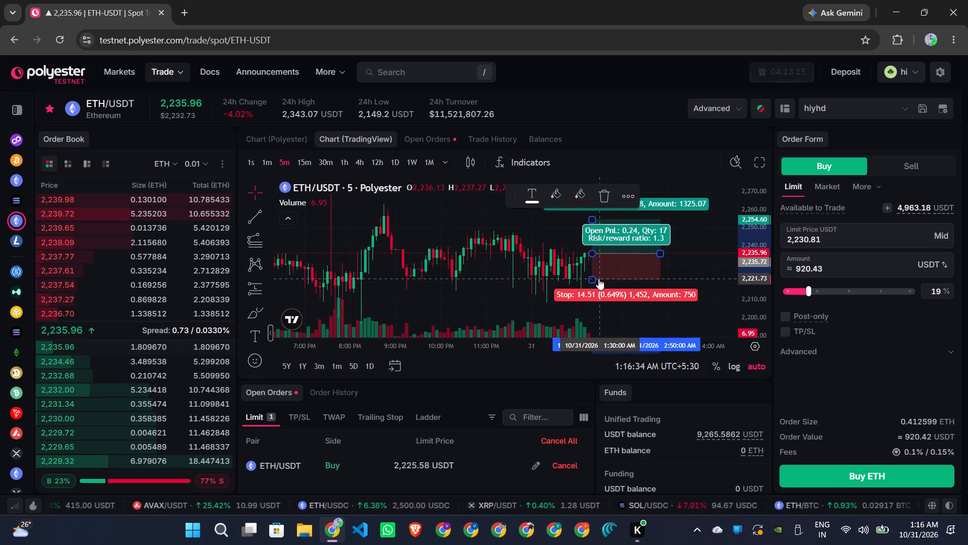
# Tighten the long position's stop to about 2,228.72 USDT and adjust its target to about 2,254.25 USDT.
pyautogui.moveTo(594, 279); pyautogui.dragTo(594, 276)
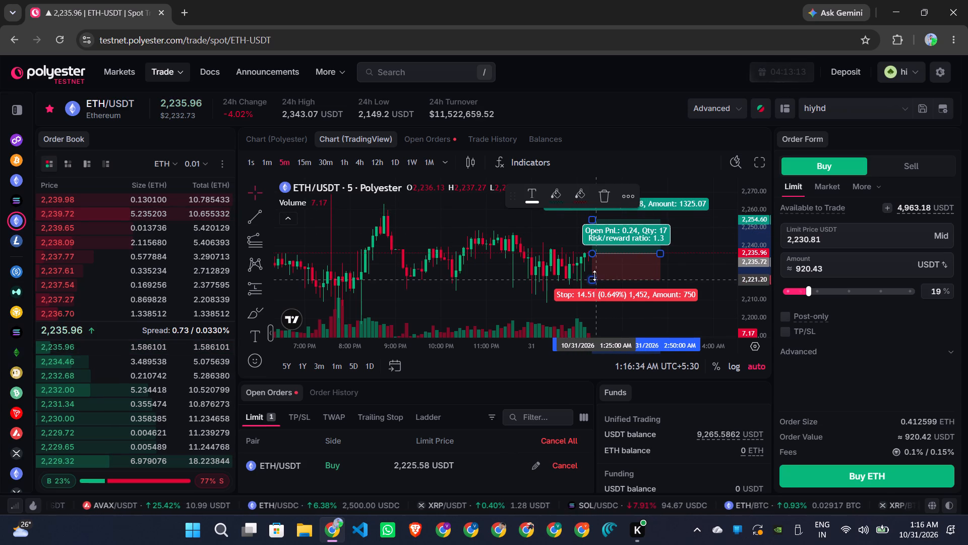
pyautogui.moveTo(594, 276); pyautogui.dragTo(595, 267)
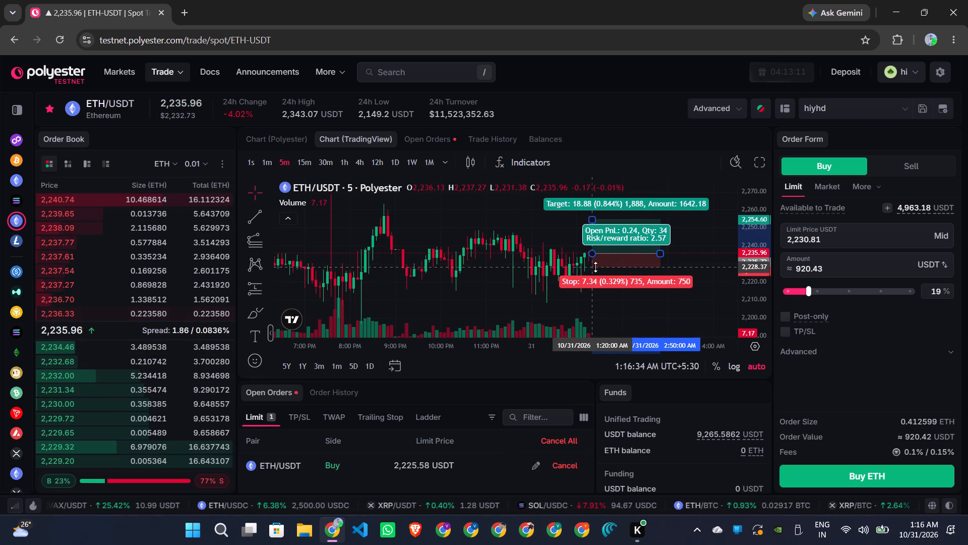
pyautogui.moveTo(595, 267); pyautogui.dragTo(597, 266)
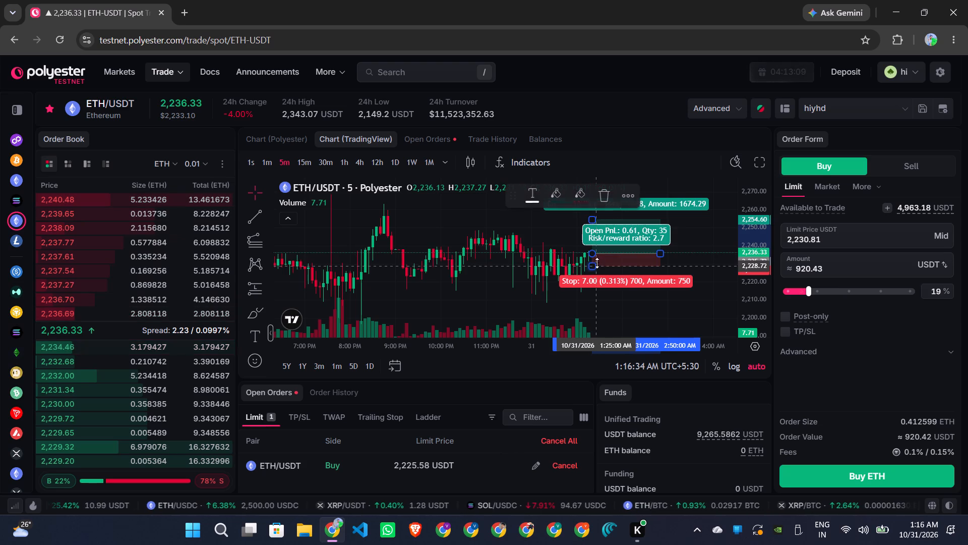
pyautogui.click(592, 217)
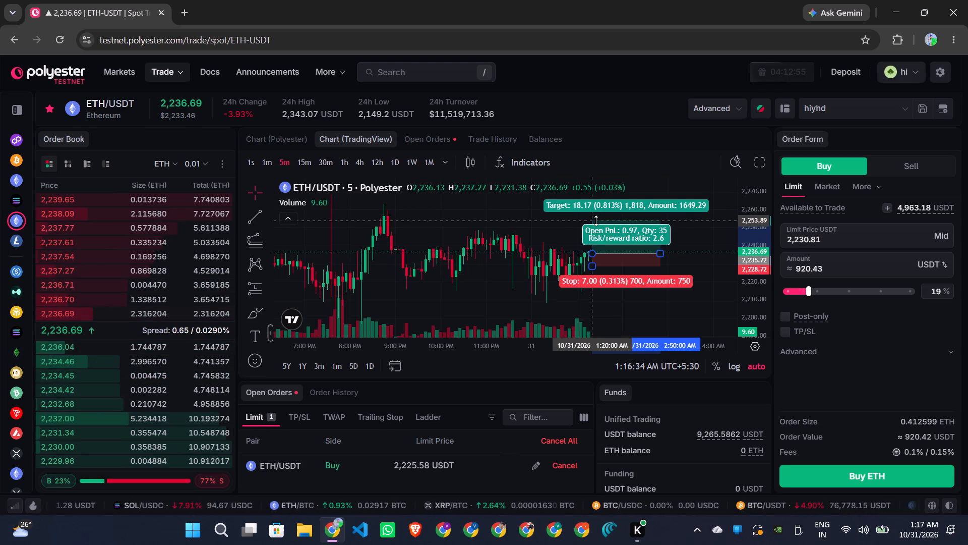
pyautogui.click(682, 294)
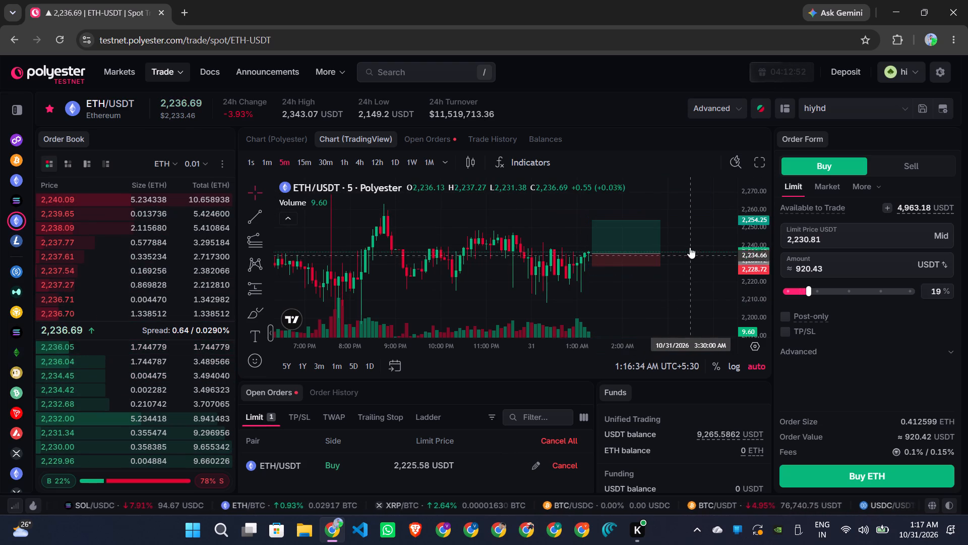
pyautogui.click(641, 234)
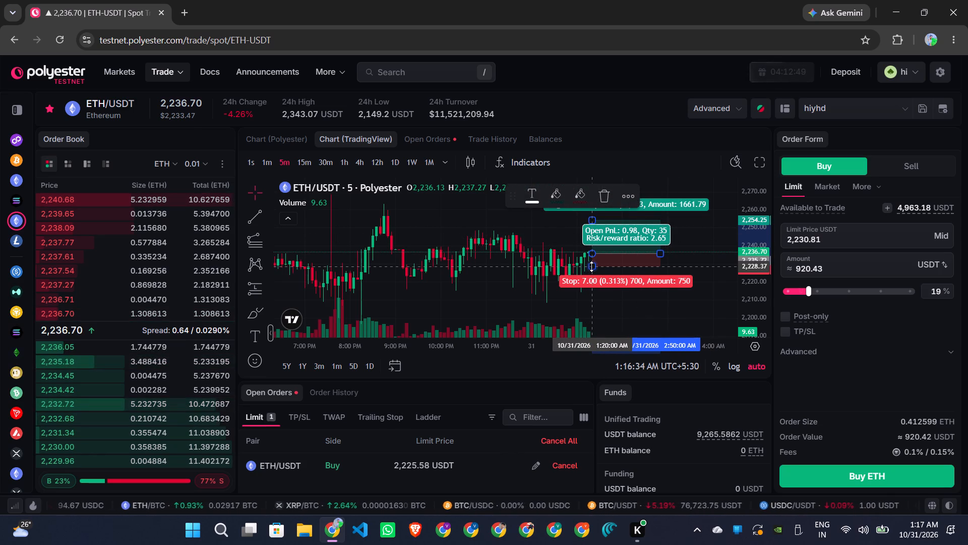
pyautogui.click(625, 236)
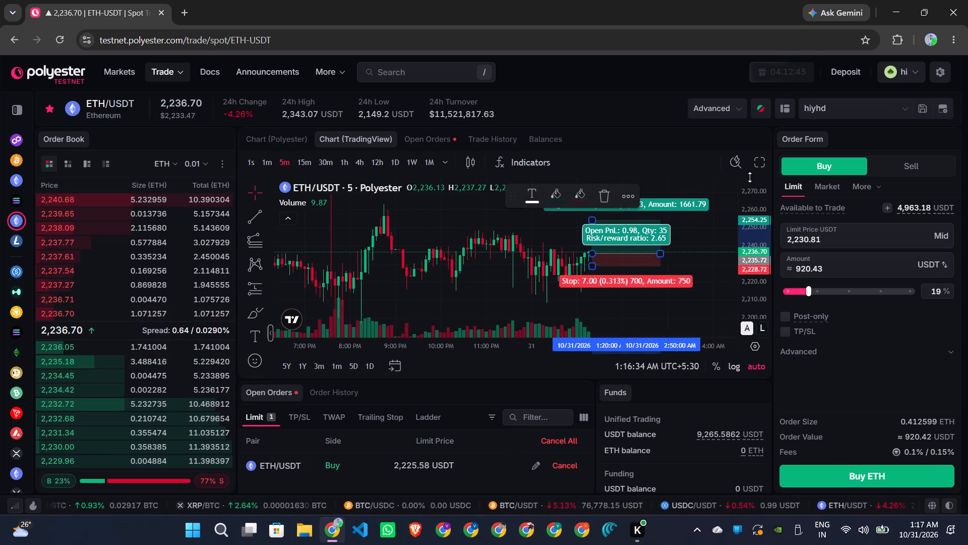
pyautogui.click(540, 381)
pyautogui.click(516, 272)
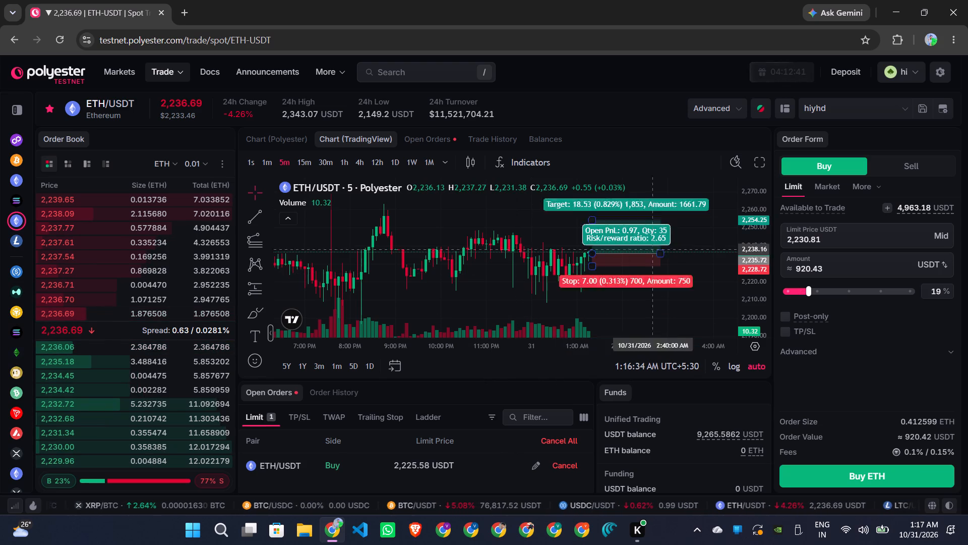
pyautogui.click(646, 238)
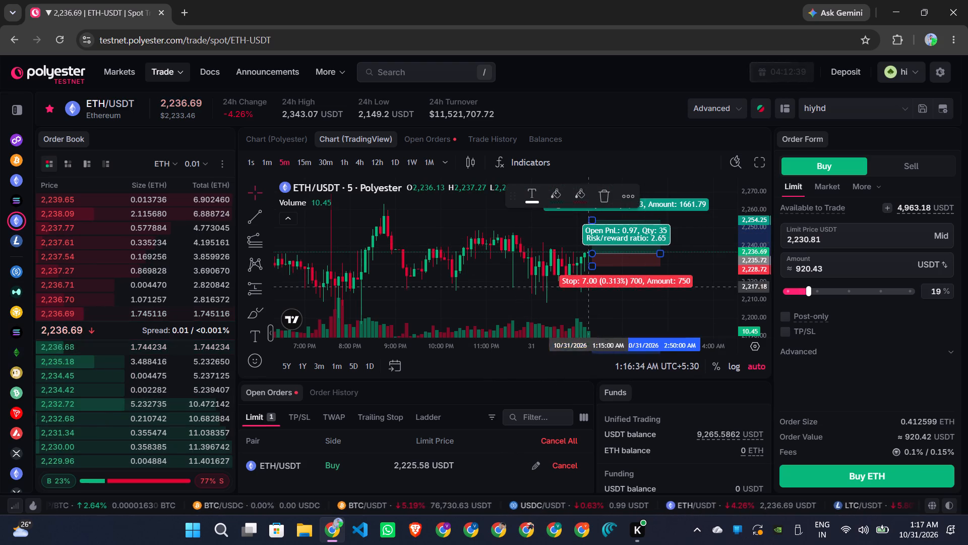
# Place a short position at 3:00 AM on the ETH/USDT chart with entry about 2,232.57 USDT.
pyautogui.click(265, 286)
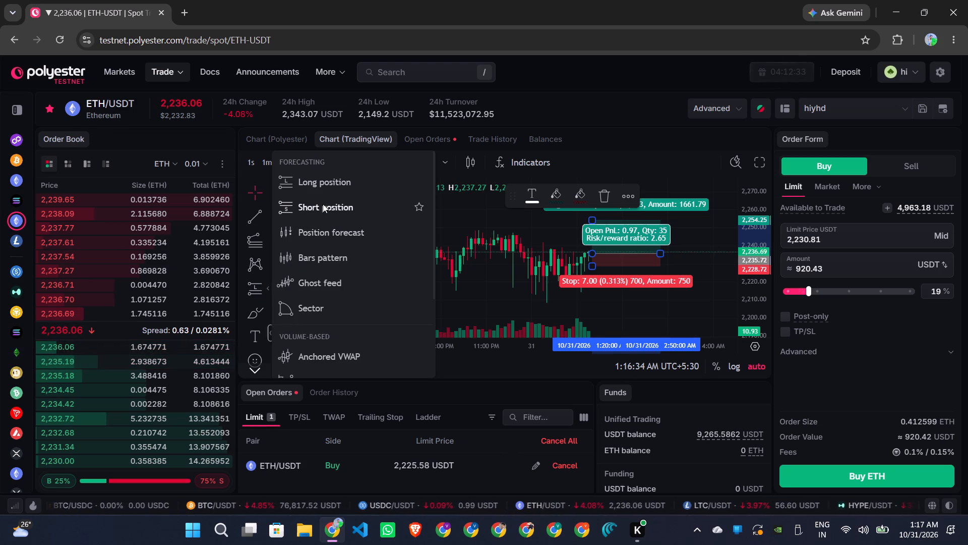
pyautogui.click(325, 206)
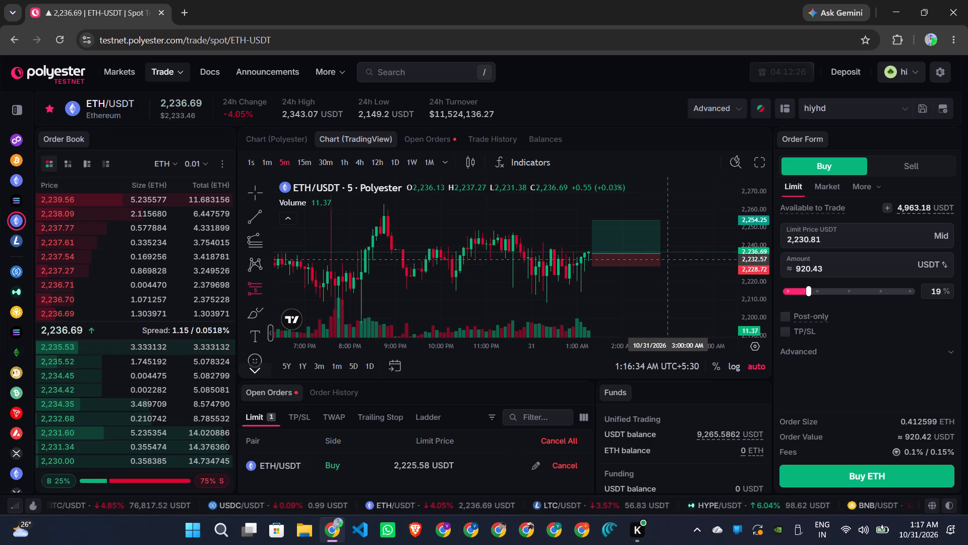
pyautogui.moveTo(667, 259); pyautogui.dragTo(673, 265)
# Lower the short position's stop to about 2,240.00 USDT and its target to about 2,215.47 USDT.
pyautogui.hscroll(-2, 673, 265)
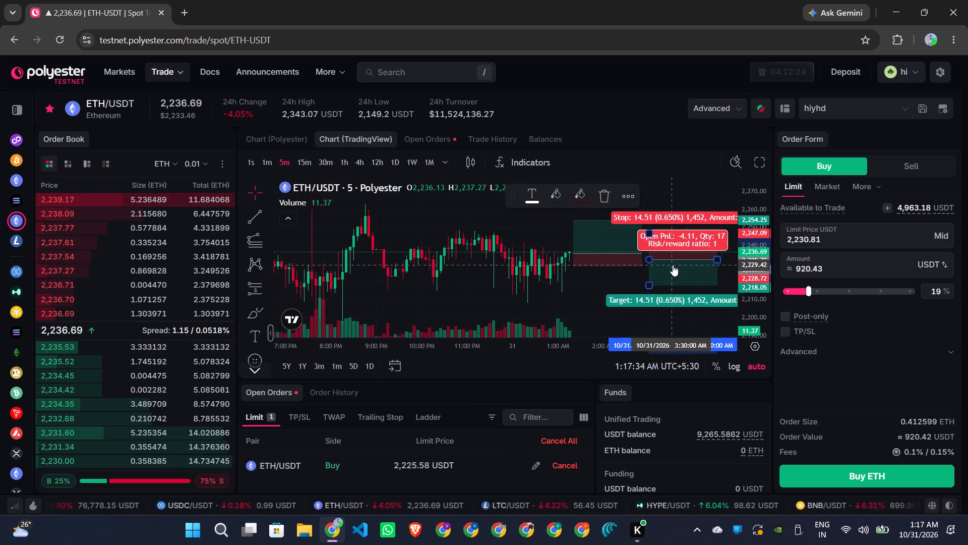
pyautogui.hscroll(-2, 673, 265)
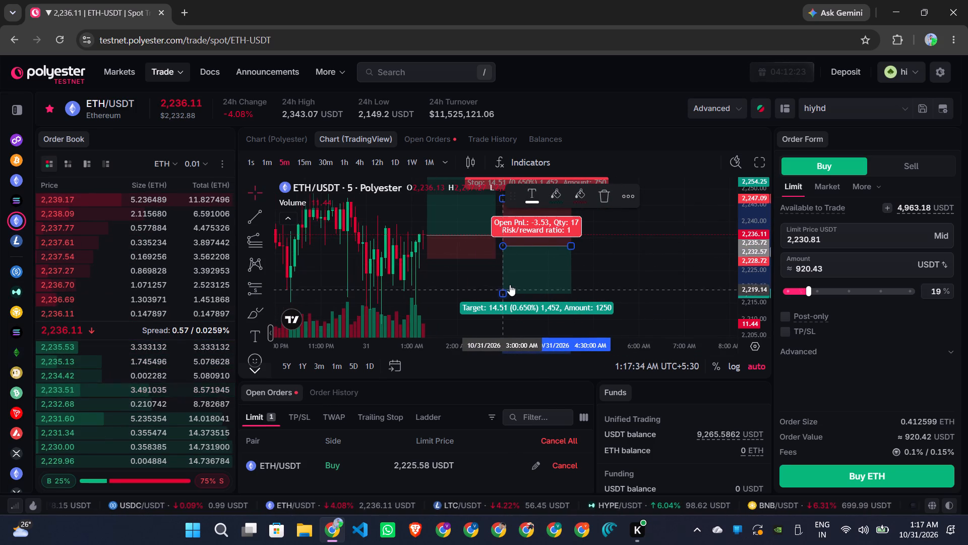
pyautogui.scroll(1, 516, 281)
pyautogui.click(626, 258)
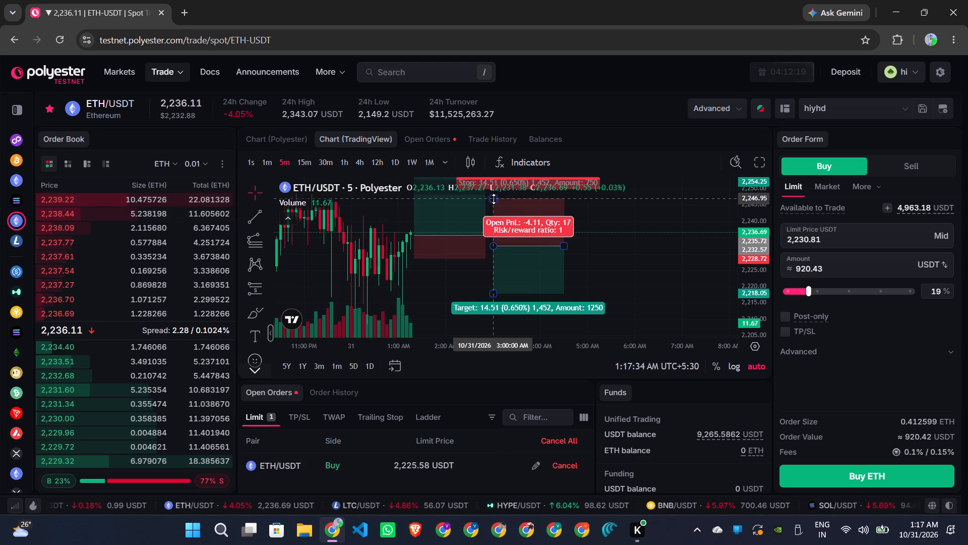
pyautogui.moveTo(494, 199); pyautogui.dragTo(496, 219)
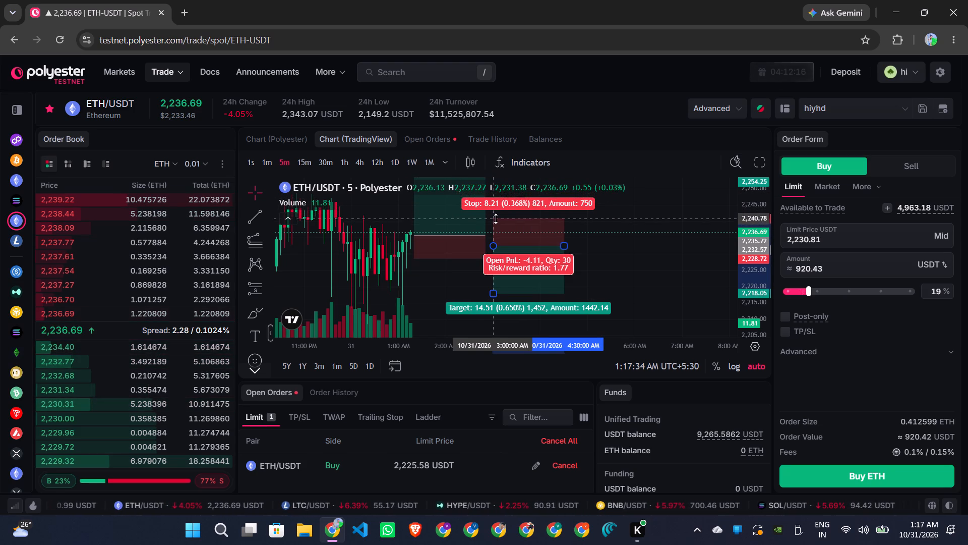
pyautogui.moveTo(496, 219); pyautogui.dragTo(496, 222)
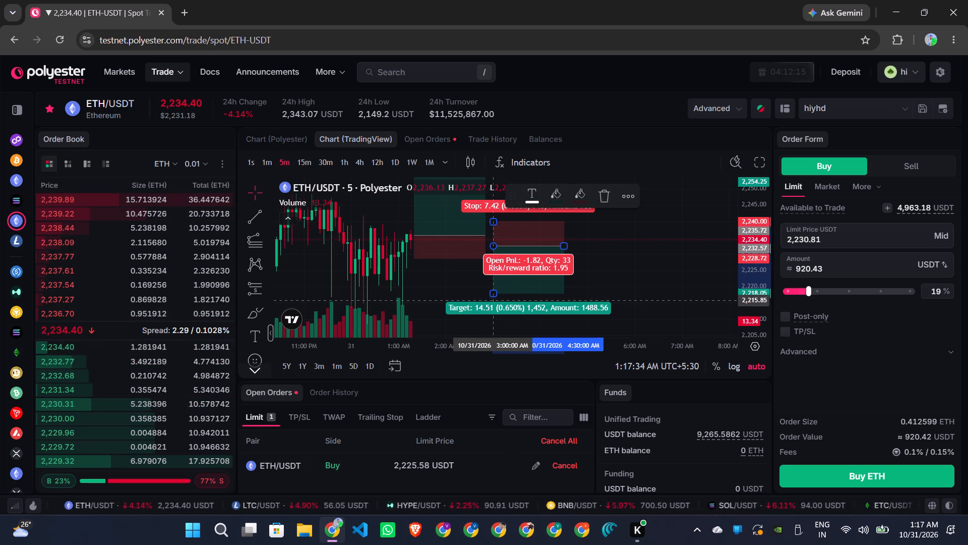
pyautogui.moveTo(495, 297); pyautogui.dragTo(496, 302)
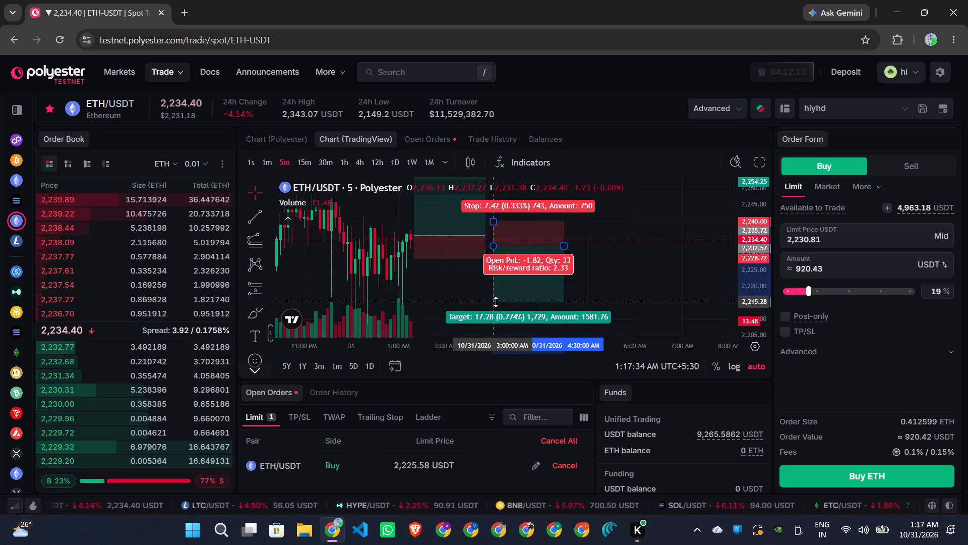
pyautogui.moveTo(496, 302); pyautogui.dragTo(496, 301)
pyautogui.click(496, 301)
pyautogui.click(626, 293)
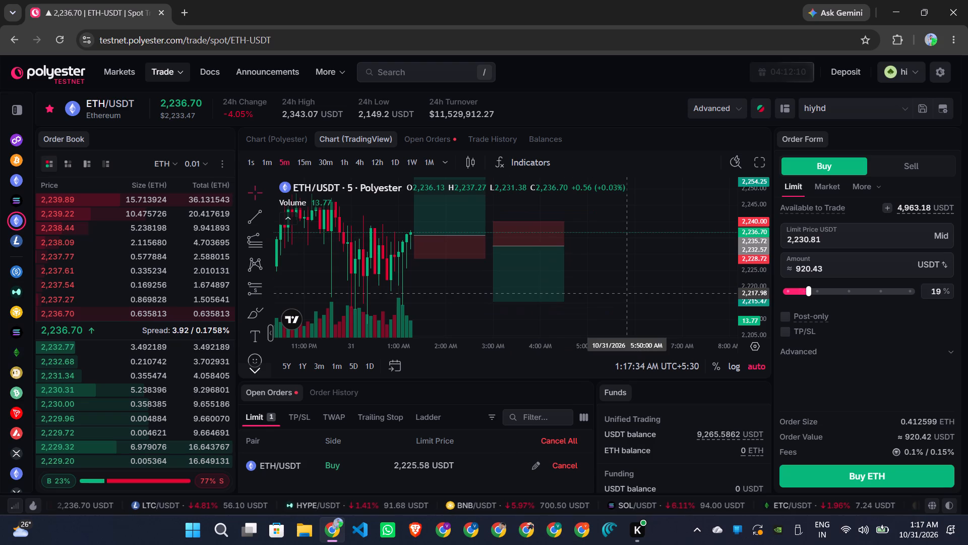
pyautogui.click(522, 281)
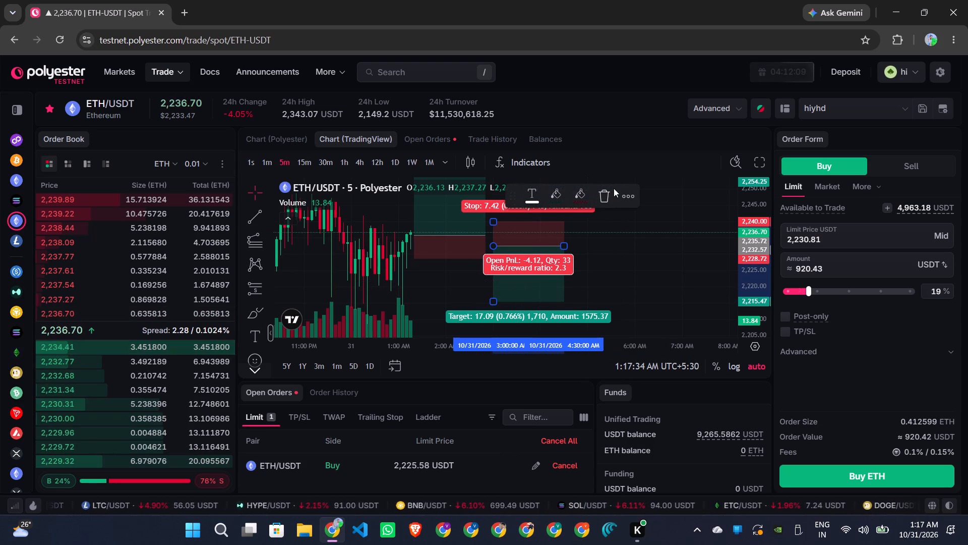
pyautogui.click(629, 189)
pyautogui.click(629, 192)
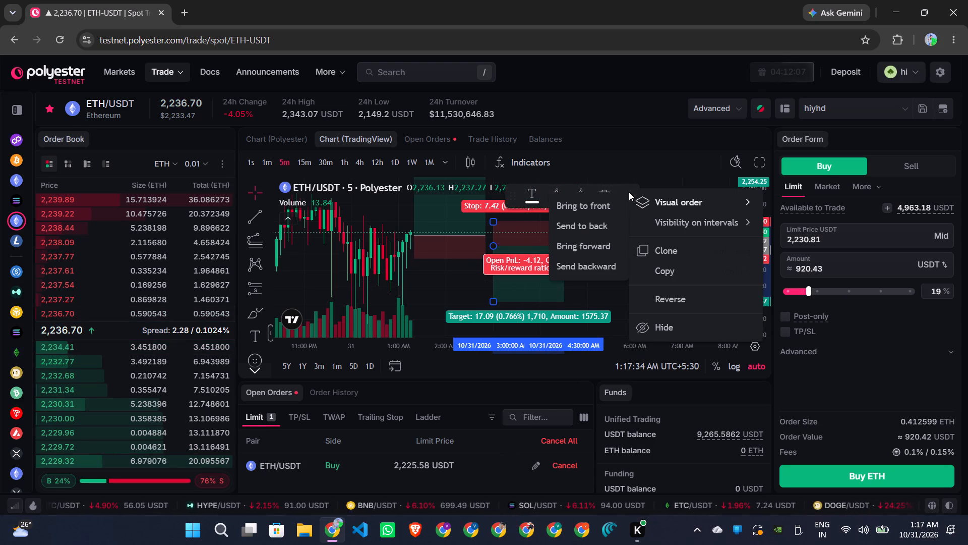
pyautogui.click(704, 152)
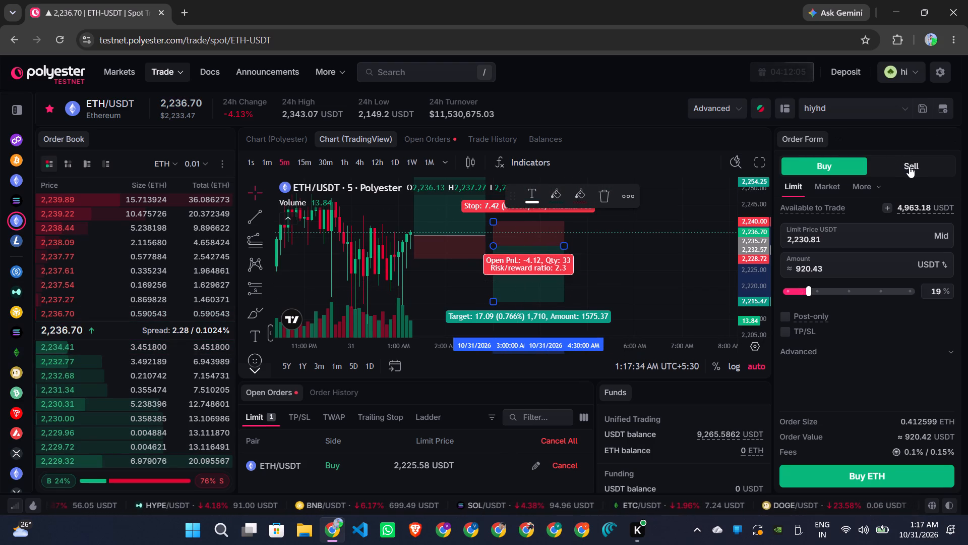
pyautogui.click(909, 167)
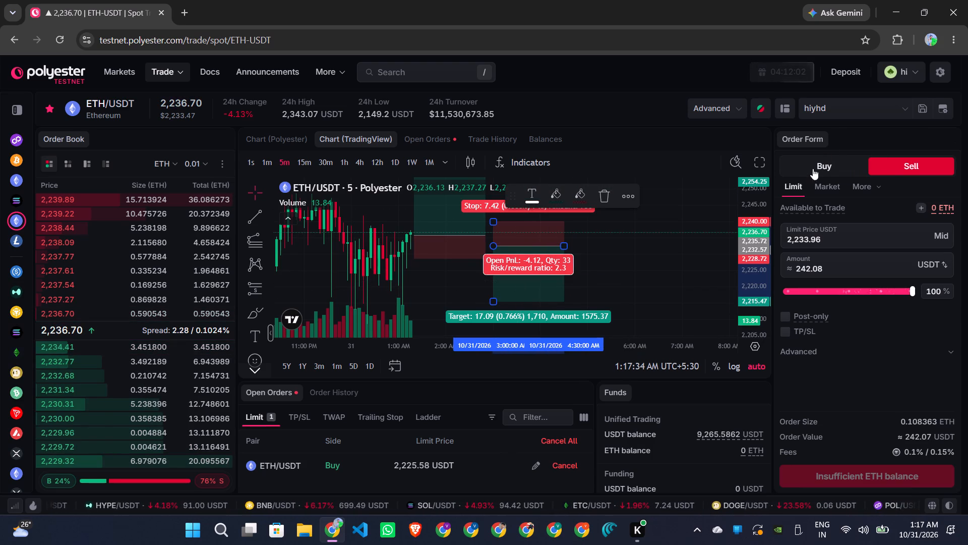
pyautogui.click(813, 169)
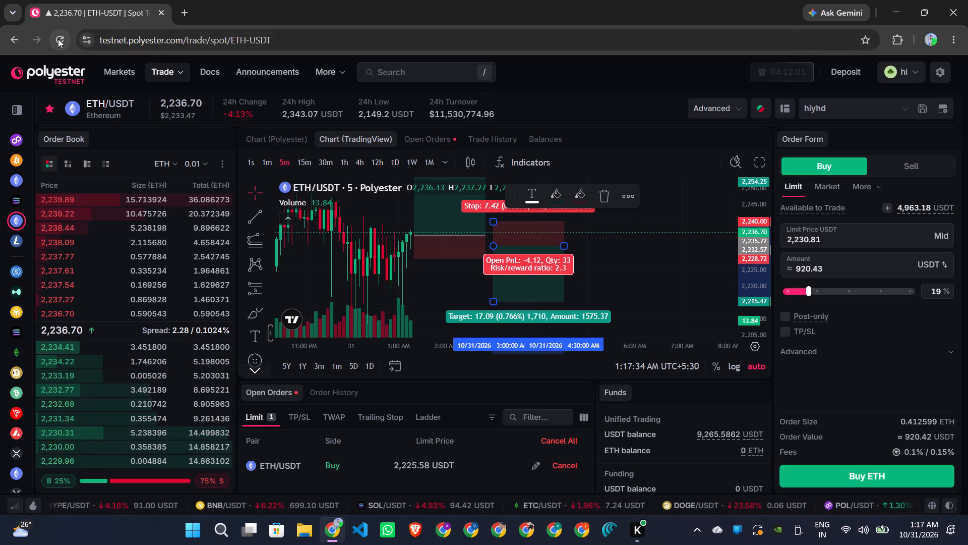
# Reload the ETH/USDT trading page.
pyautogui.click(58, 39)
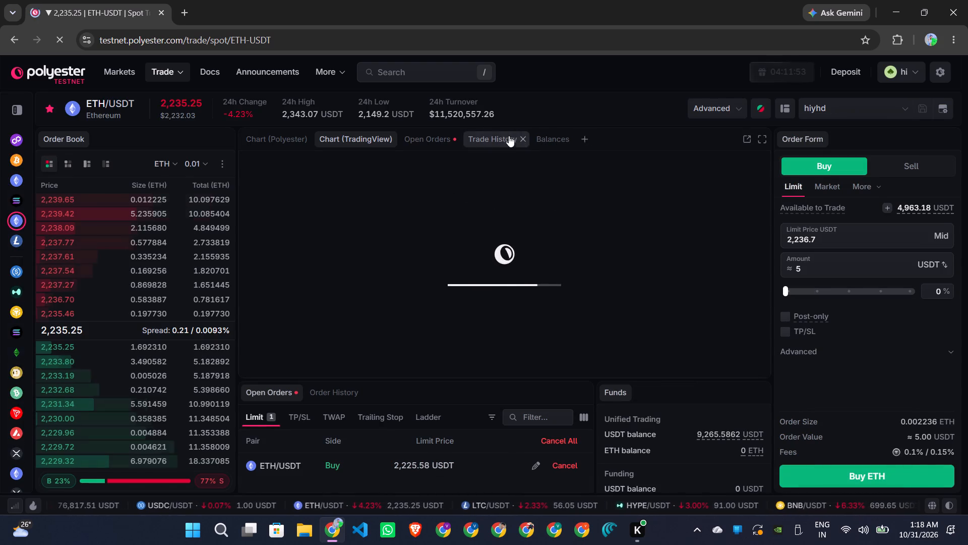
# Place a long position at 1:10 AM with entry about 2,224.53 USDT and raise its target to about 2,264.74 USDT.
pyautogui.hscroll(-1, 497, 125)
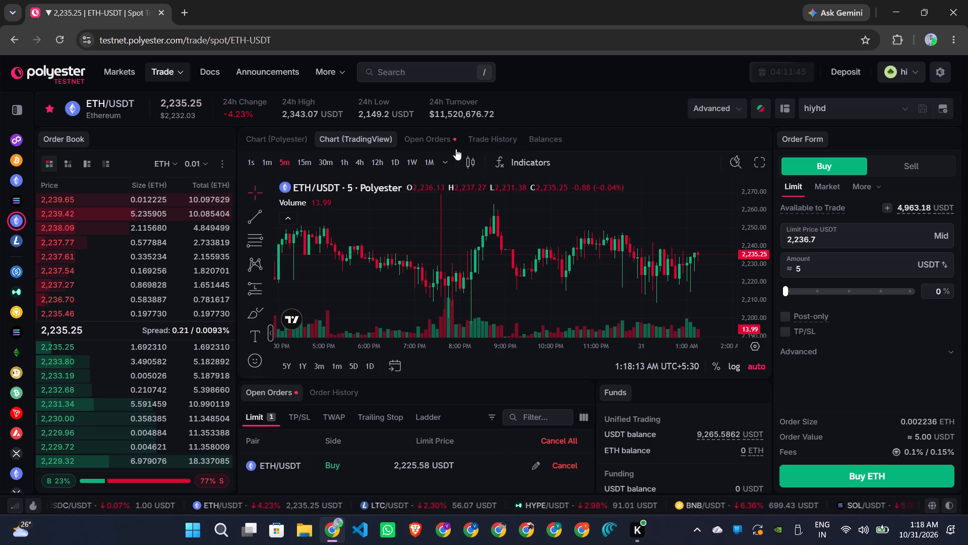
pyautogui.scroll(1, 583, 199)
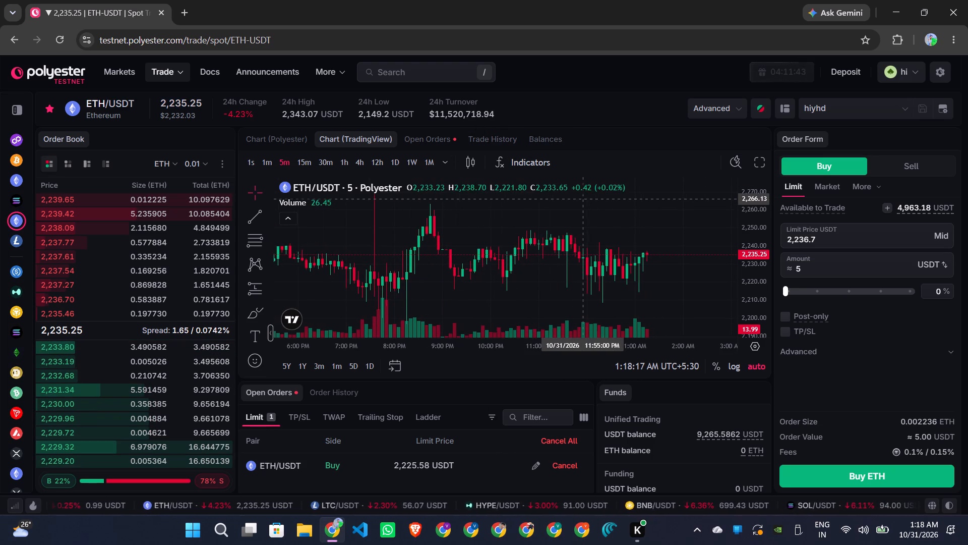
pyautogui.scroll(1, 583, 199)
pyautogui.click(250, 284)
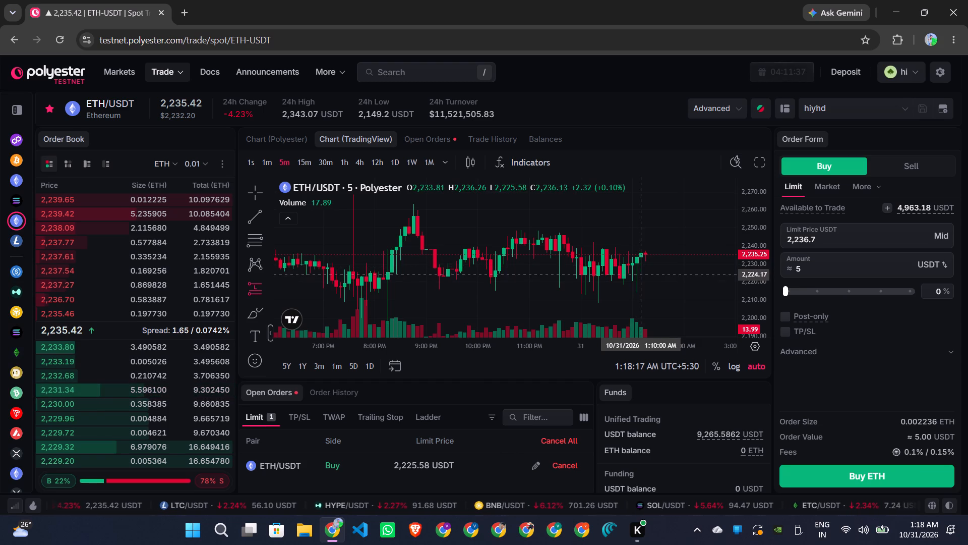
pyautogui.moveTo(640, 274); pyautogui.dragTo(608, 275)
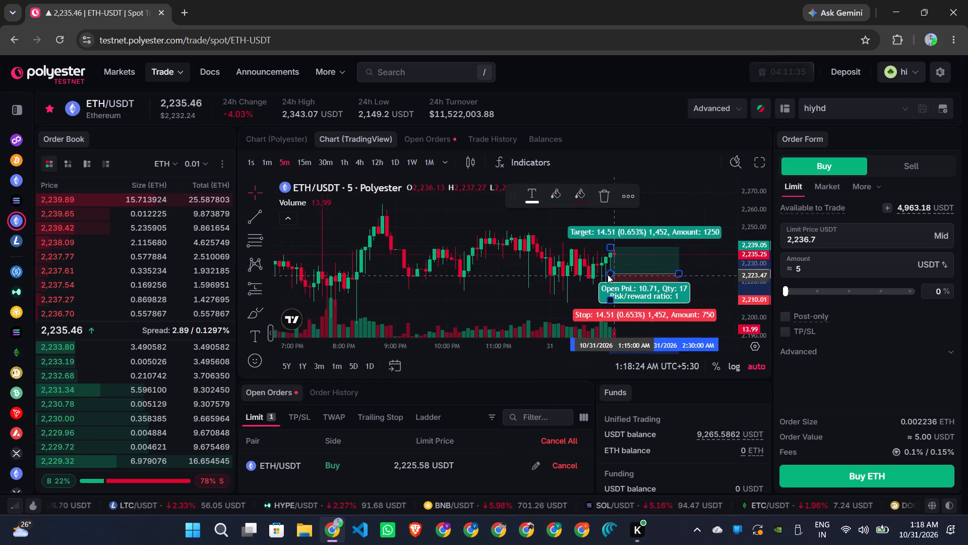
pyautogui.moveTo(608, 275); pyautogui.dragTo(579, 266)
pyautogui.moveTo(577, 250); pyautogui.dragTo(574, 225)
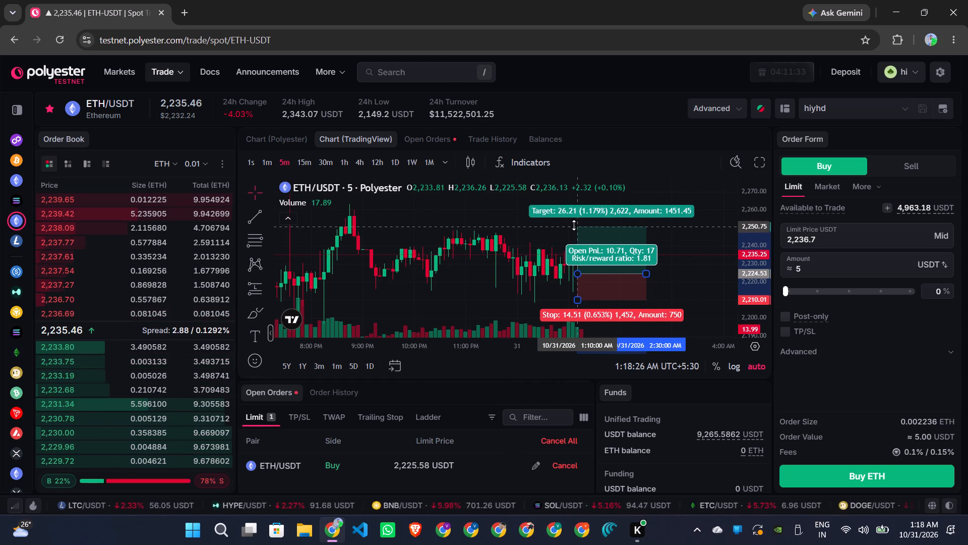
pyautogui.moveTo(574, 225); pyautogui.dragTo(574, 201)
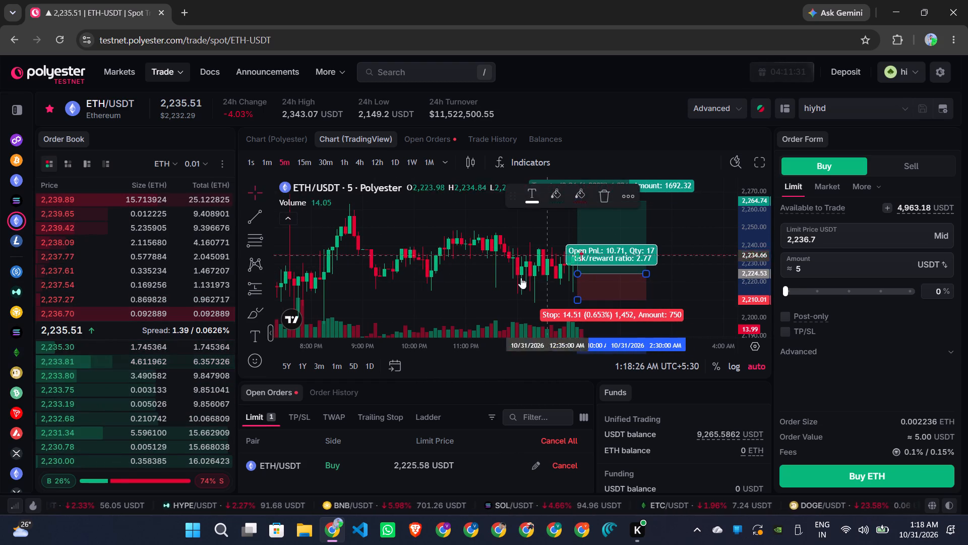
pyautogui.click(481, 296)
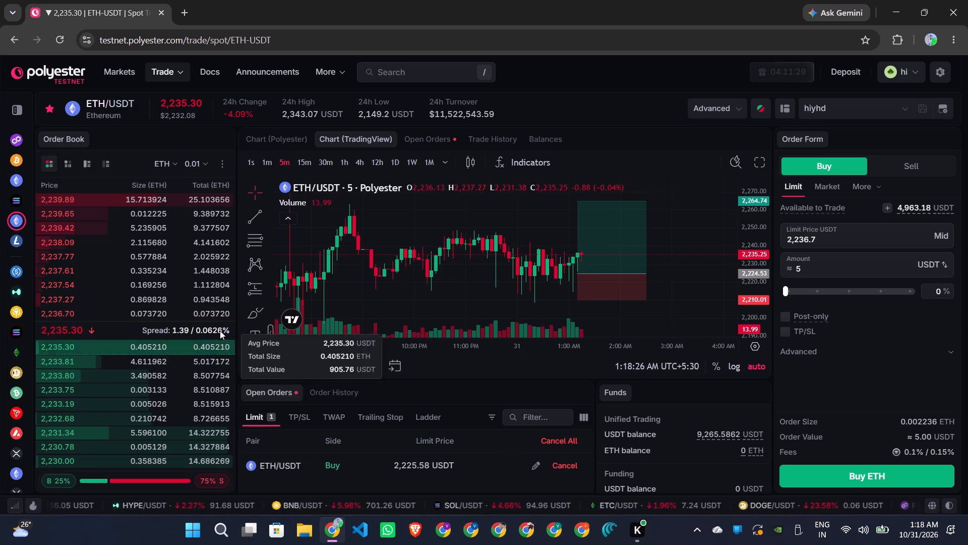
# Place a short position at 2:40 AM with entry about 2,220.33 USDT and lower its target to about 2,189.91 USDT.
pyautogui.click(265, 288)
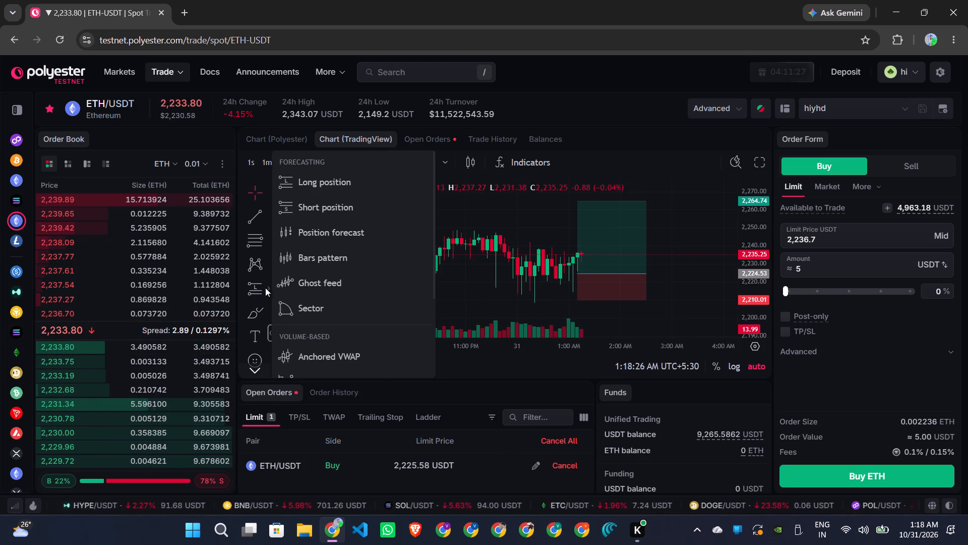
pyautogui.click(298, 201)
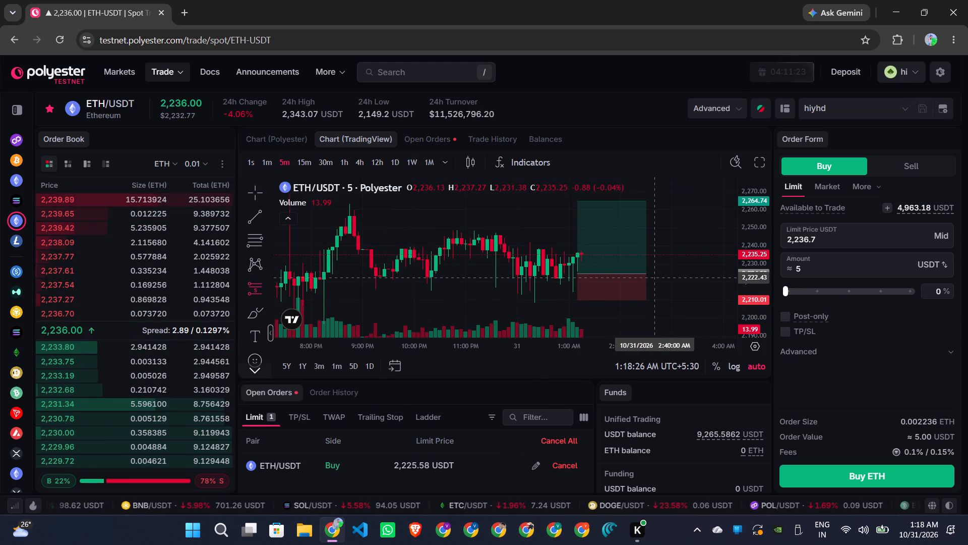
pyautogui.moveTo(653, 281); pyautogui.dragTo(672, 301)
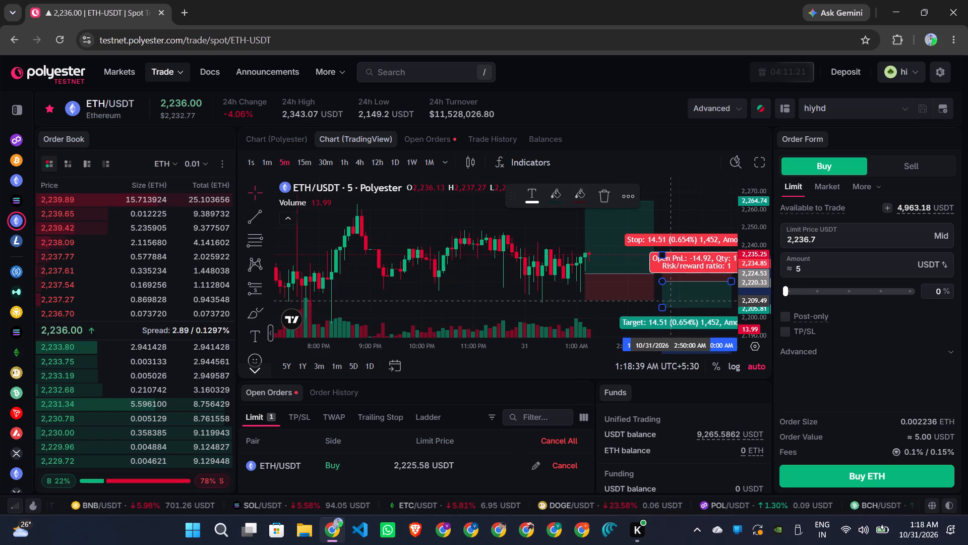
pyautogui.moveTo(672, 301); pyautogui.dragTo(671, 301)
pyautogui.moveTo(659, 308); pyautogui.dragTo(658, 323)
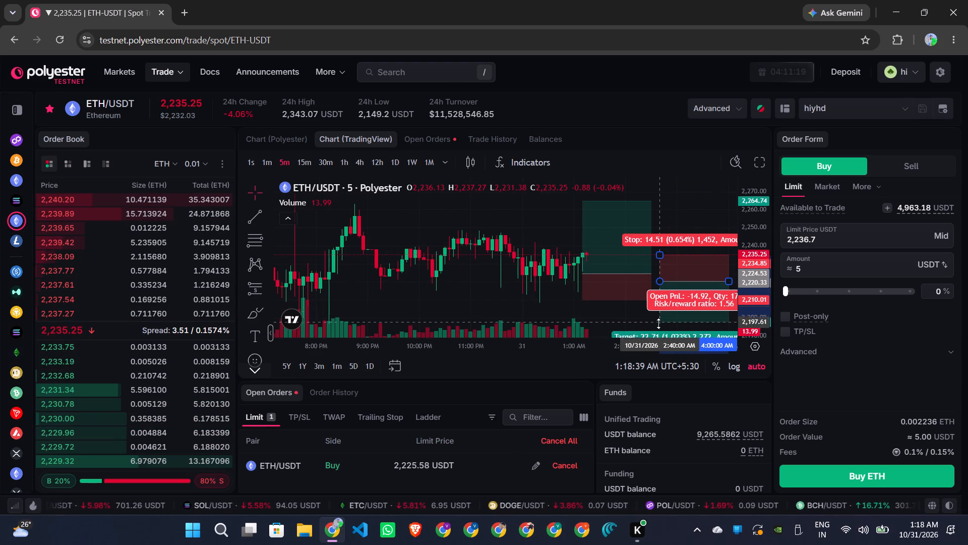
pyautogui.moveTo(658, 323); pyautogui.dragTo(657, 336)
pyautogui.click(533, 312)
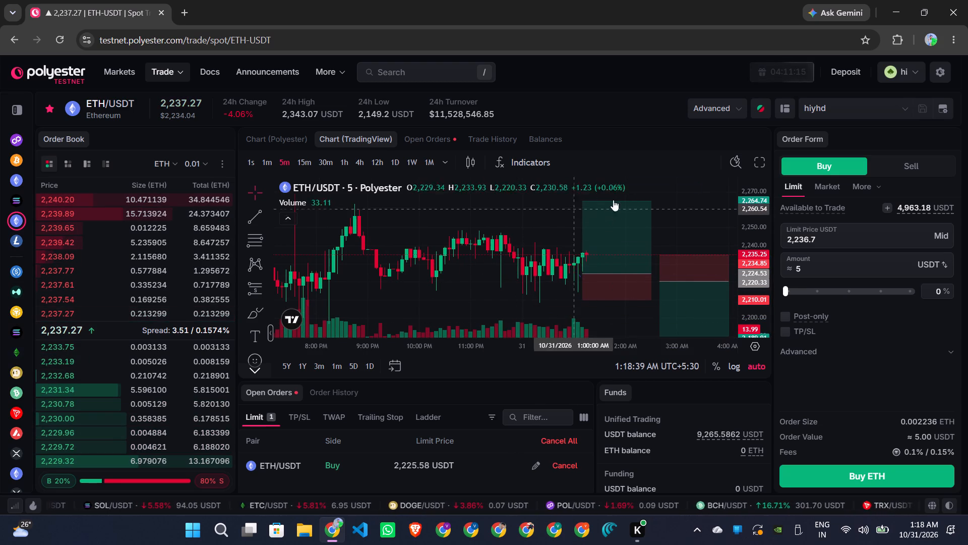
# Inspect the target, stop and risk/reward labels of the long and short positions on the chart.
pyautogui.click(630, 237)
pyautogui.click(707, 310)
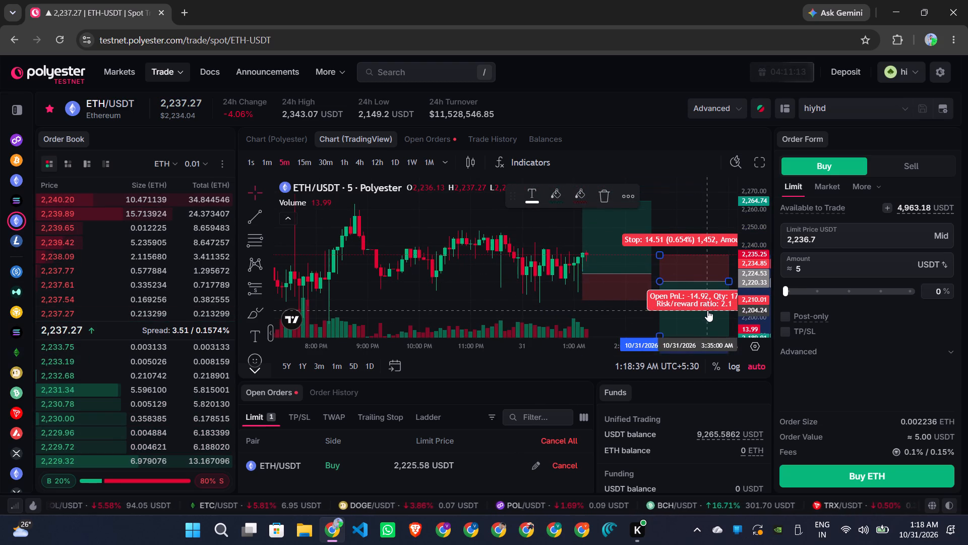
pyautogui.click(605, 229)
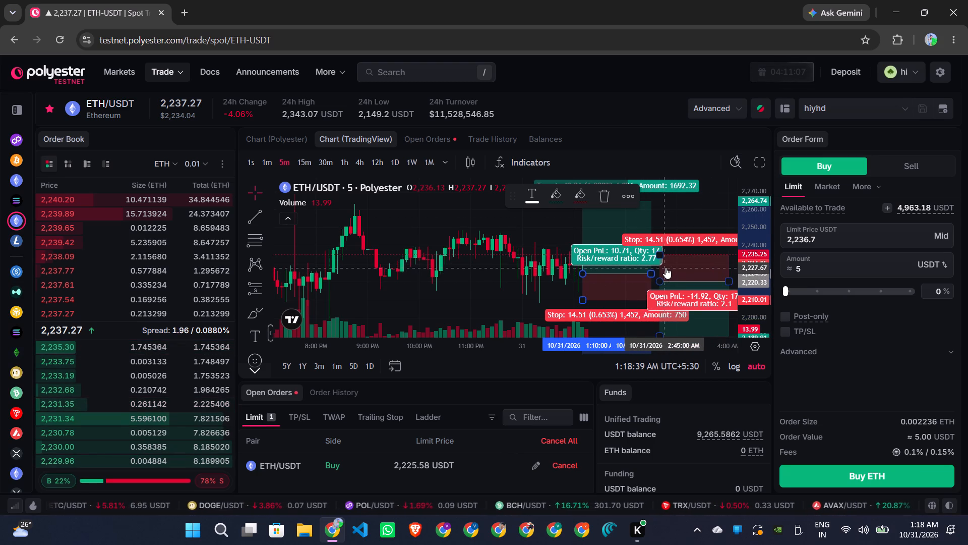
pyautogui.hscroll(-3, 665, 267)
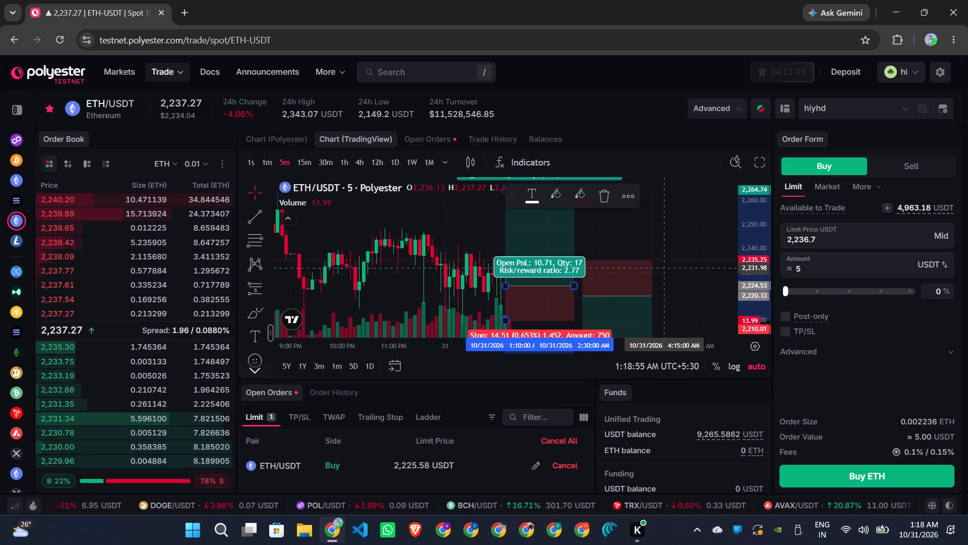
pyautogui.click(607, 285)
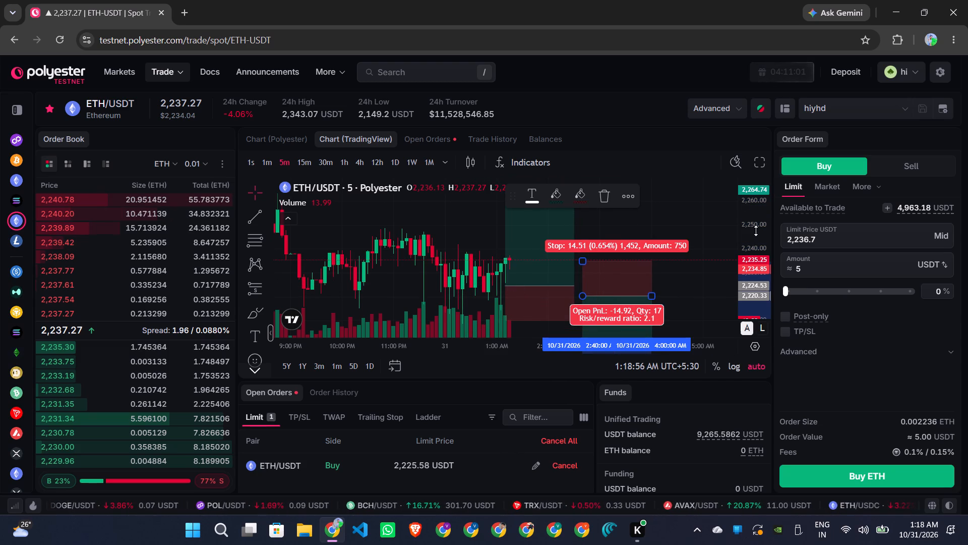
# Switch the ETH/USDT limit order form to the sell side.
pyautogui.click(909, 155)
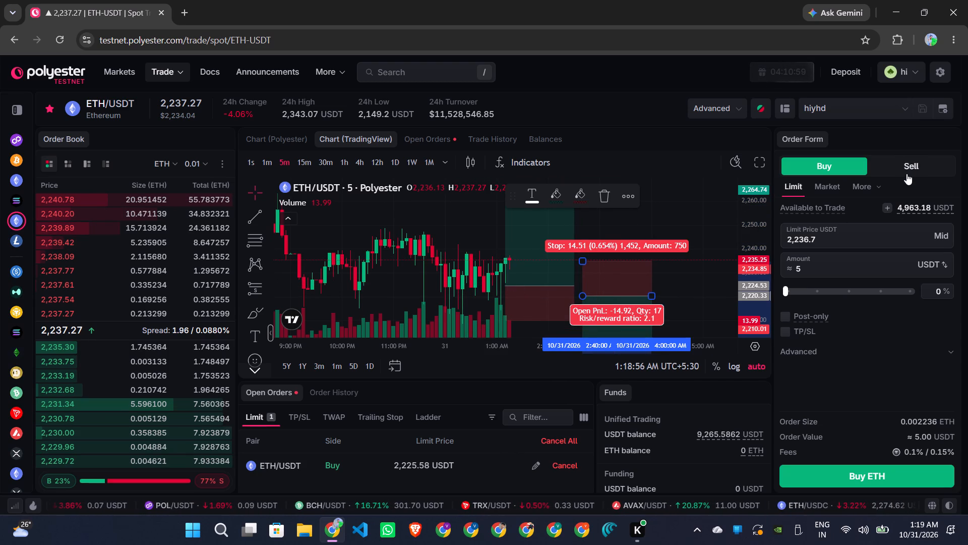
pyautogui.click(906, 174)
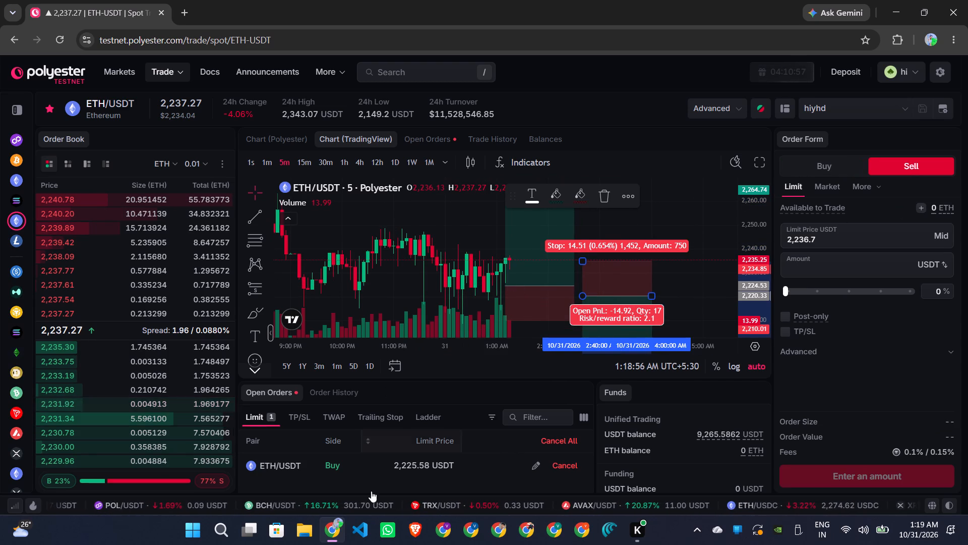
# Review the open ETH/USDT limit buy order's details, including order value, opening time, attached risk and order ID.
pyautogui.hscroll(-6, 388, 463)
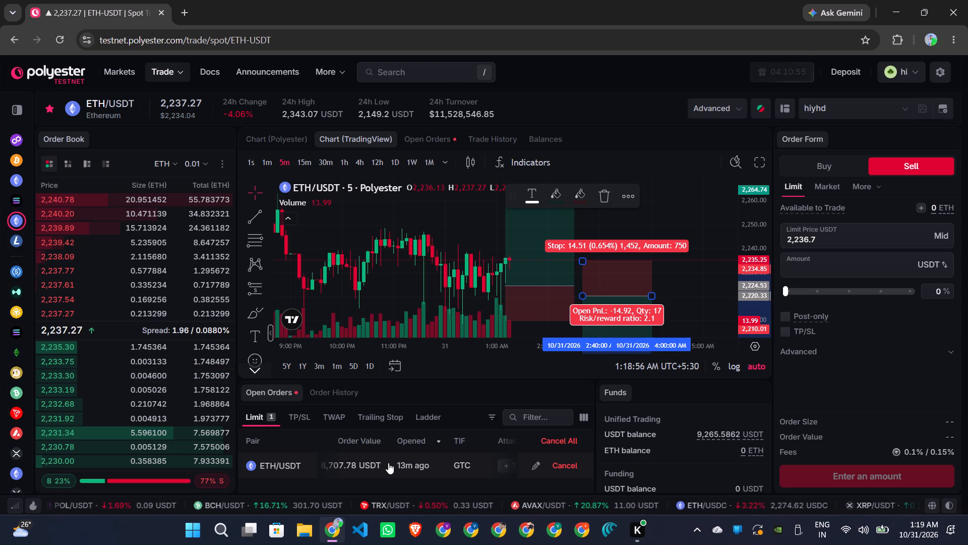
pyautogui.hscroll(-3, 388, 463)
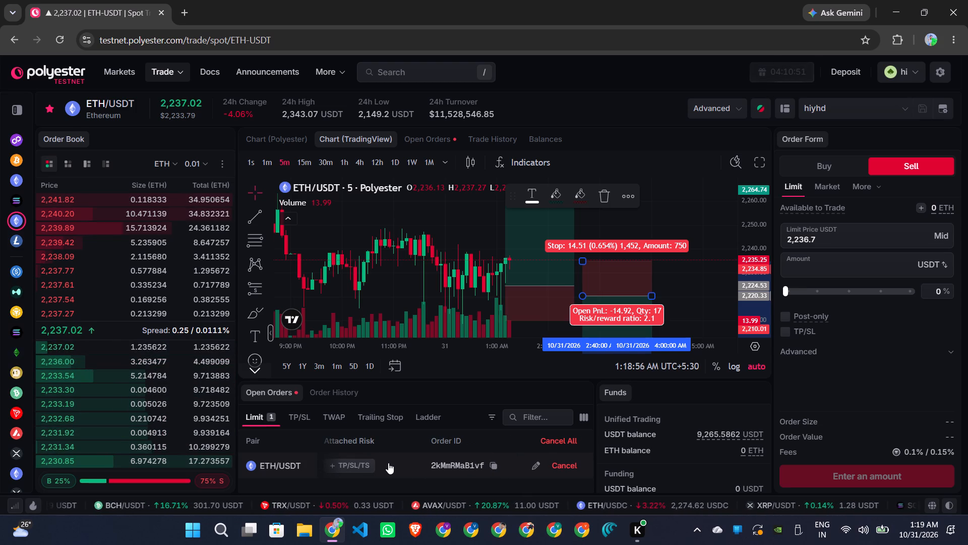
pyautogui.hscroll(10, 388, 463)
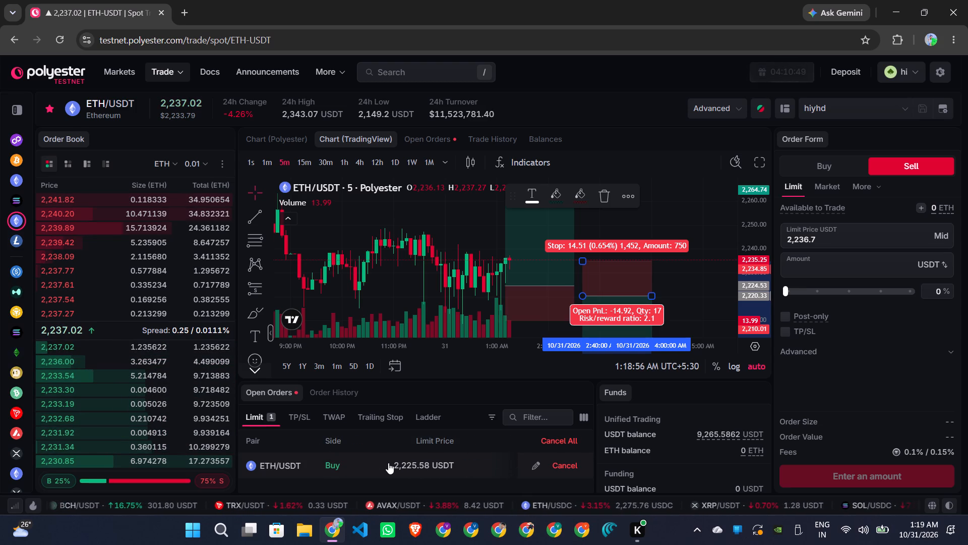
pyautogui.hscroll(1, 388, 463)
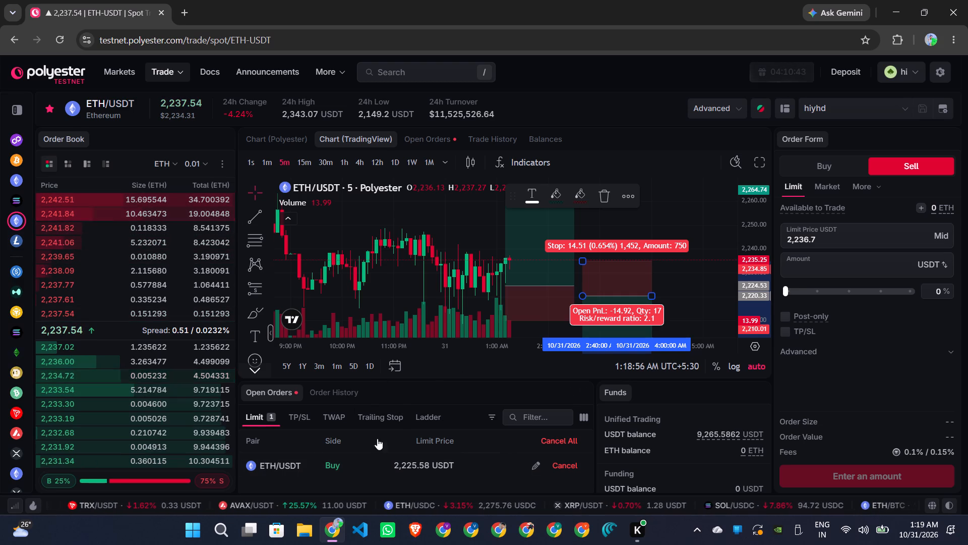
pyautogui.hscroll(-1, 313, 383)
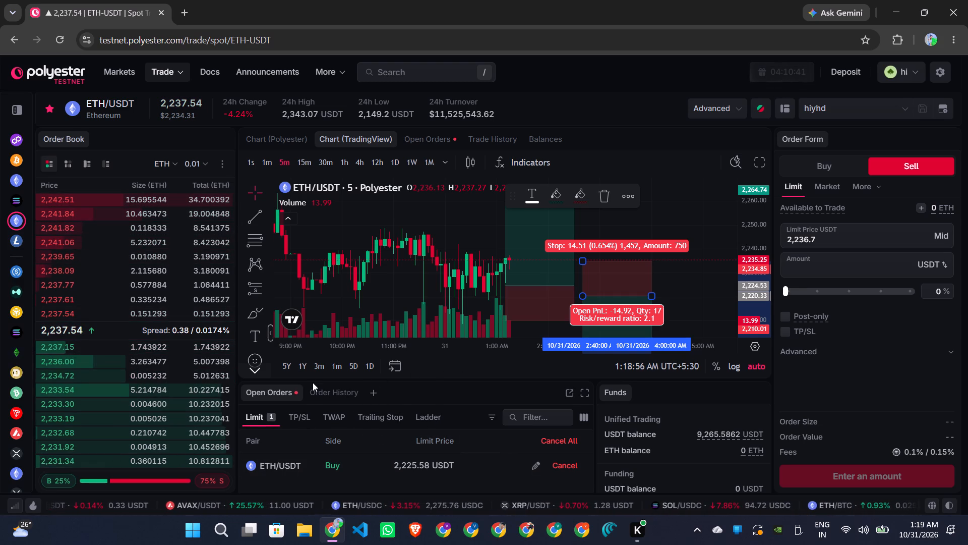
pyautogui.hscroll(-1, 313, 383)
pyautogui.hscroll(1, 313, 383)
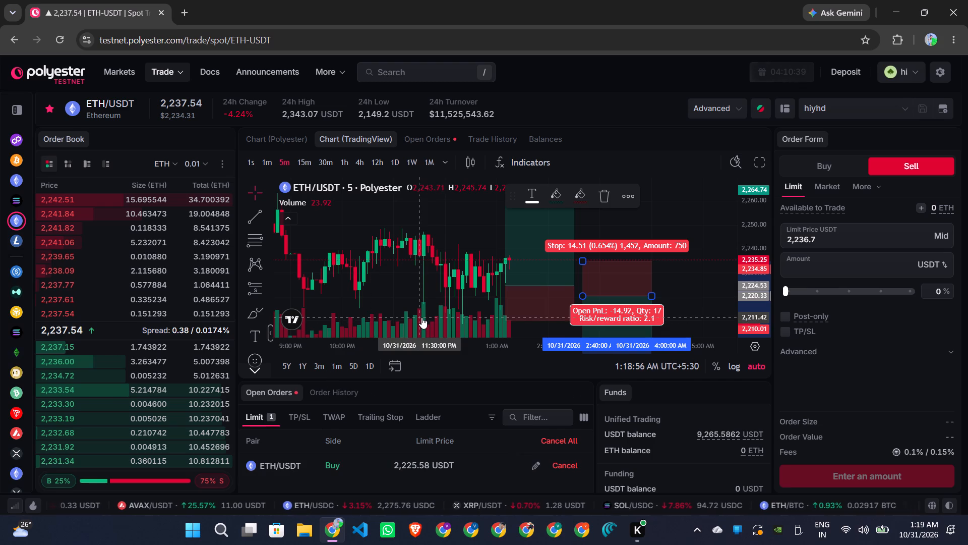
# Deselect the short position and examine the earlier ETH/USDT price action on the 5-minute chart.
pyautogui.click(381, 294)
pyautogui.hscroll(-2, 381, 294)
pyautogui.hscroll(4, 381, 294)
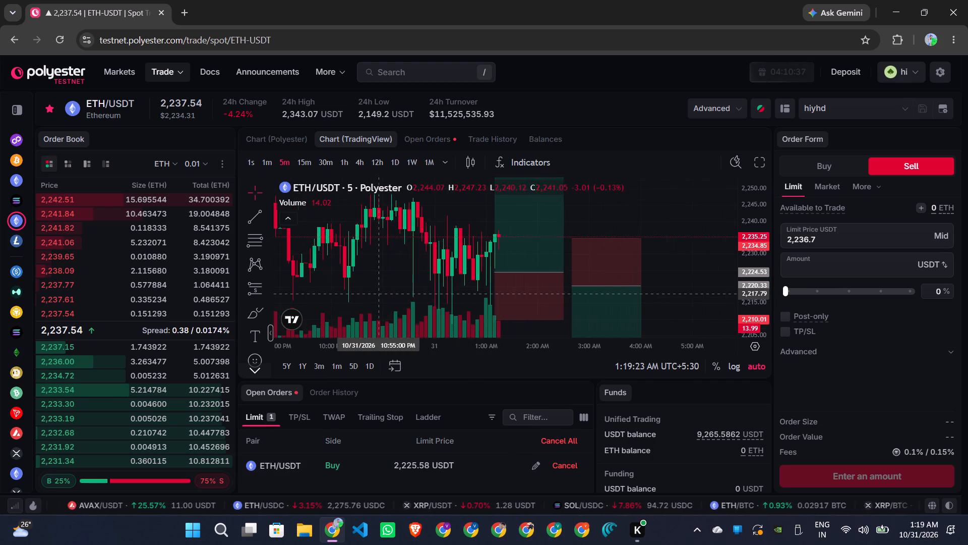
pyautogui.hscroll(2, 381, 294)
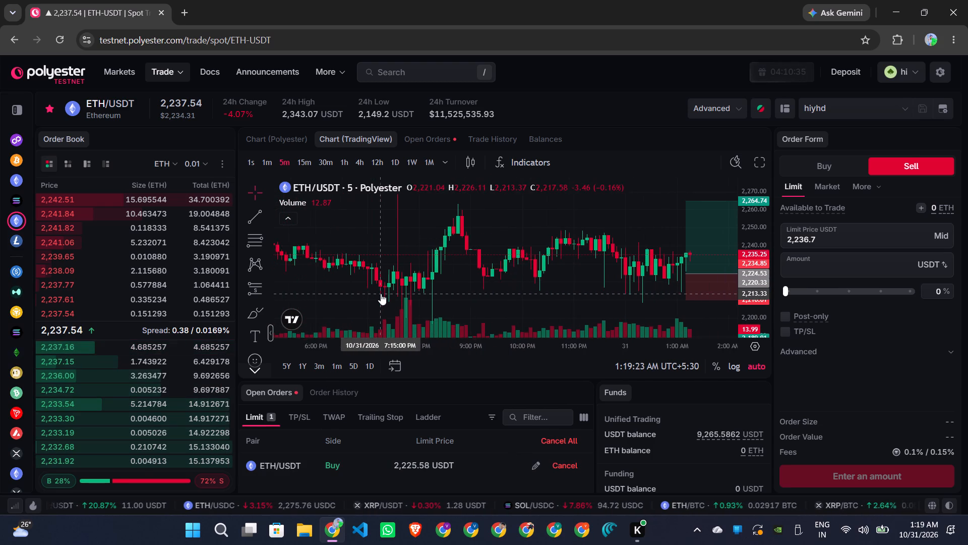
pyautogui.hscroll(2, 381, 294)
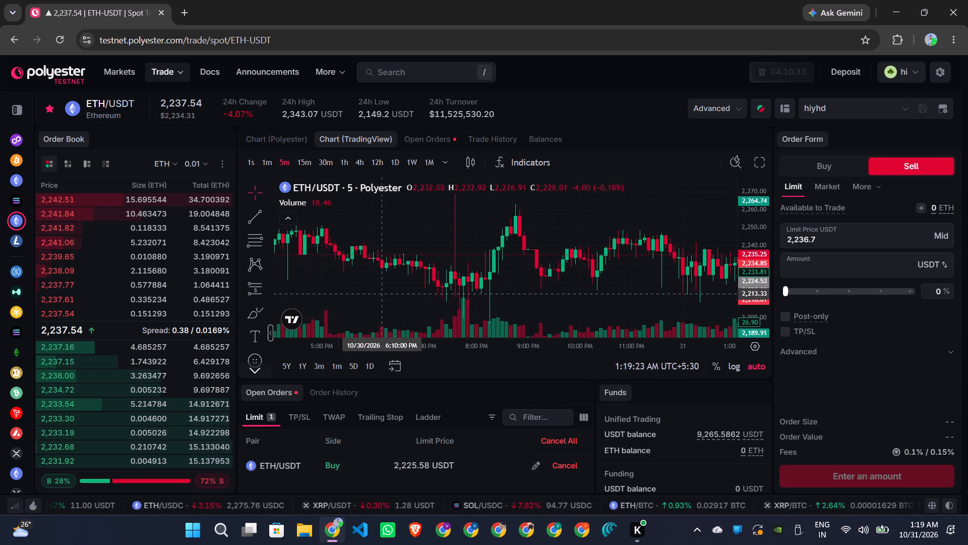
pyautogui.scroll(1, 381, 294)
pyautogui.hscroll(-1, 381, 294)
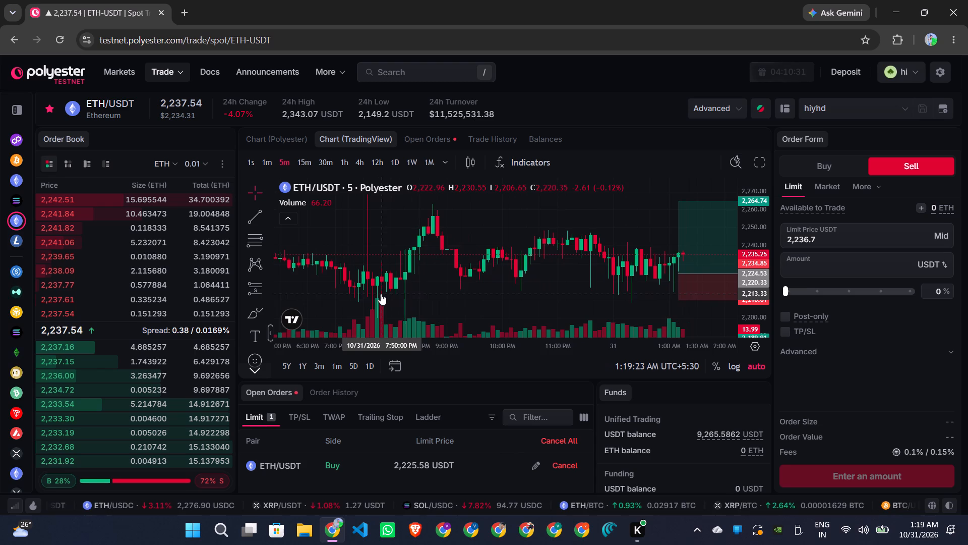
pyautogui.hscroll(3, 381, 294)
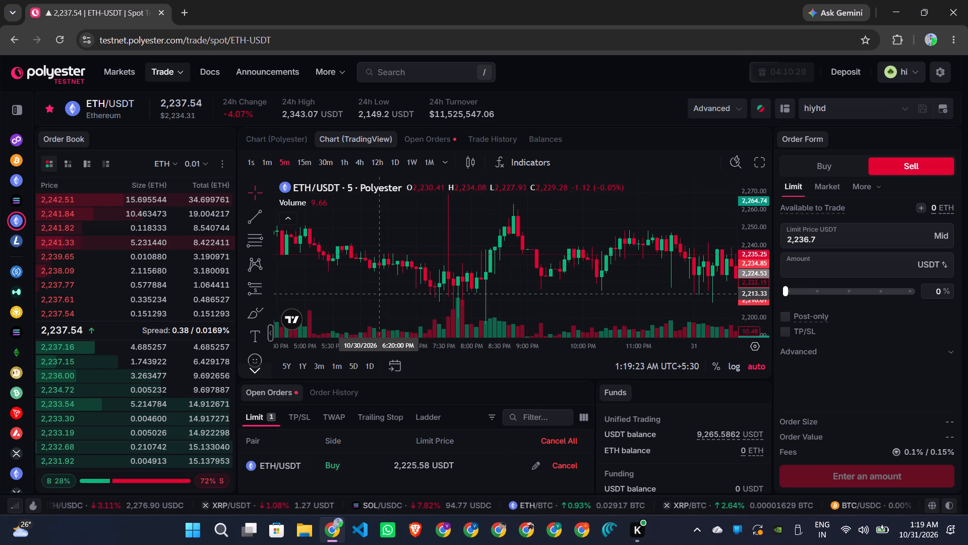
# Examine the earlier ETH/USDT candles and volume on the 5-minute chart, before the long and short position drawings.
pyautogui.hscroll(1, 381, 294)
pyautogui.hscroll(-1, 379, 293)
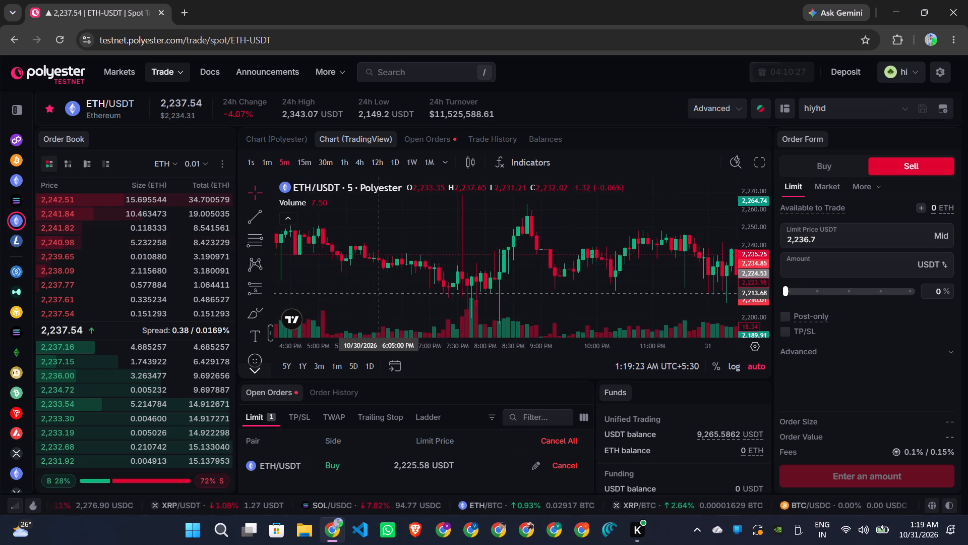
pyautogui.hscroll(-3, 379, 293)
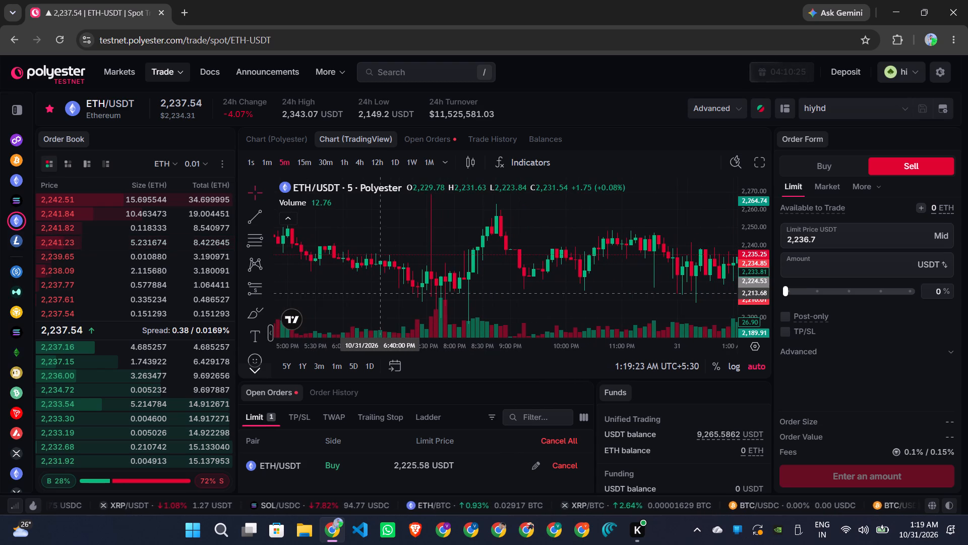
pyautogui.hscroll(-2, 379, 293)
pyautogui.hscroll(1, 379, 293)
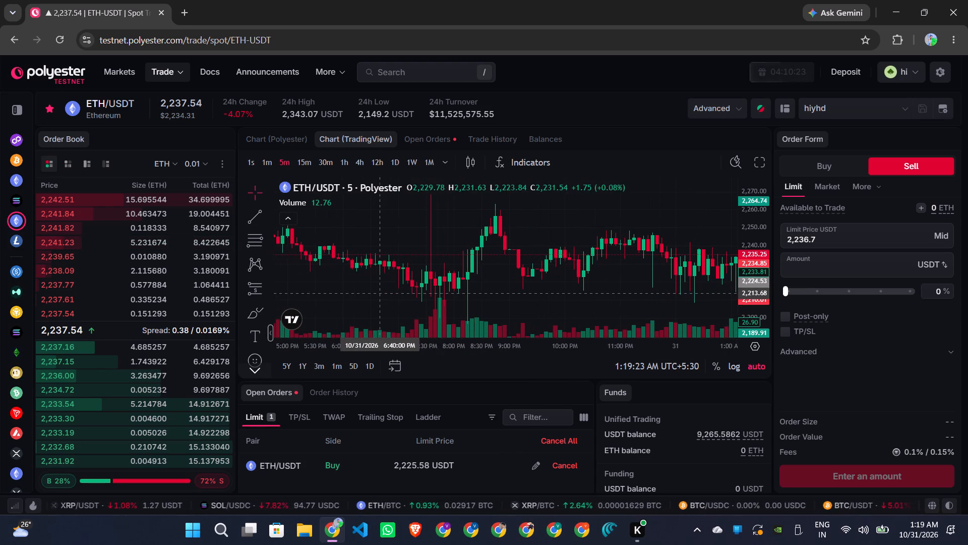
pyautogui.hscroll(2, 379, 293)
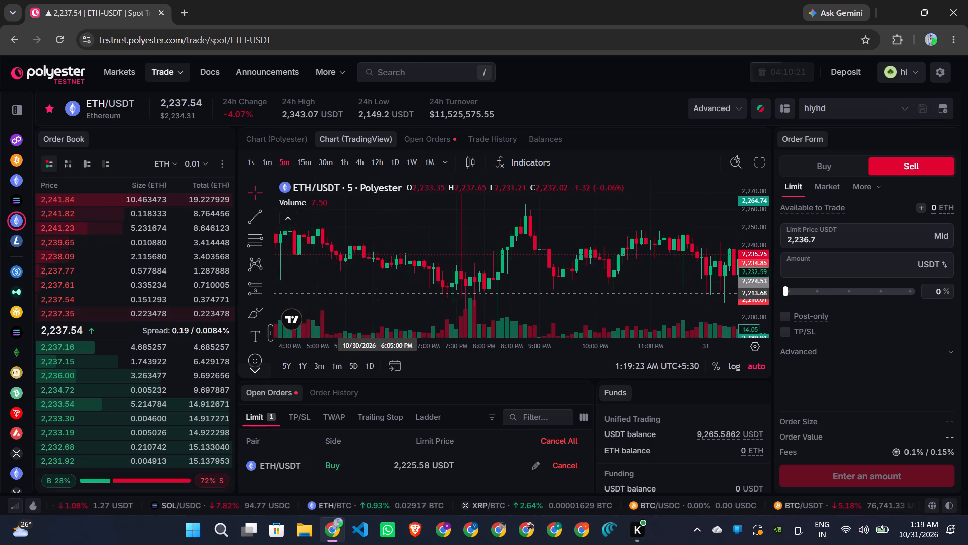
pyautogui.hscroll(1, 379, 293)
pyautogui.hscroll(-1, 379, 293)
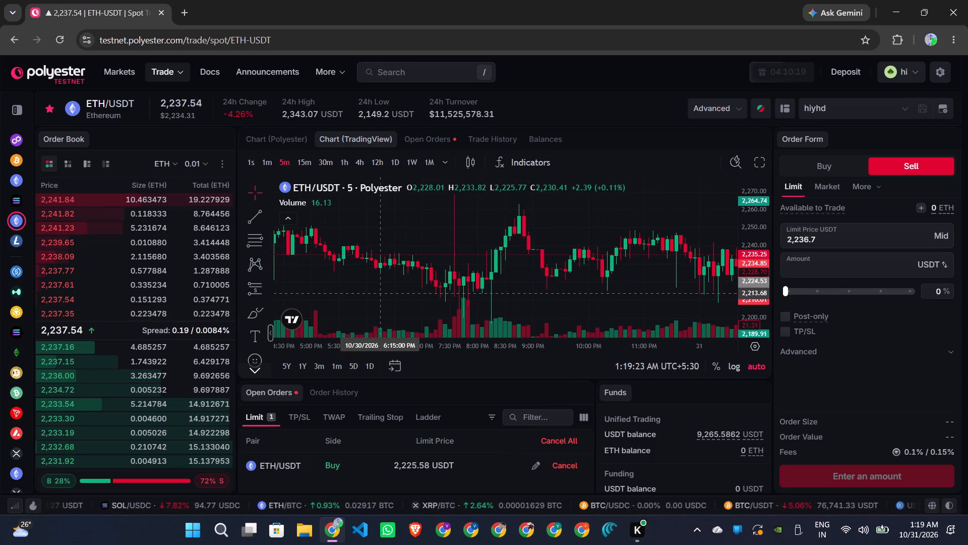
pyautogui.hscroll(-2, 379, 293)
# Examine the latest ETH/USDT 5-minute candles against the long and short position drawings.
pyautogui.hscroll(-1, 379, 293)
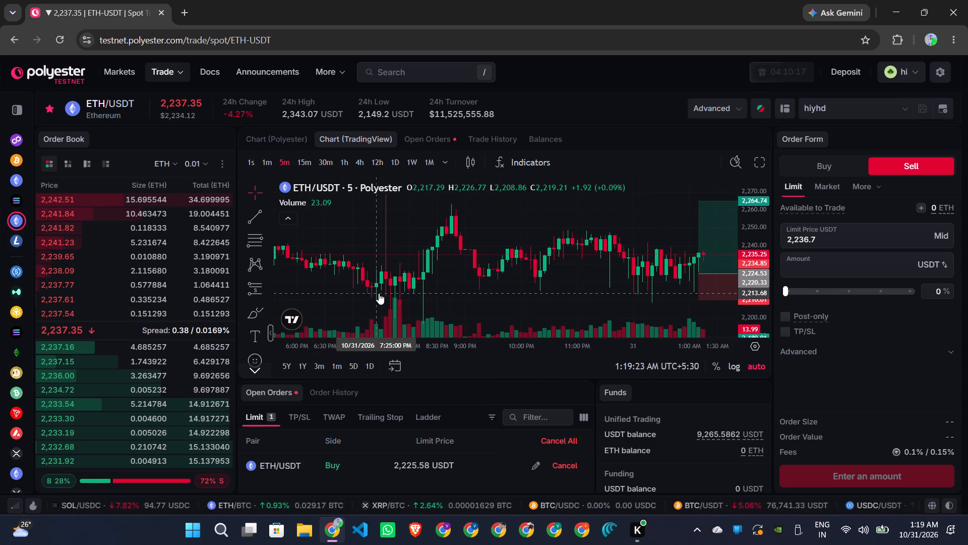
pyautogui.hscroll(-3, 379, 293)
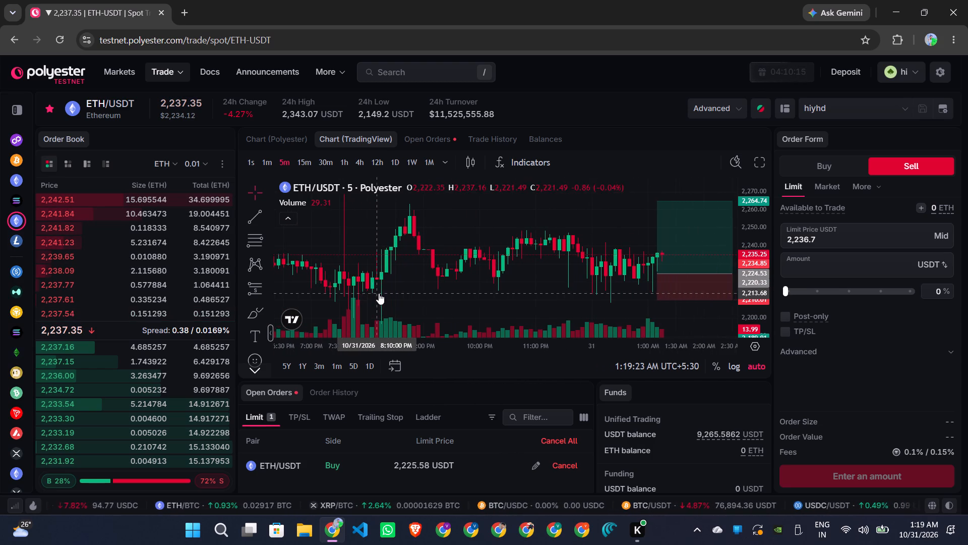
pyautogui.hscroll(-4, 379, 293)
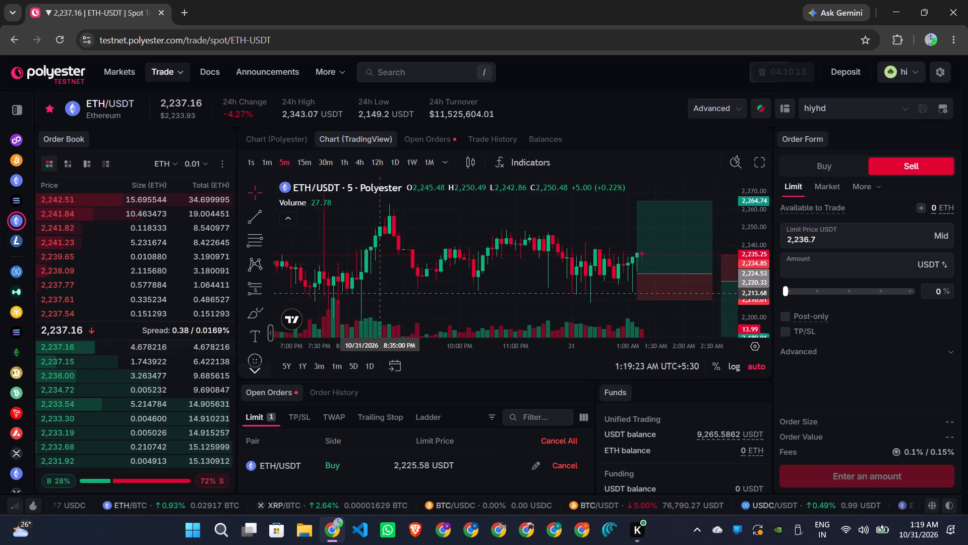
pyautogui.hscroll(-3, 379, 293)
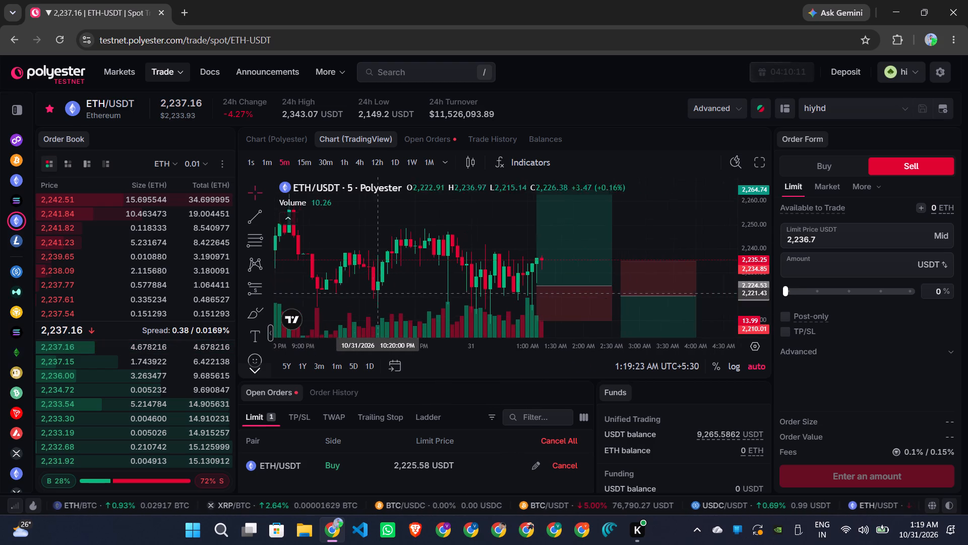
pyautogui.hscroll(-2, 379, 293)
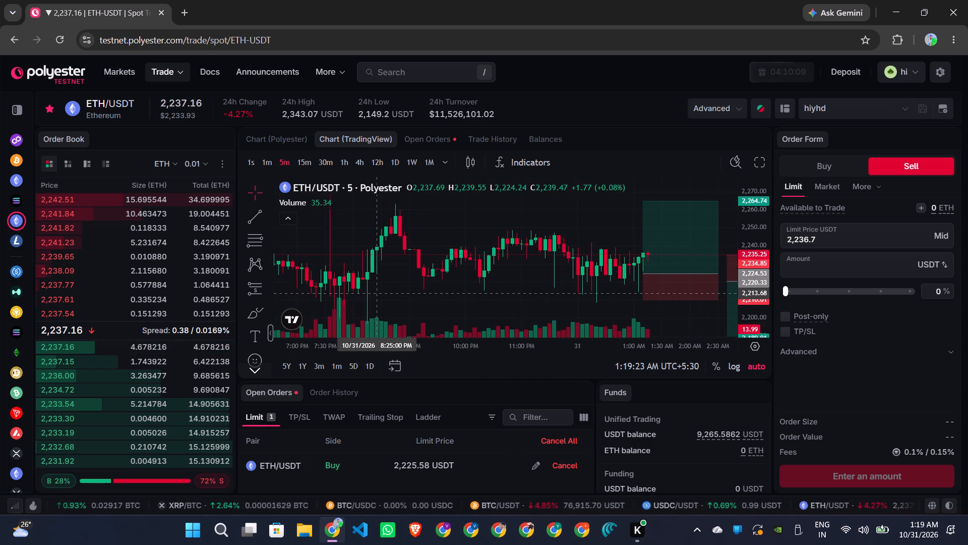
pyautogui.hscroll(-1, 379, 293)
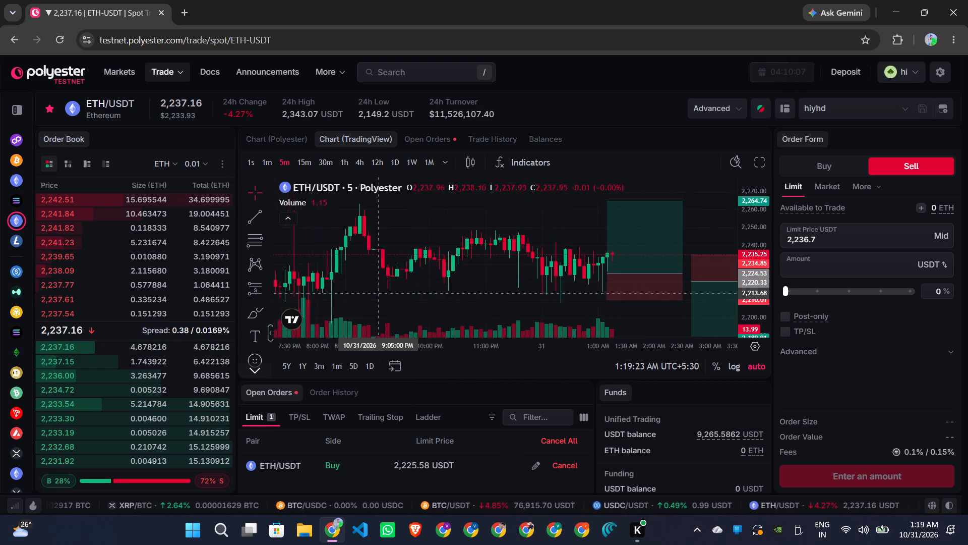
pyautogui.hscroll(-1, 379, 293)
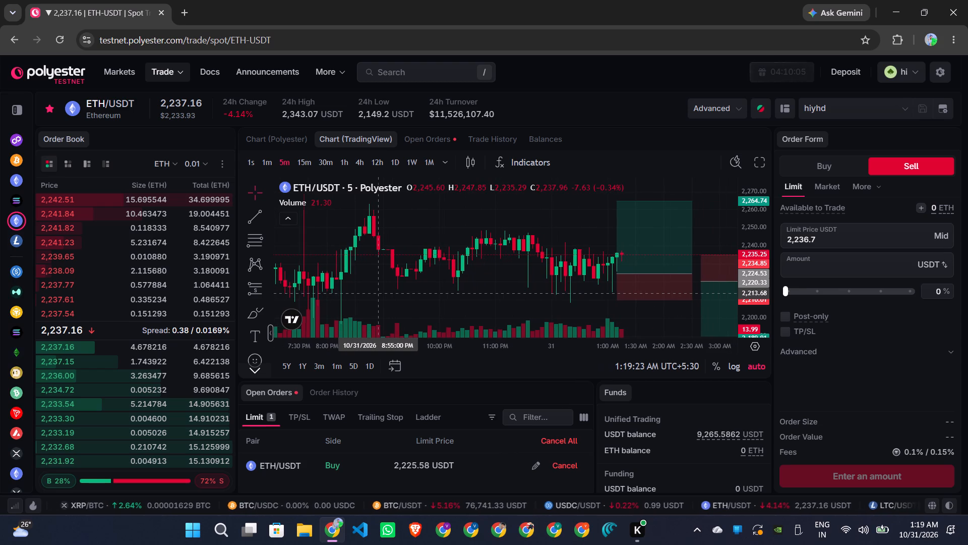
pyautogui.hscroll(-2, 379, 293)
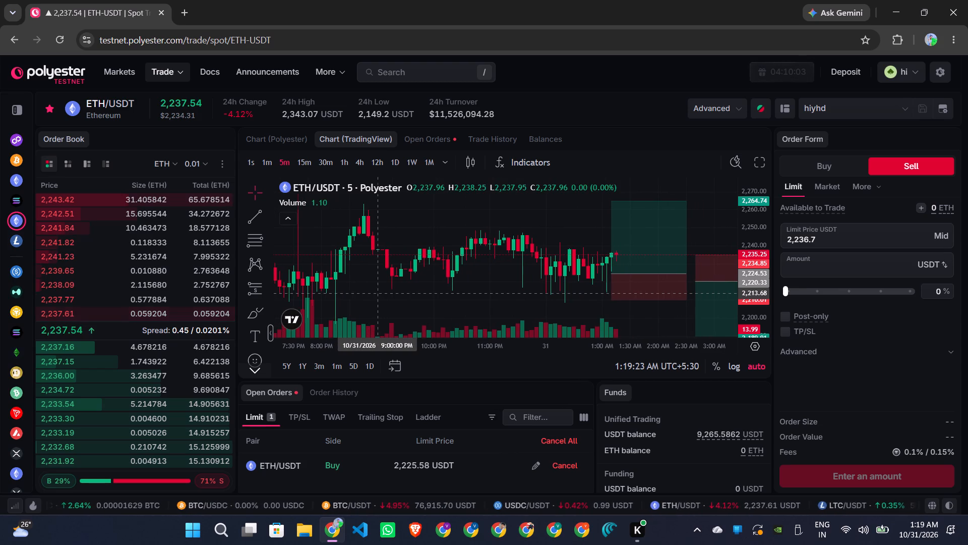
pyautogui.hscroll(-1, 379, 293)
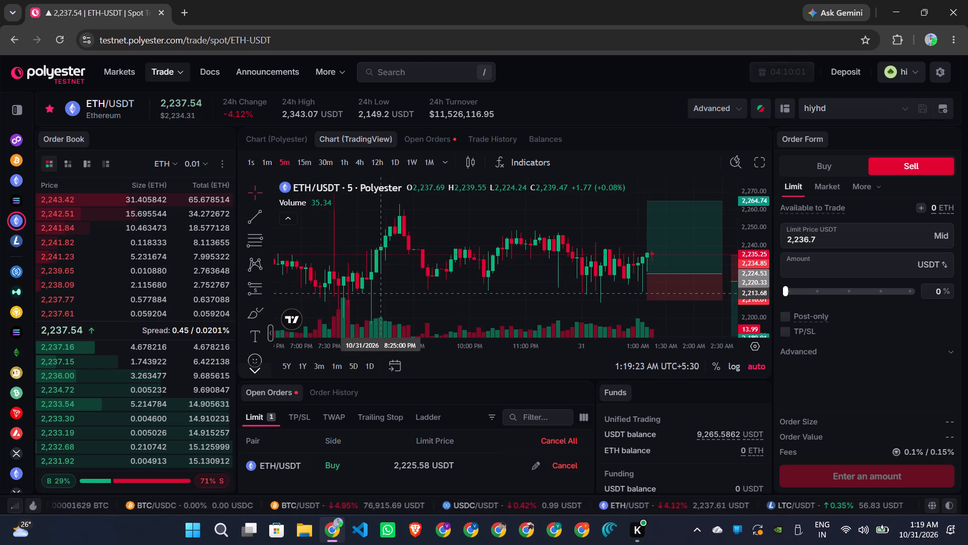
pyautogui.hscroll(-1, 379, 293)
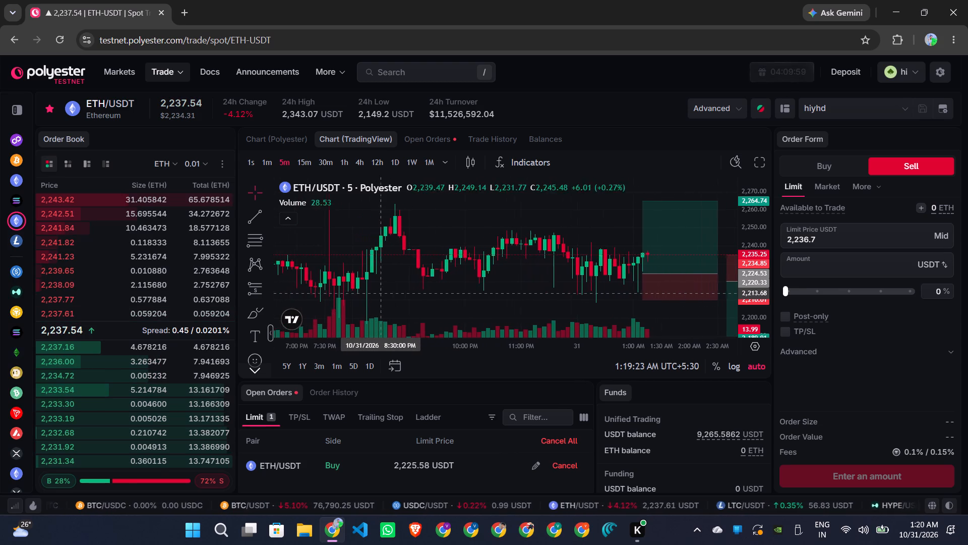
pyautogui.hscroll(-1, 379, 293)
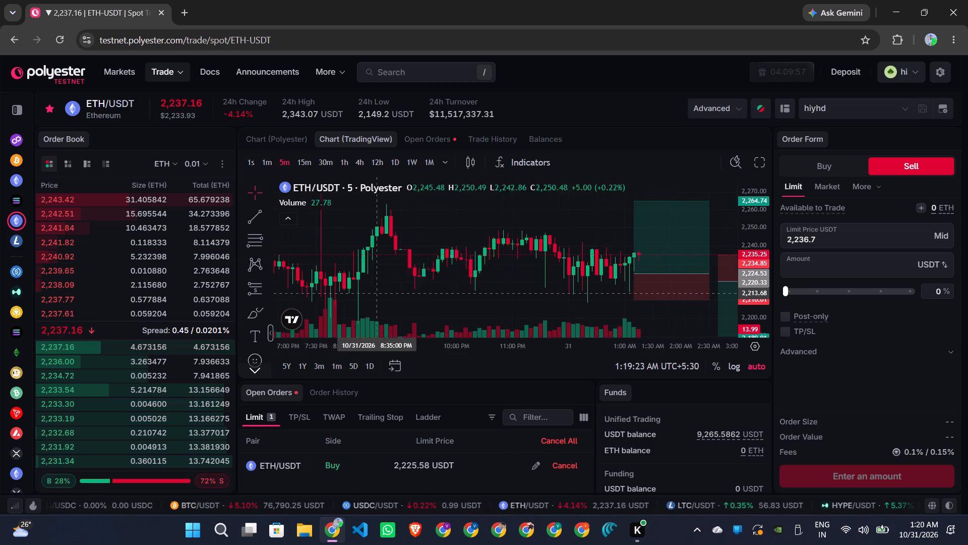
pyautogui.hscroll(-1, 379, 293)
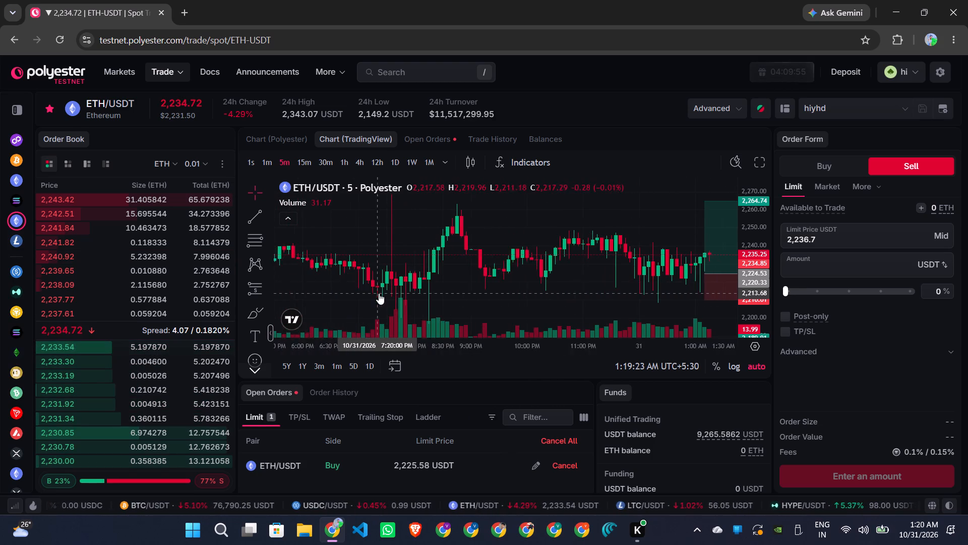
pyautogui.hscroll(-1, 379, 293)
pyautogui.hscroll(1, 379, 293)
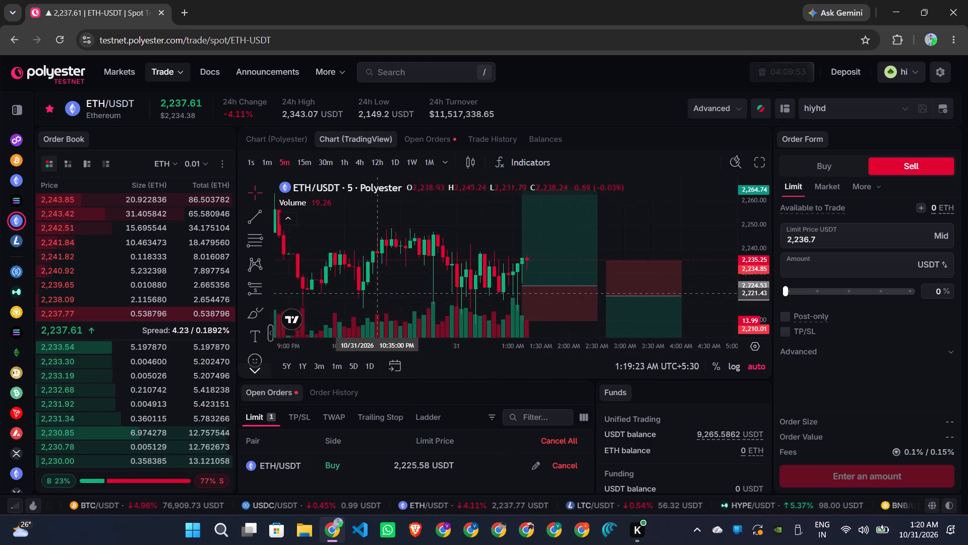
pyautogui.hscroll(1, 379, 293)
pyautogui.hscroll(-2, 379, 293)
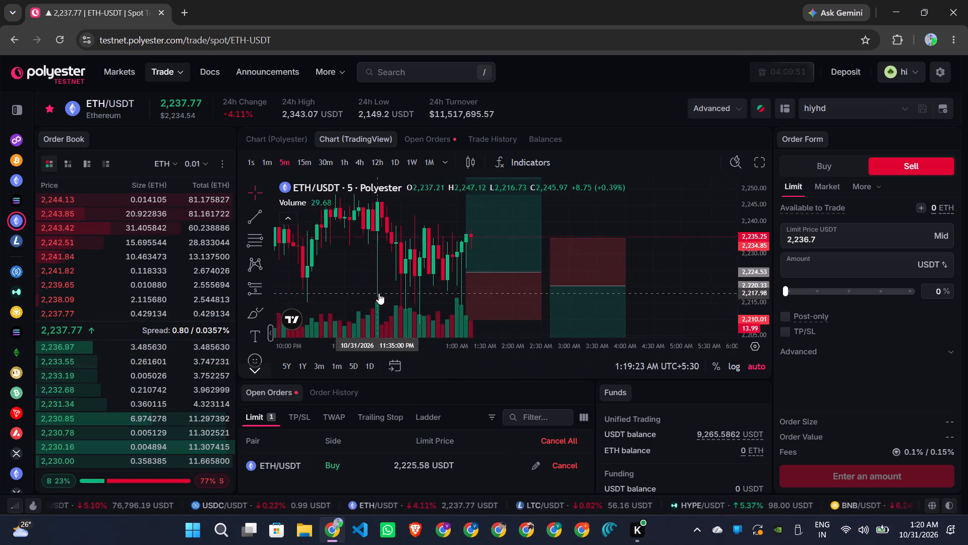
pyautogui.hscroll(-1, 379, 293)
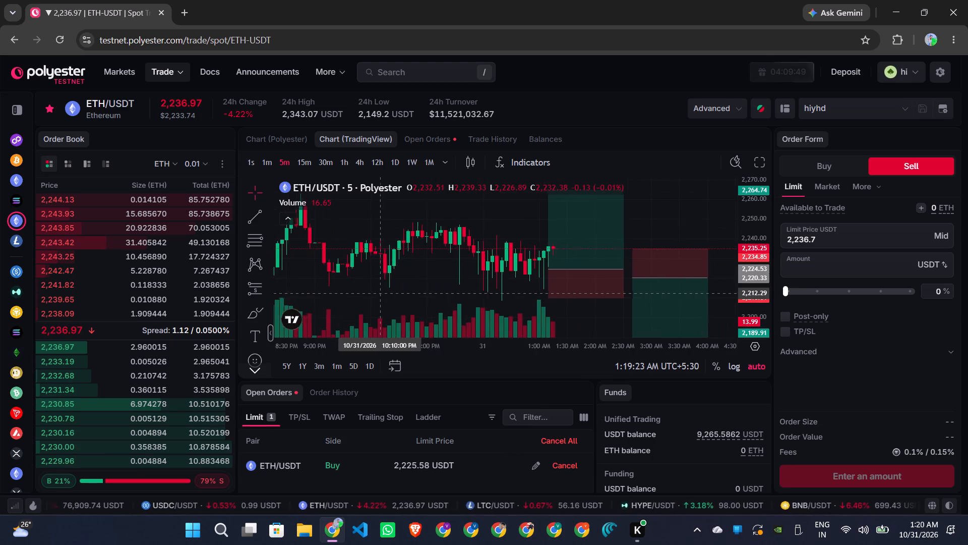
pyautogui.hscroll(-1, 379, 293)
pyautogui.scroll(1, 379, 293)
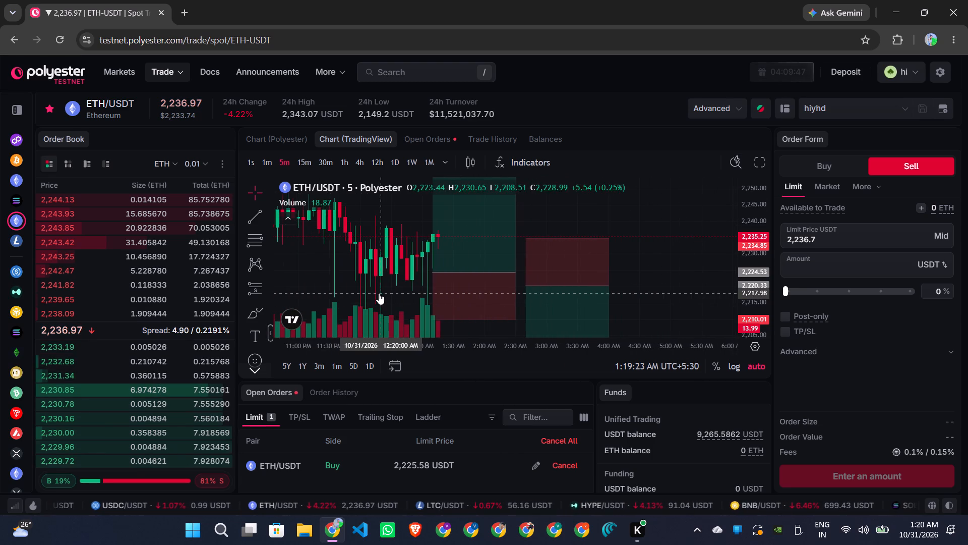
# Check the open ETH/USDT limit buy order's quantity and fill status, and return to the TradingView chart.
pyautogui.click(436, 138)
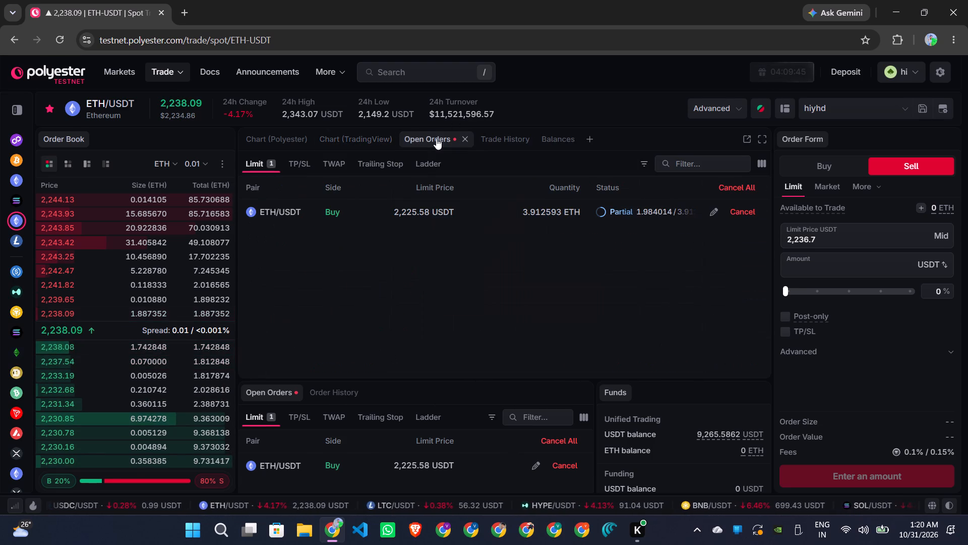
pyautogui.click(368, 137)
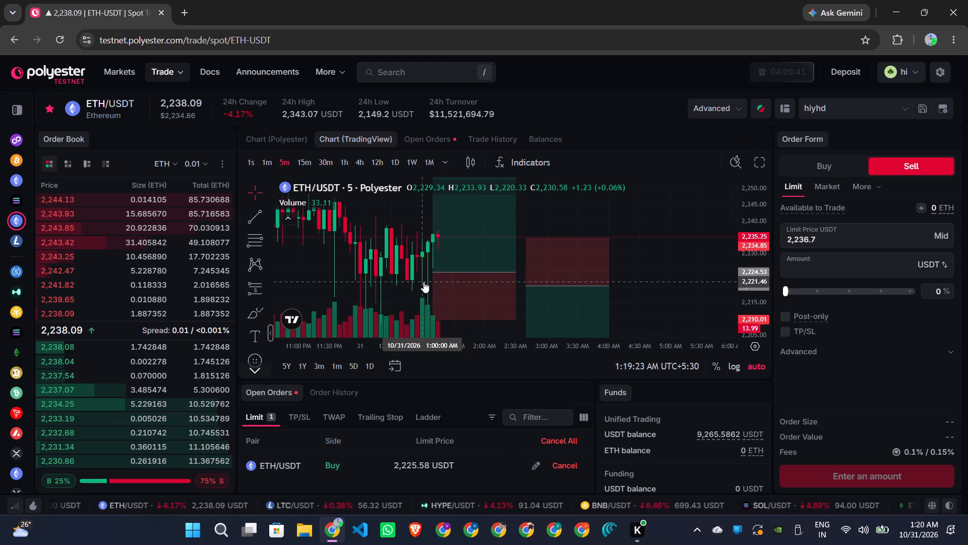
# Examine the ETH/USDT 5-minute candles around the long wick at about 2:20 PM on 30 October.
pyautogui.hscroll(5, 423, 282)
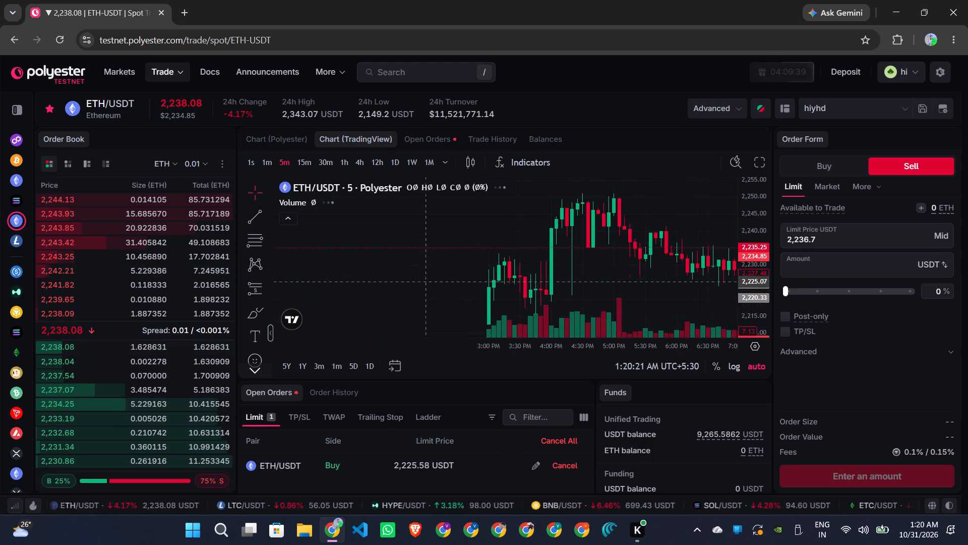
pyautogui.hscroll(-4, 423, 282)
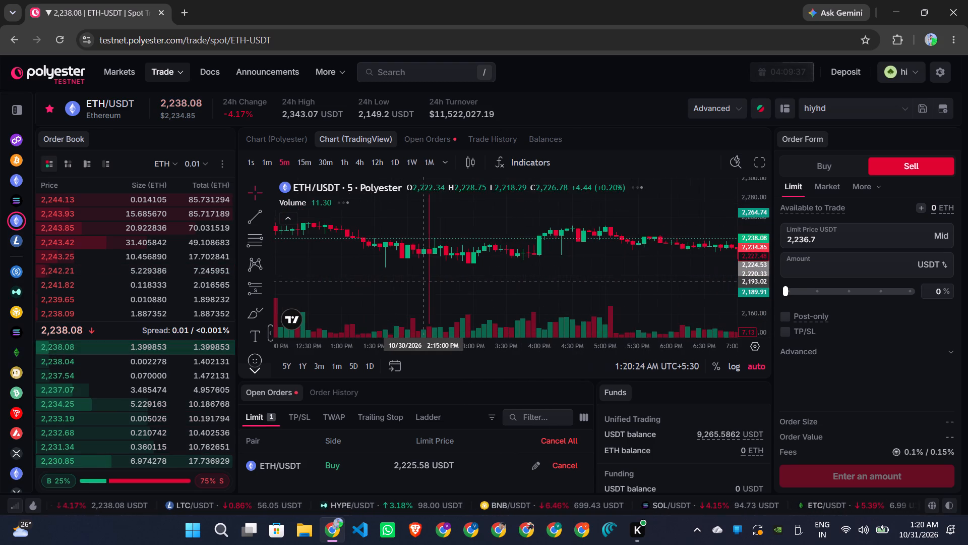
pyautogui.scroll(1, 423, 282)
pyautogui.hscroll(2, 423, 282)
pyautogui.scroll(1, 423, 282)
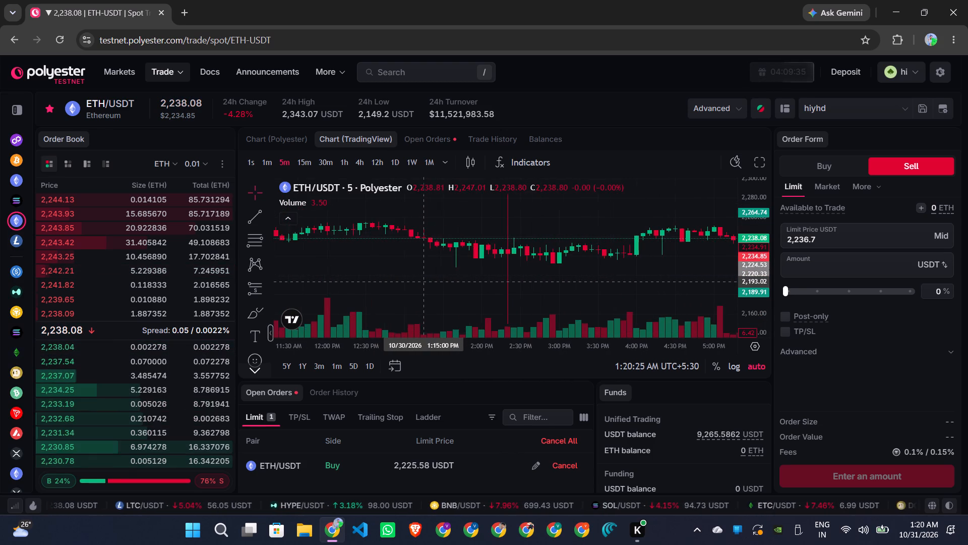
pyautogui.scroll(3, 423, 282)
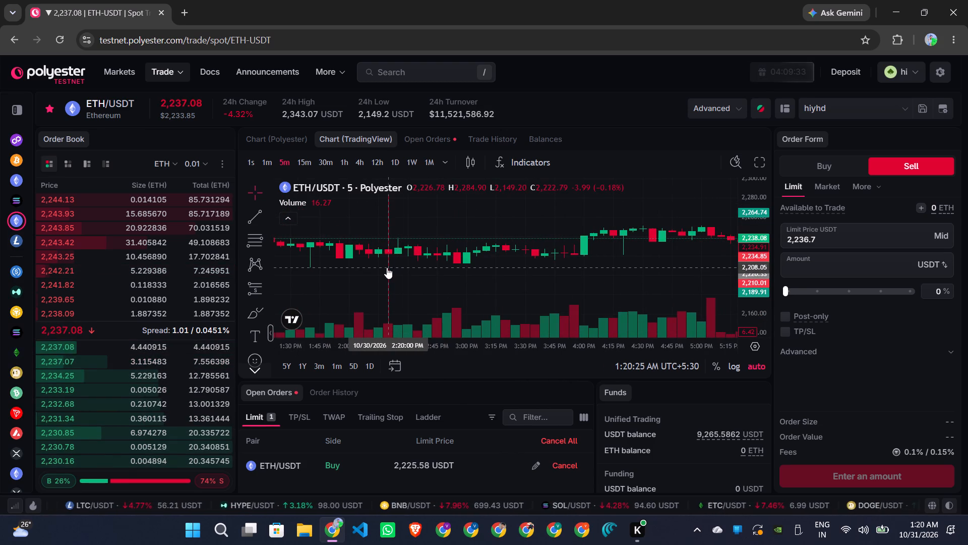
pyautogui.moveTo(387, 267); pyautogui.dragTo(421, 268)
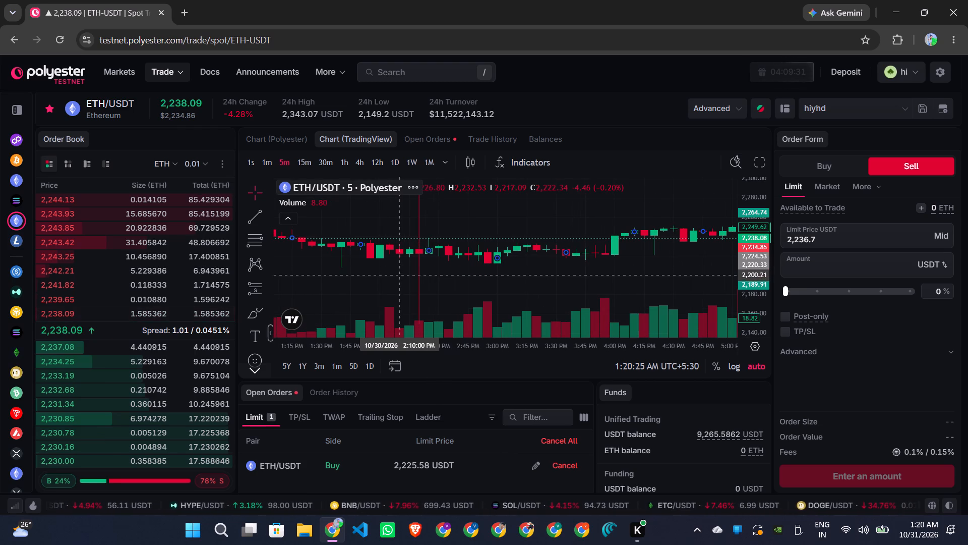
# Examine the ETH/USDT 5-minute price action and volume from mid-afternoon to about 8:00 PM on 30 October.
pyautogui.hscroll(-1, 437, 269)
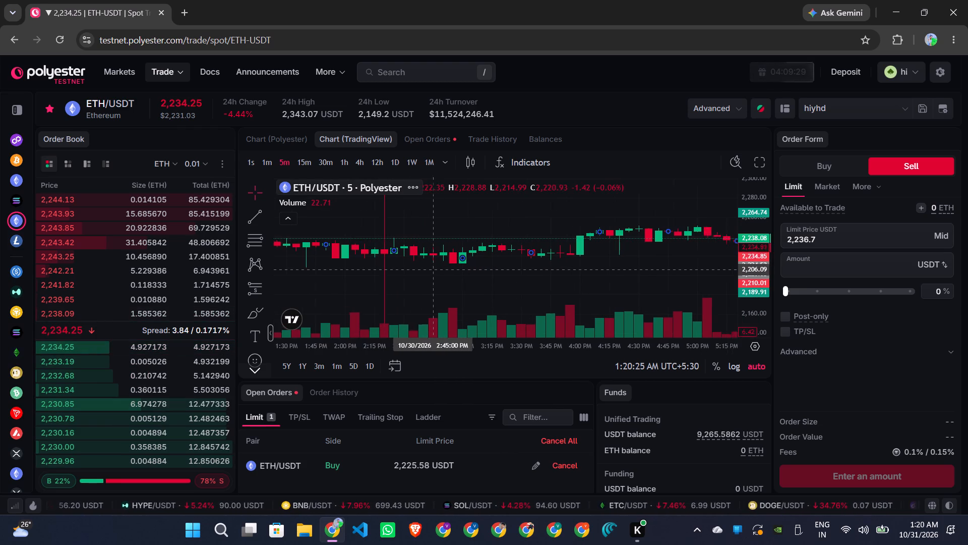
pyautogui.hscroll(-3, 437, 269)
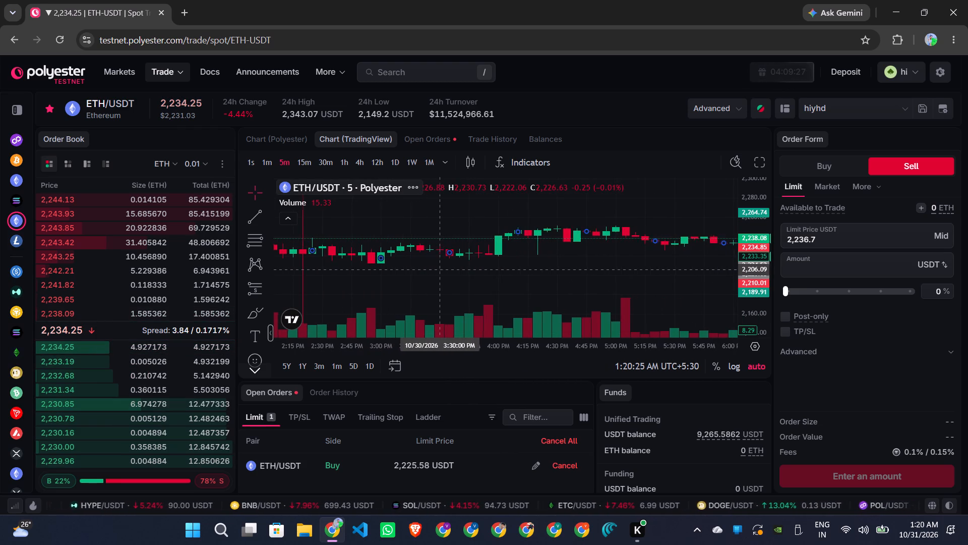
pyautogui.hscroll(-3, 437, 269)
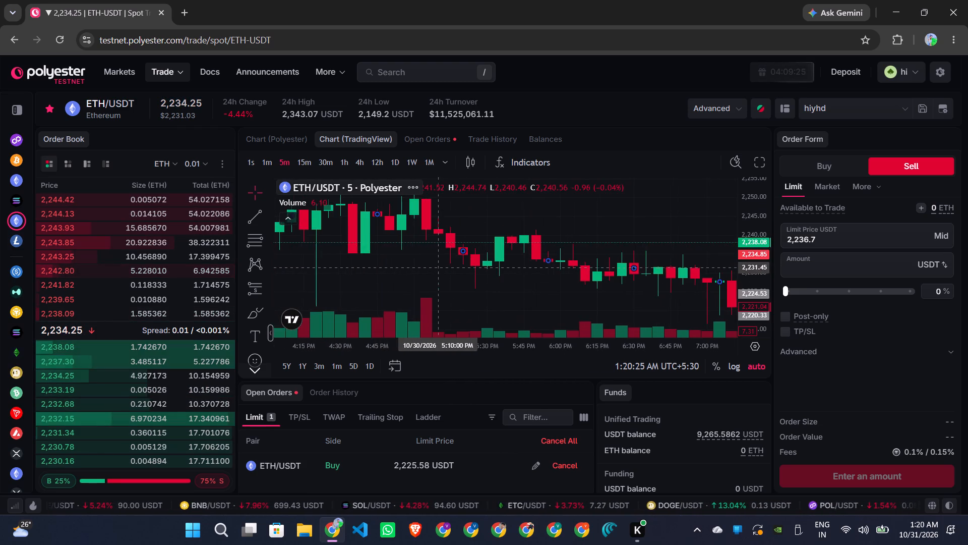
pyautogui.hscroll(-3, 437, 267)
pyautogui.scroll(2, 437, 267)
pyautogui.scroll(-4, 437, 267)
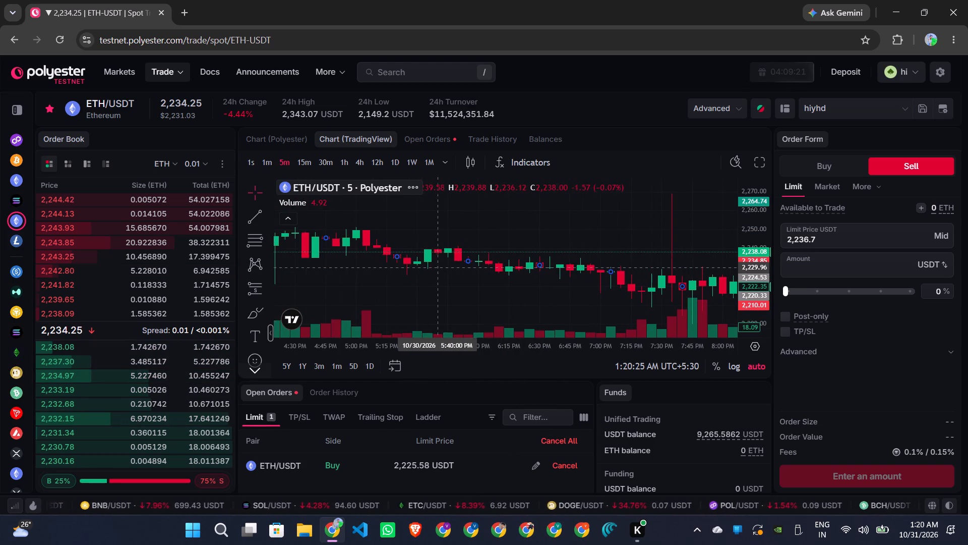
pyautogui.scroll(-1, 437, 267)
pyautogui.hscroll(1, 437, 267)
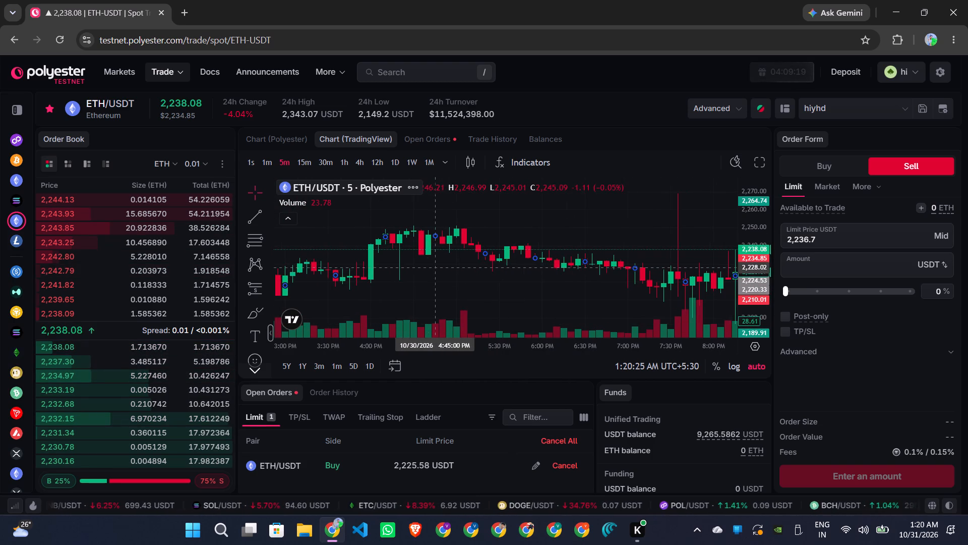
pyautogui.hscroll(1, 437, 267)
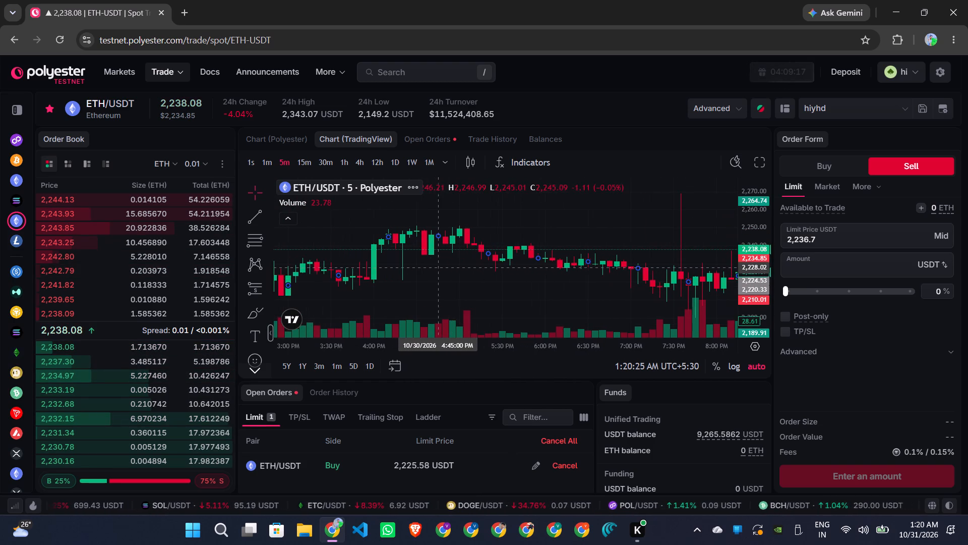
pyautogui.hscroll(1, 437, 267)
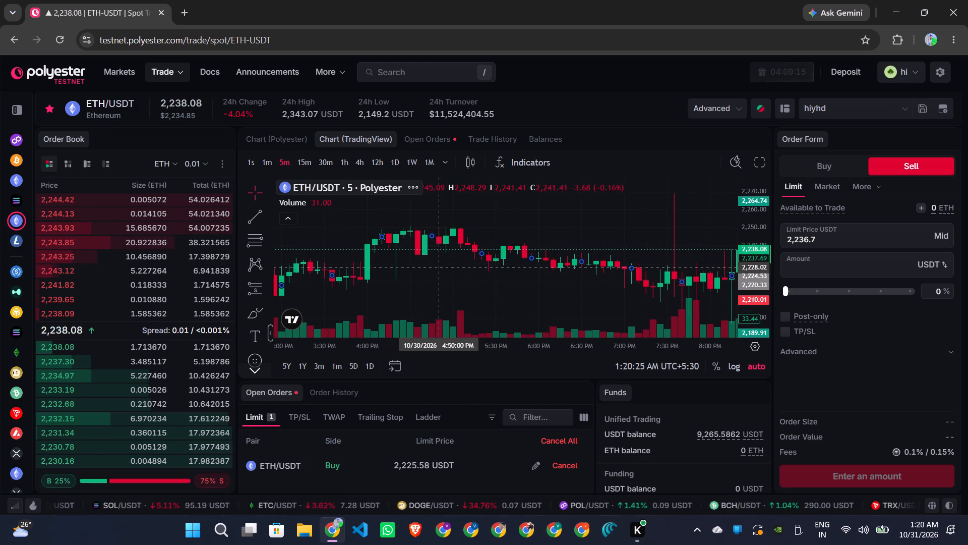
# Examine the ETH/USDT 5-minute candles and volume from about 3:00 PM on 30 October forward to the latest candles.
pyautogui.hscroll(1, 437, 267)
pyautogui.hscroll(-1, 437, 267)
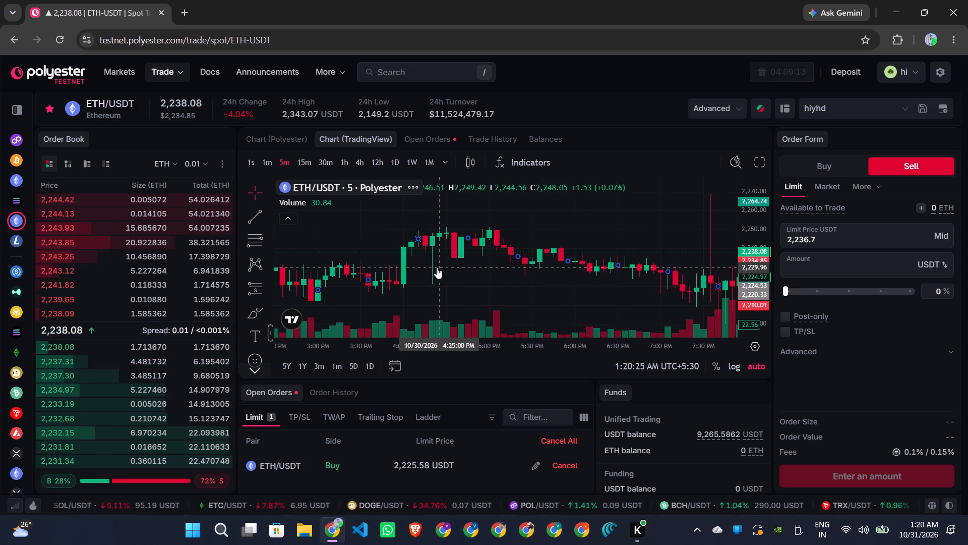
pyautogui.hscroll(-1, 437, 267)
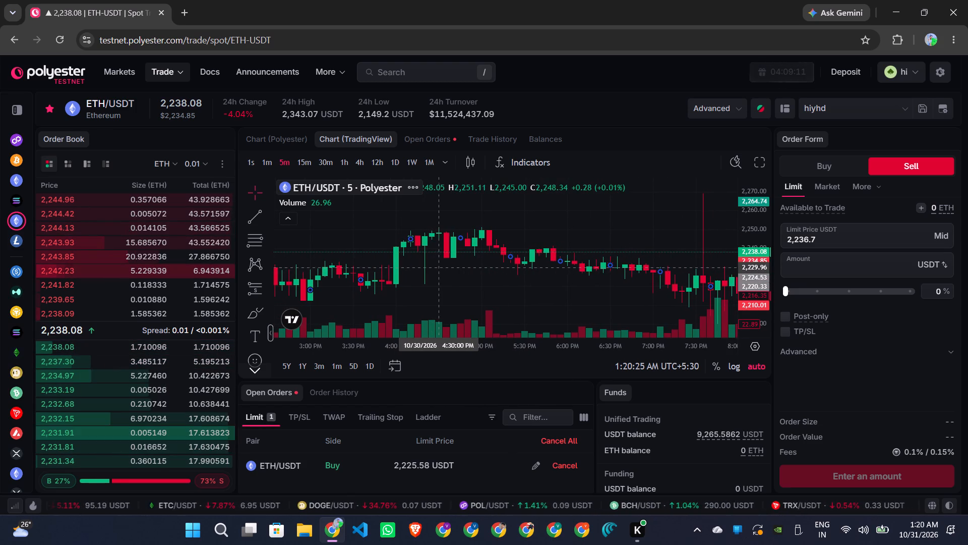
pyautogui.hscroll(-2, 437, 267)
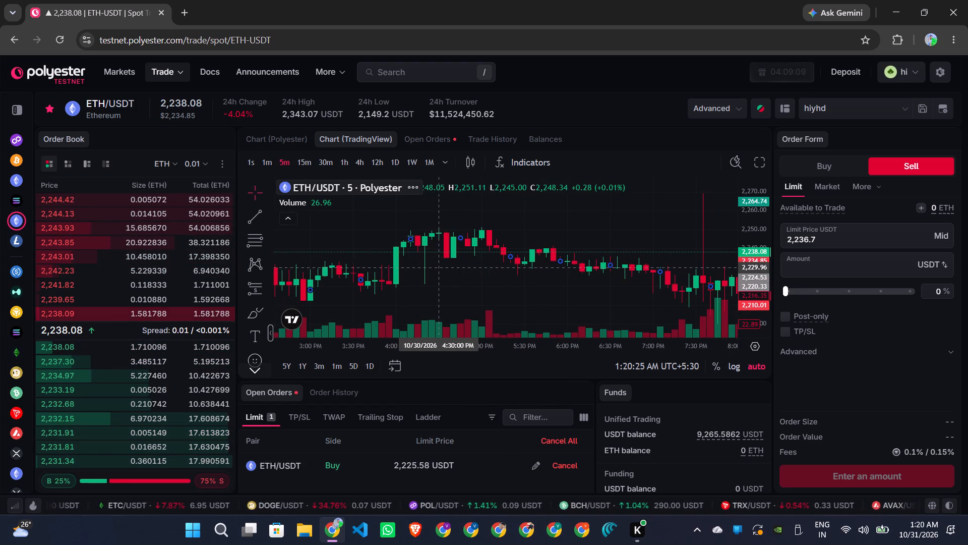
pyautogui.hscroll(-2, 437, 267)
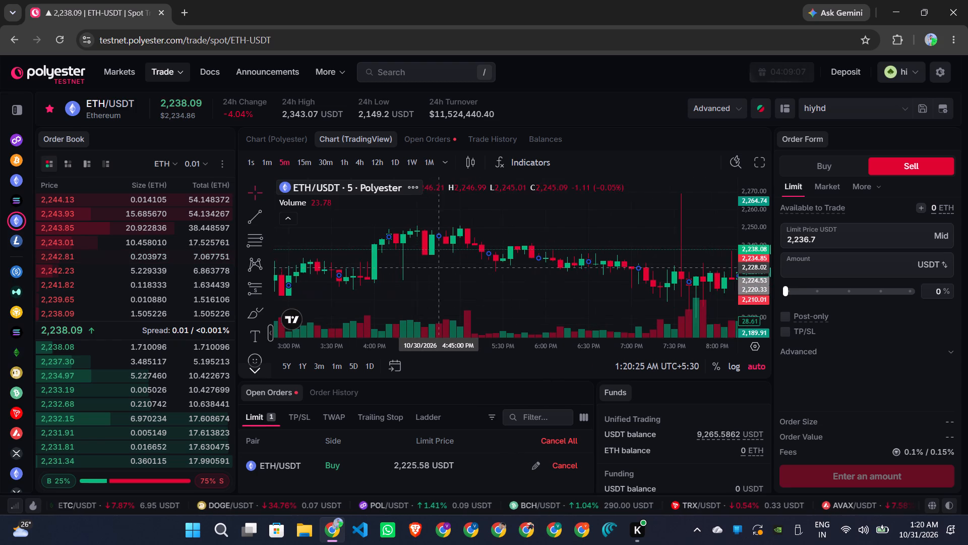
pyautogui.hscroll(-3, 437, 267)
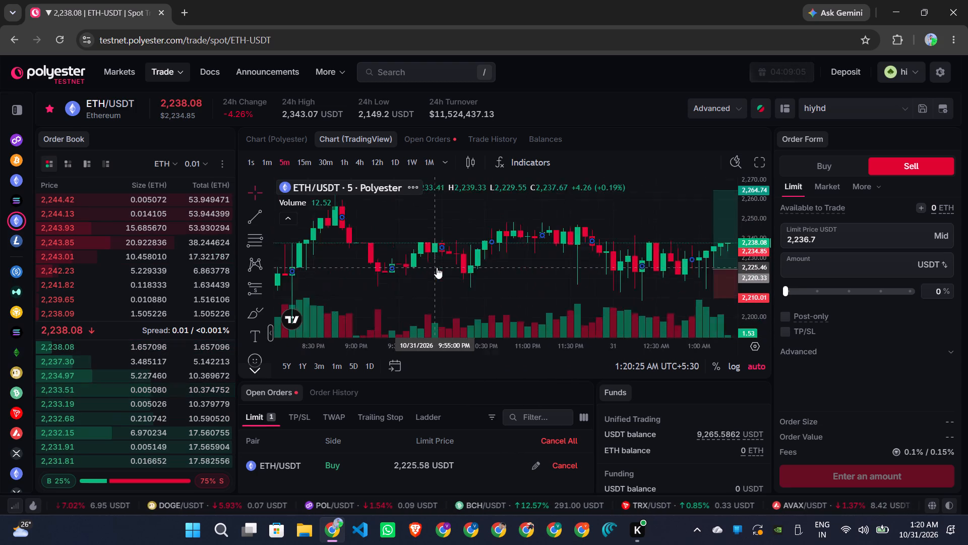
pyautogui.hscroll(-4, 437, 267)
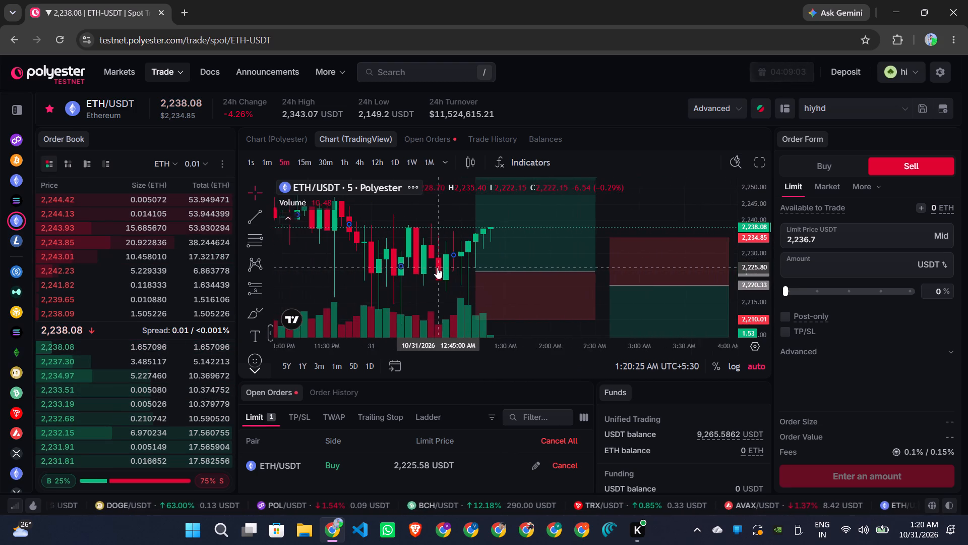
pyautogui.hscroll(-1, 437, 267)
# Examine the long and short position drawings beside the latest ETH/USDT candles, including their risk/reward and stop labels.
pyautogui.scroll(2, 437, 267)
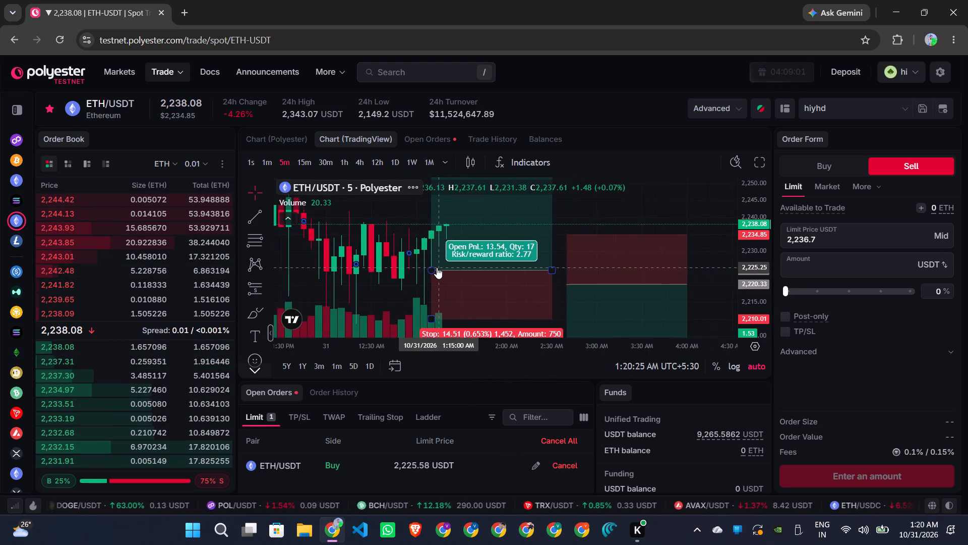
pyautogui.scroll(1, 437, 267)
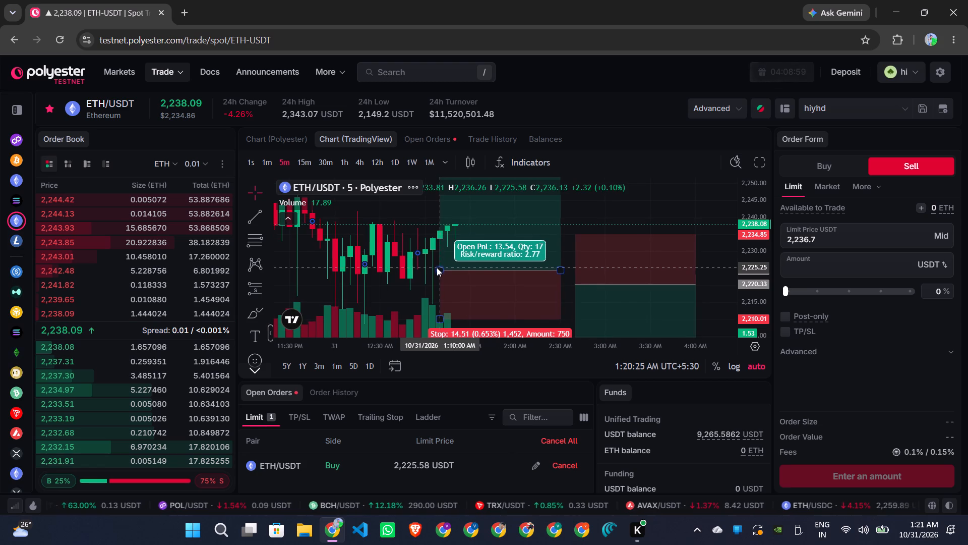
pyautogui.scroll(2, 437, 267)
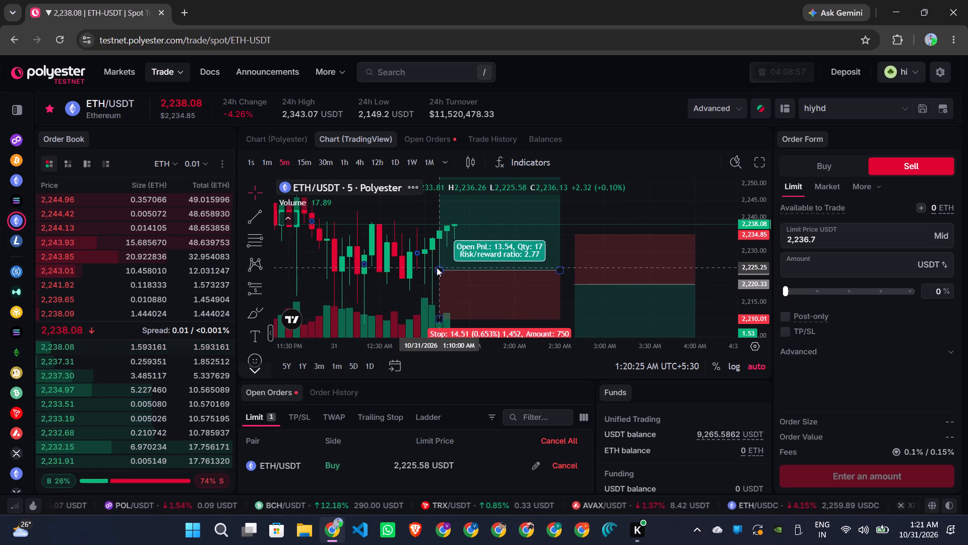
pyautogui.hscroll(1, 437, 267)
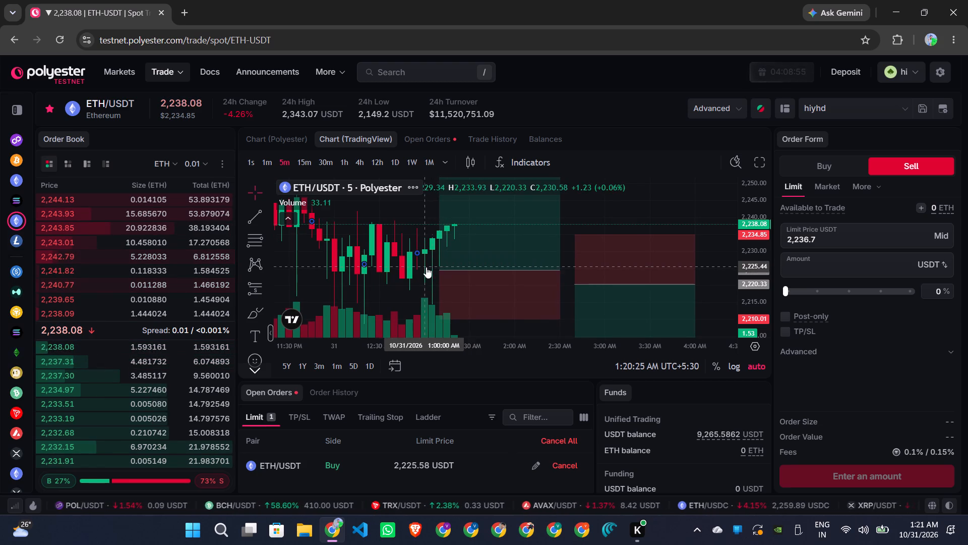
pyautogui.hscroll(1, 426, 267)
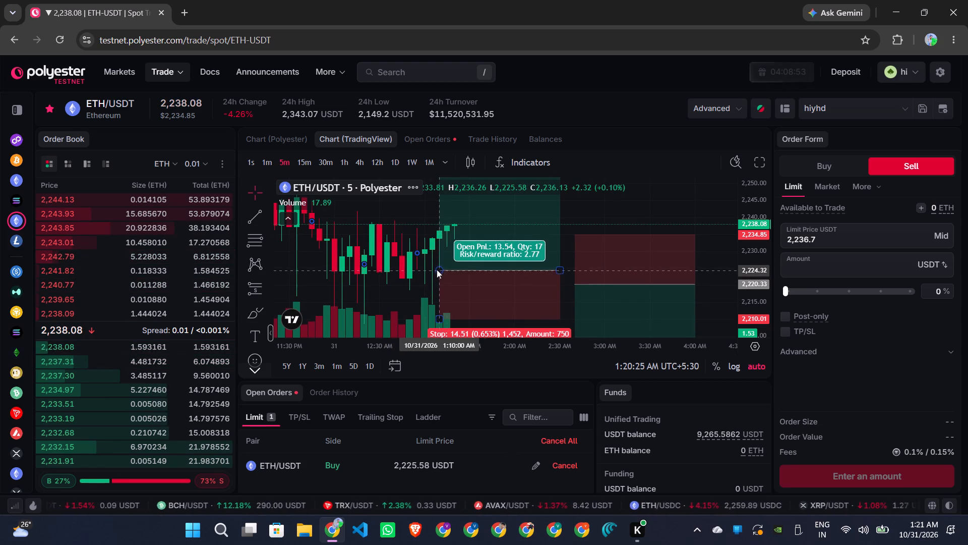
pyautogui.hscroll(1, 437, 269)
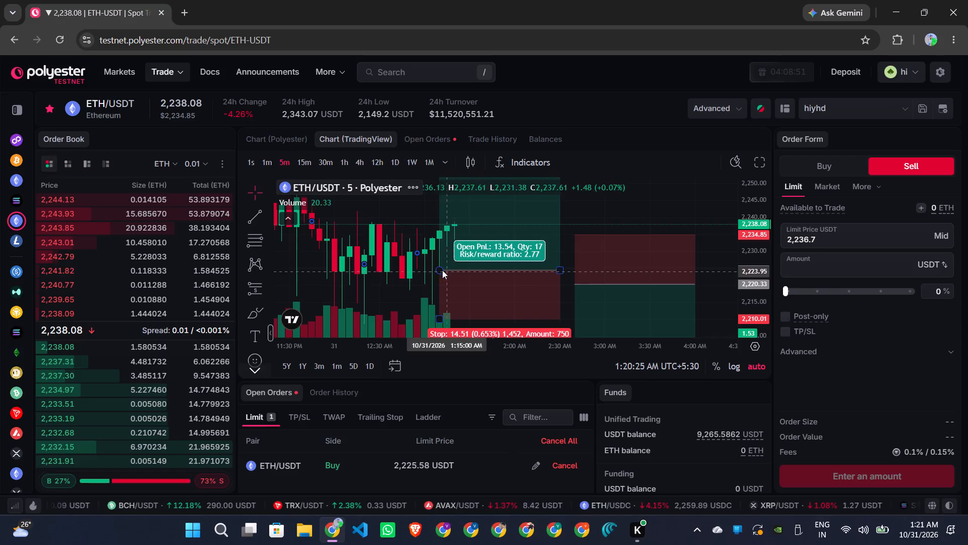
pyautogui.hscroll(1, 442, 270)
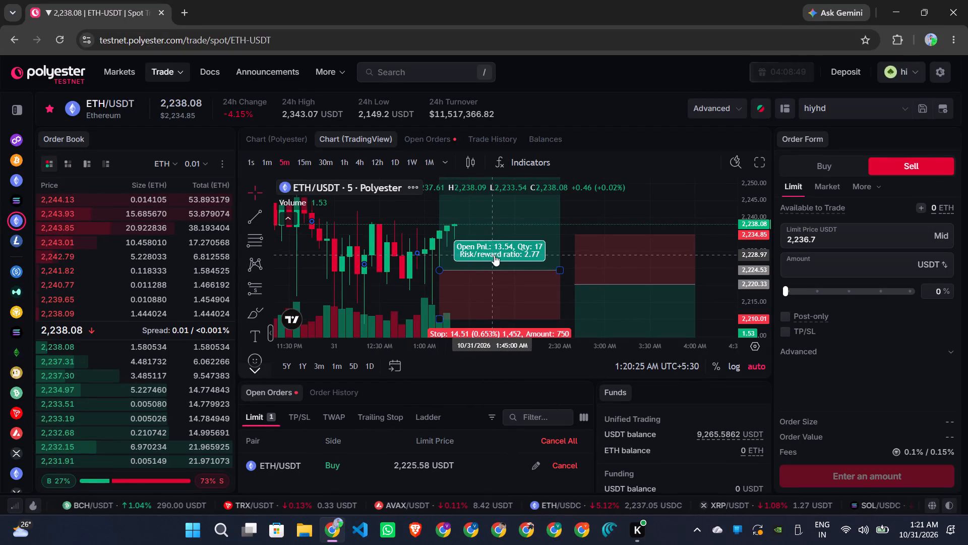
pyautogui.hscroll(1, 494, 255)
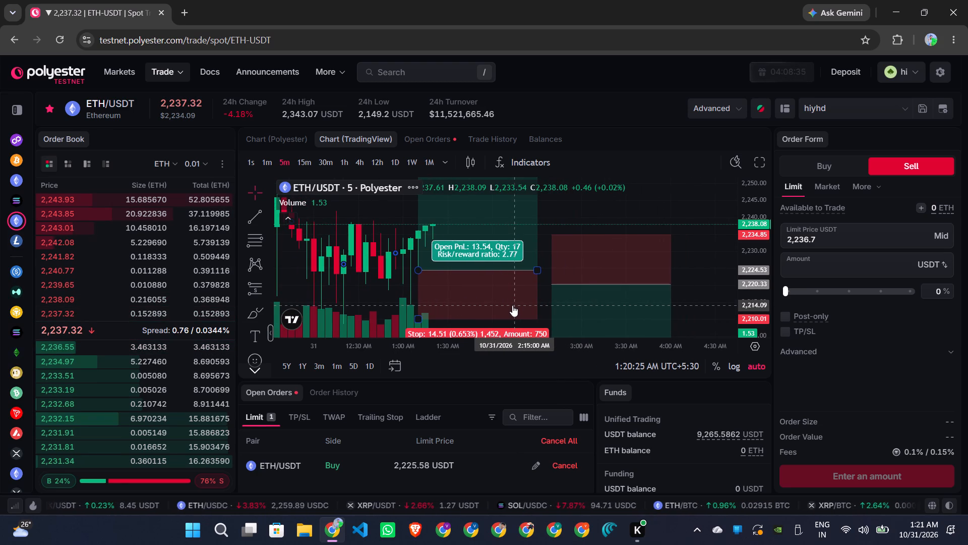
pyautogui.hscroll(-4, 512, 305)
pyautogui.hscroll(2, 512, 305)
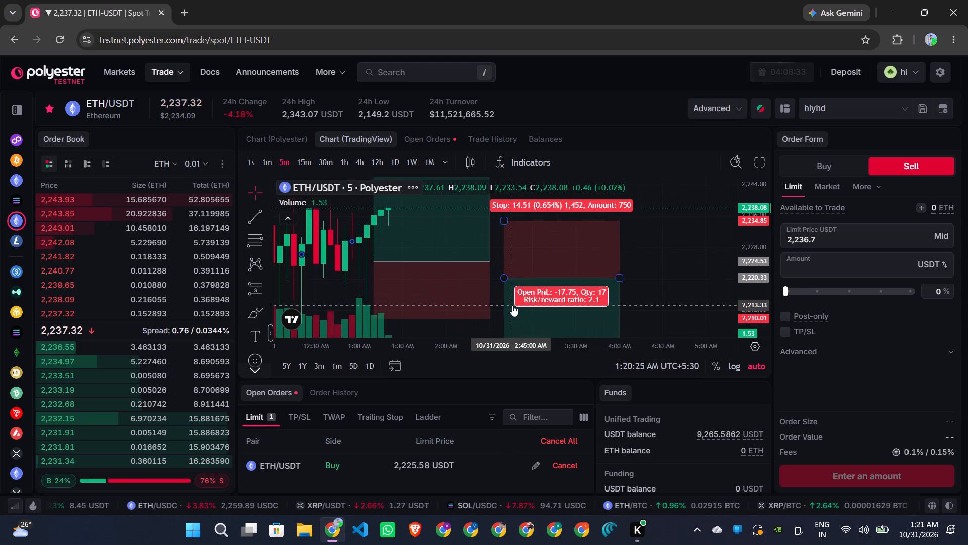
pyautogui.scroll(1, 512, 305)
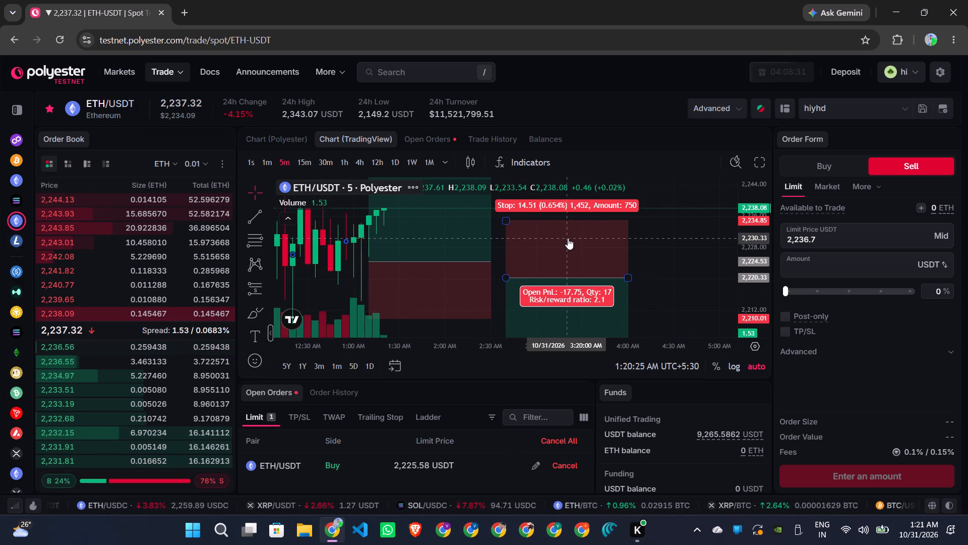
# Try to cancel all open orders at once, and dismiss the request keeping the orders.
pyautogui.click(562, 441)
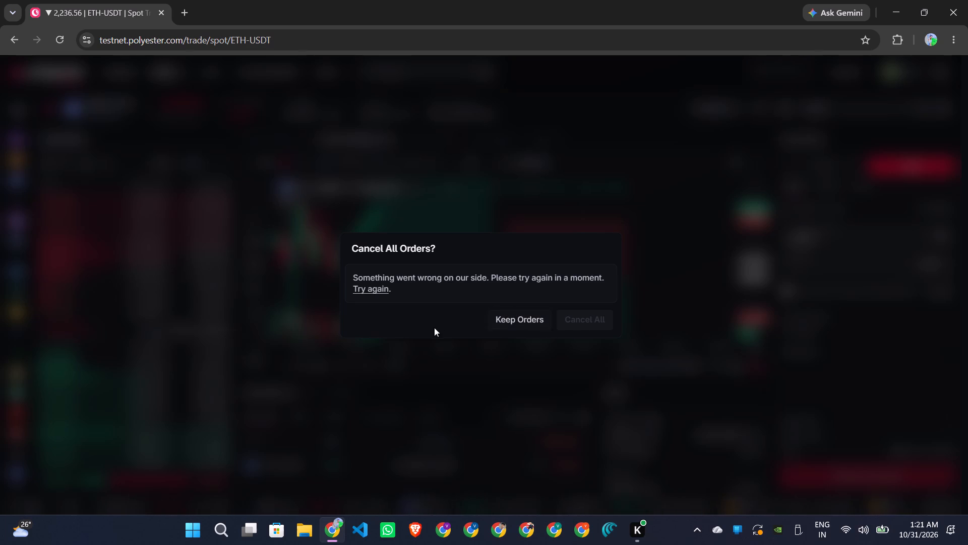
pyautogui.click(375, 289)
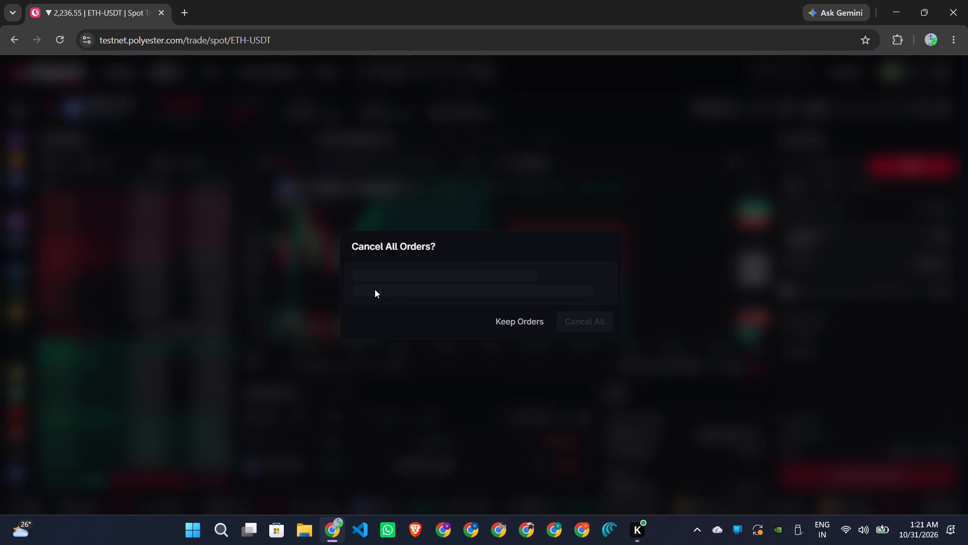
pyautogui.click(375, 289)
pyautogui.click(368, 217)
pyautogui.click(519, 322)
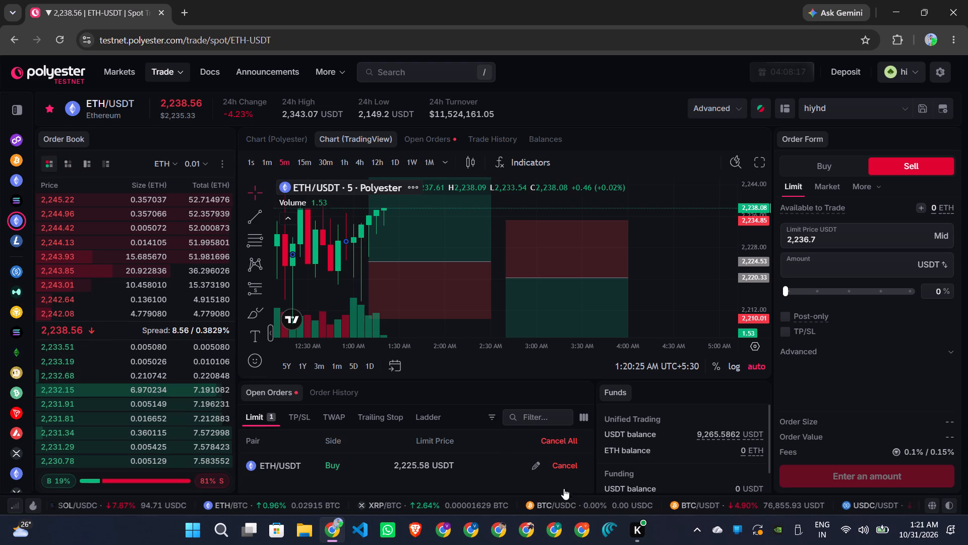
# Cancel the open ETH/USDT limit buy order priced at 2,225.58 USDT.
pyautogui.click(564, 468)
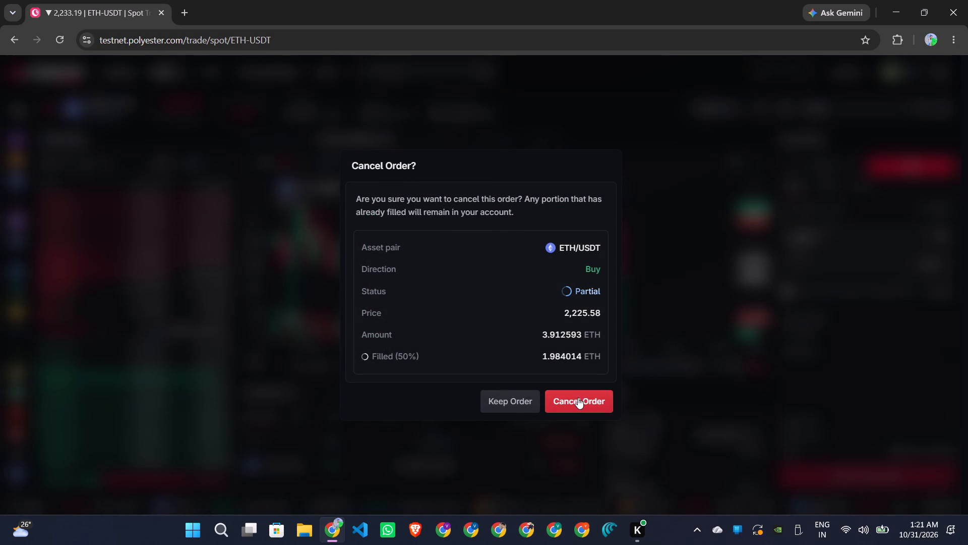
pyautogui.click(578, 398)
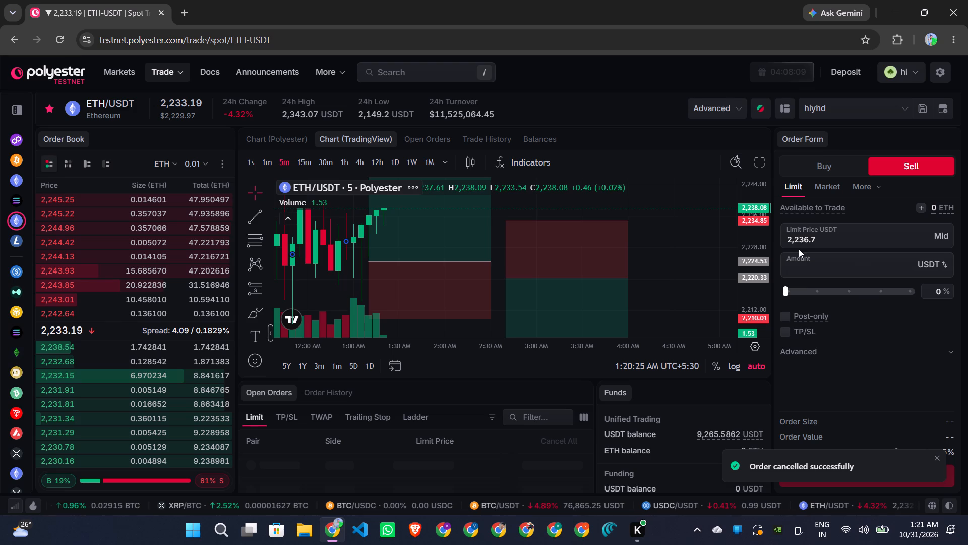
# Open the USDC/USDT pair and set the order form to a market buy.
pyautogui.click(819, 159)
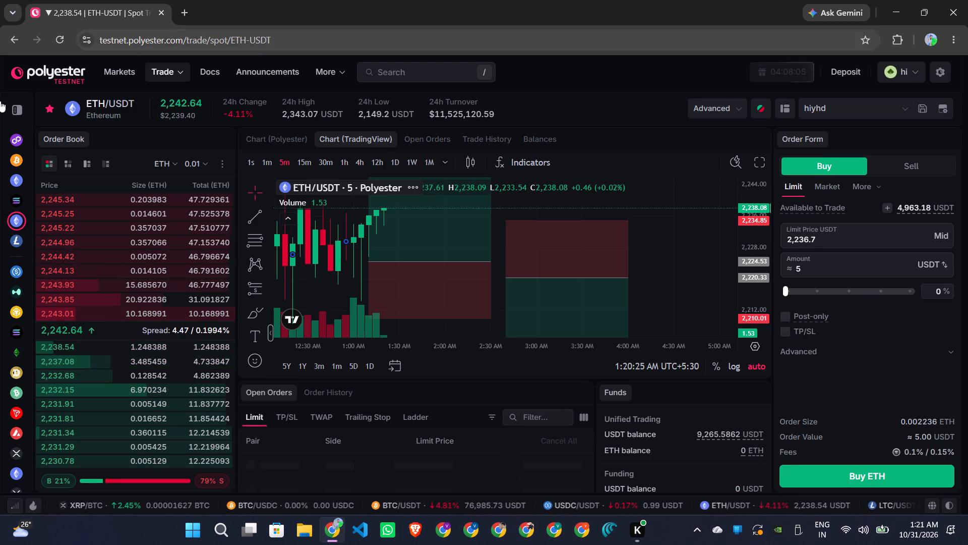
pyautogui.click(14, 244)
pyautogui.click(15, 273)
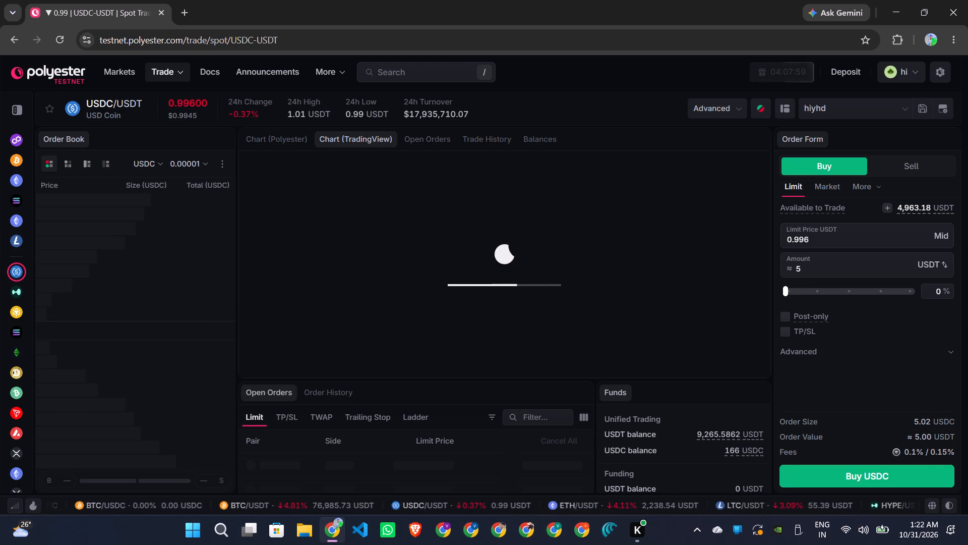
pyautogui.click(825, 190)
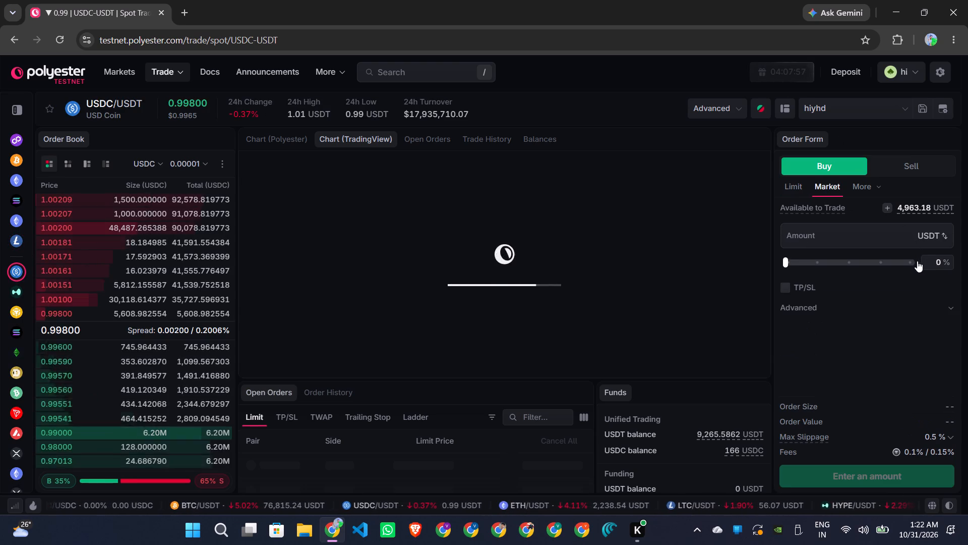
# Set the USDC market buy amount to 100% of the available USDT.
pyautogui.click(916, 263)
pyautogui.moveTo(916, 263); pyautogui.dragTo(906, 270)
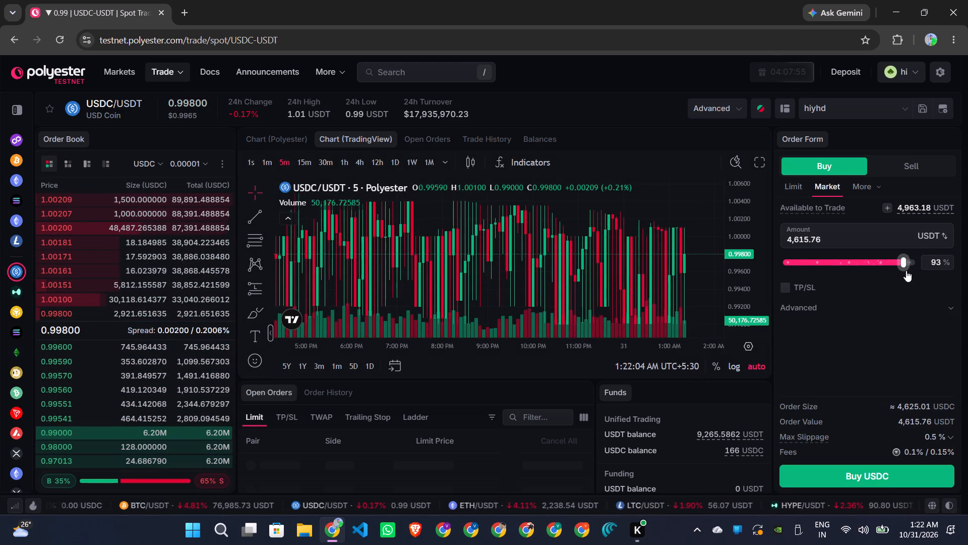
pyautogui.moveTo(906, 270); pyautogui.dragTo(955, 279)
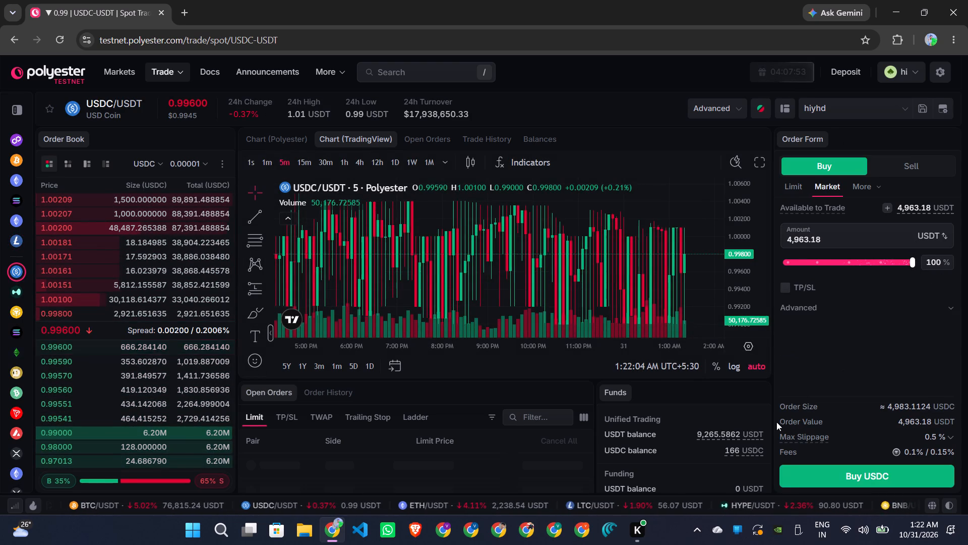
# Open the active hi subaccount's overview and check its equity and paper asset balances.
pyautogui.click(833, 139)
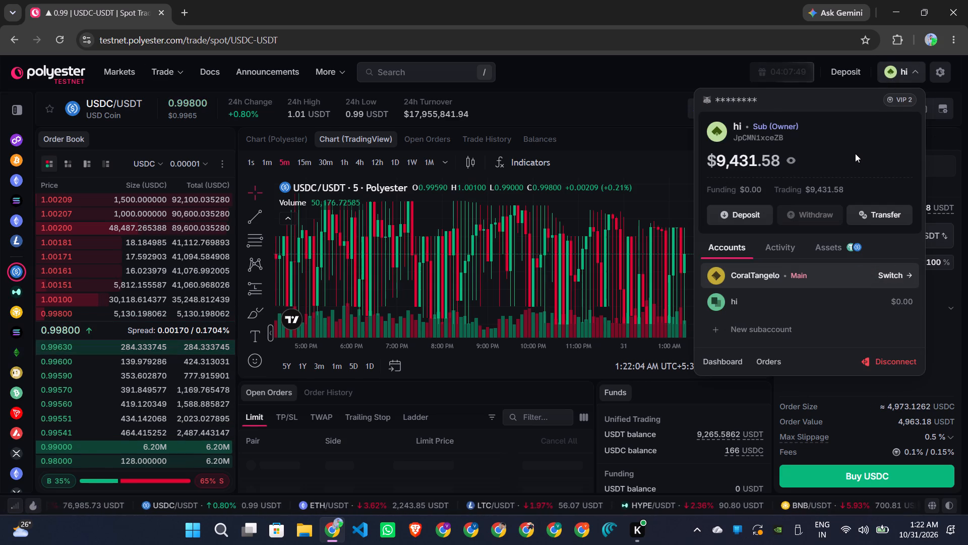
pyautogui.click(855, 153)
pyautogui.click(855, 143)
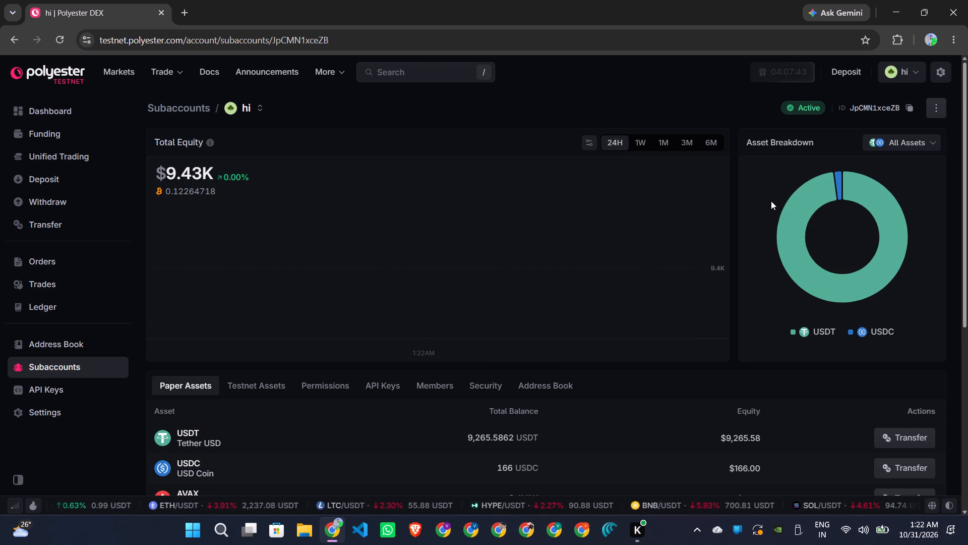
pyautogui.scroll(-4, 771, 201)
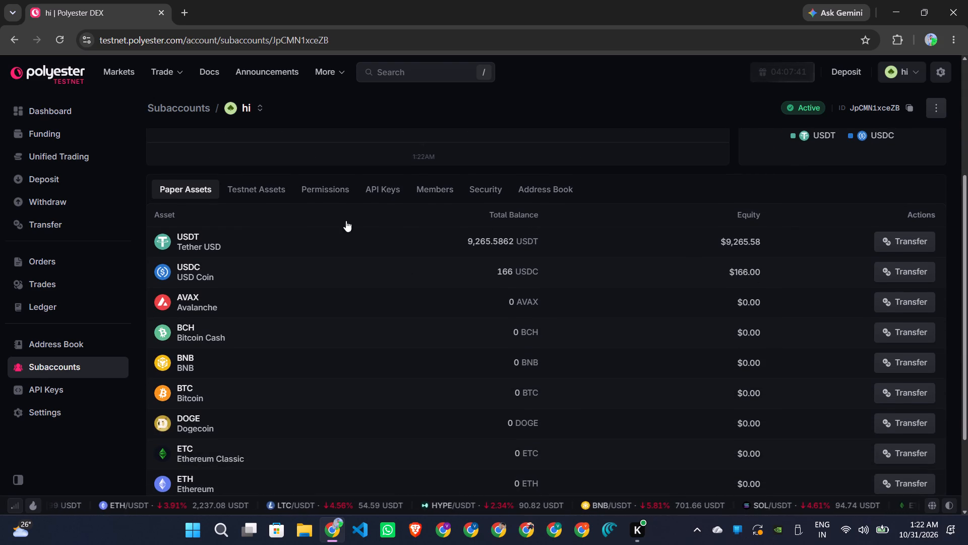
# Open the USDC market from the asset list and place a market buy using 95% of the available USDT, 8,802.30 USDT.
pyautogui.click(183, 268)
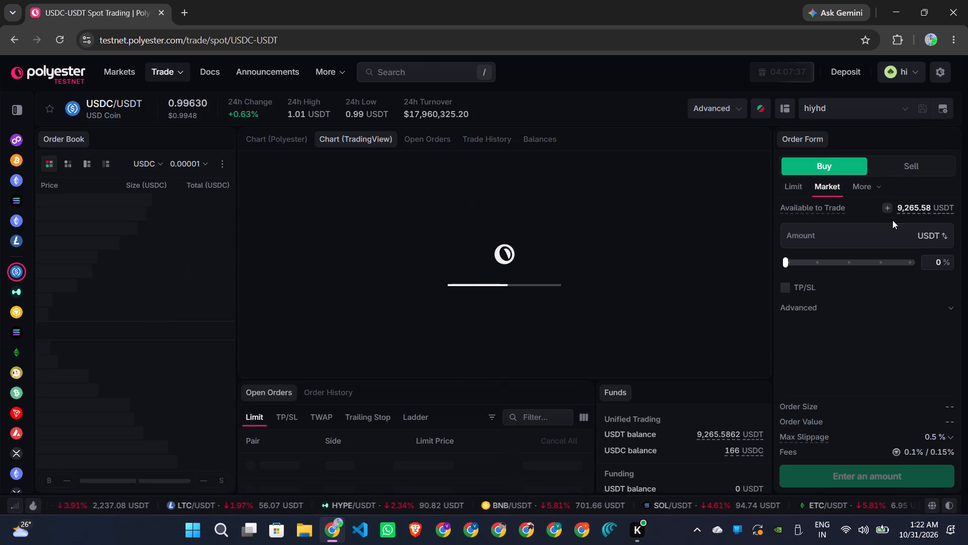
pyautogui.click(902, 264)
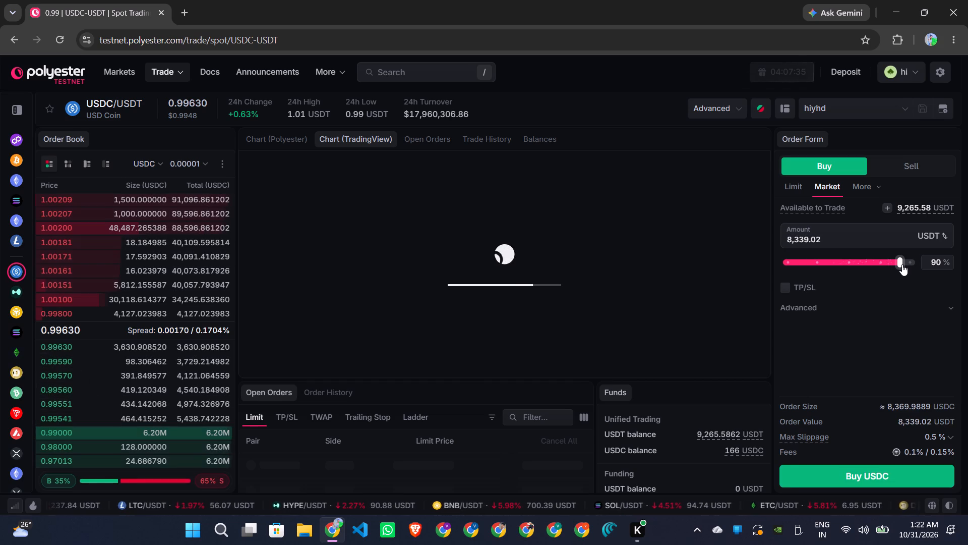
pyautogui.moveTo(902, 264); pyautogui.dragTo(908, 267)
pyautogui.click(873, 478)
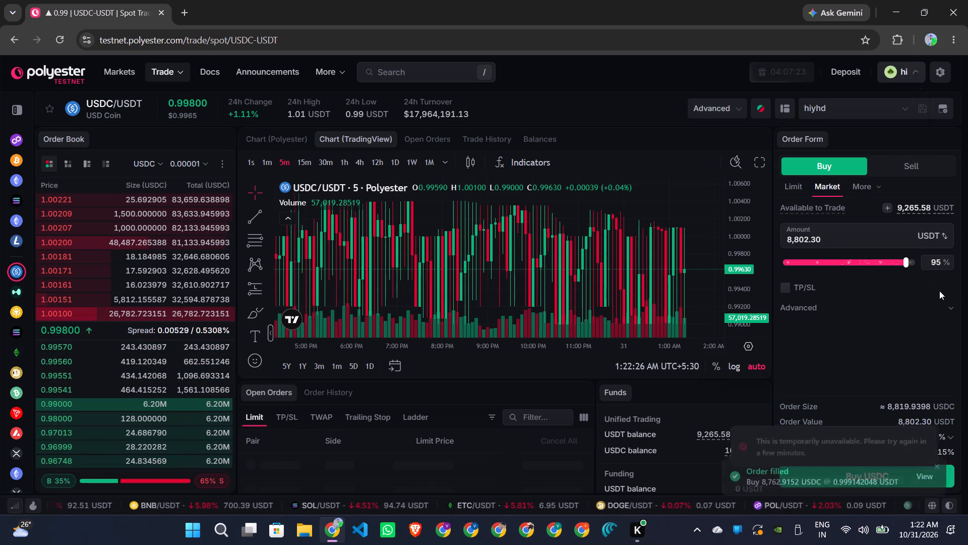
# Check the account's VIP tier details and its progress towards the next tier.
pyautogui.click(896, 171)
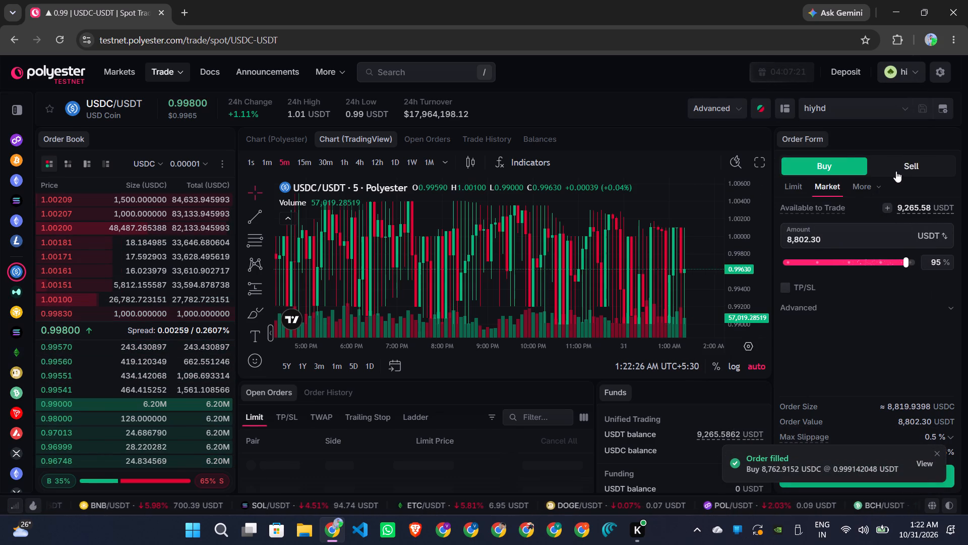
pyautogui.click(802, 163)
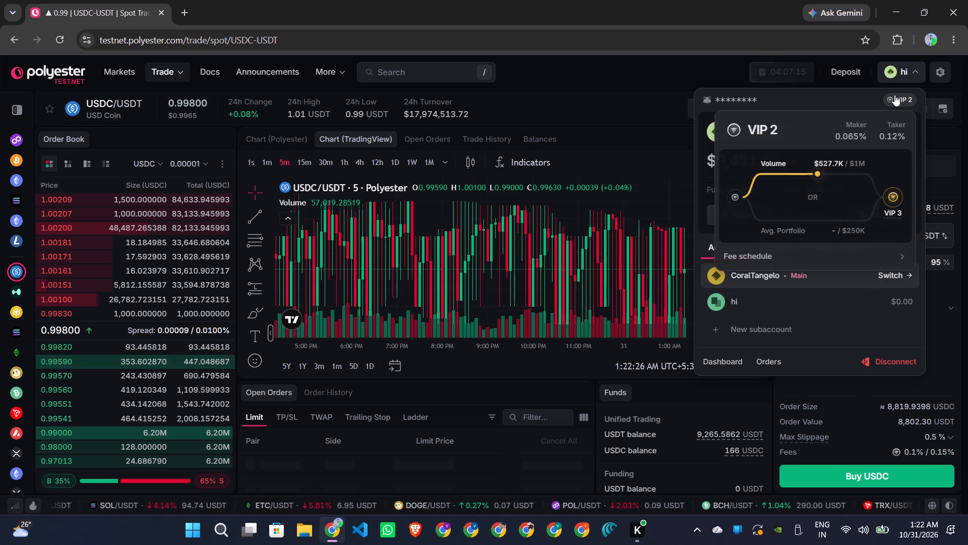
pyautogui.click(894, 95)
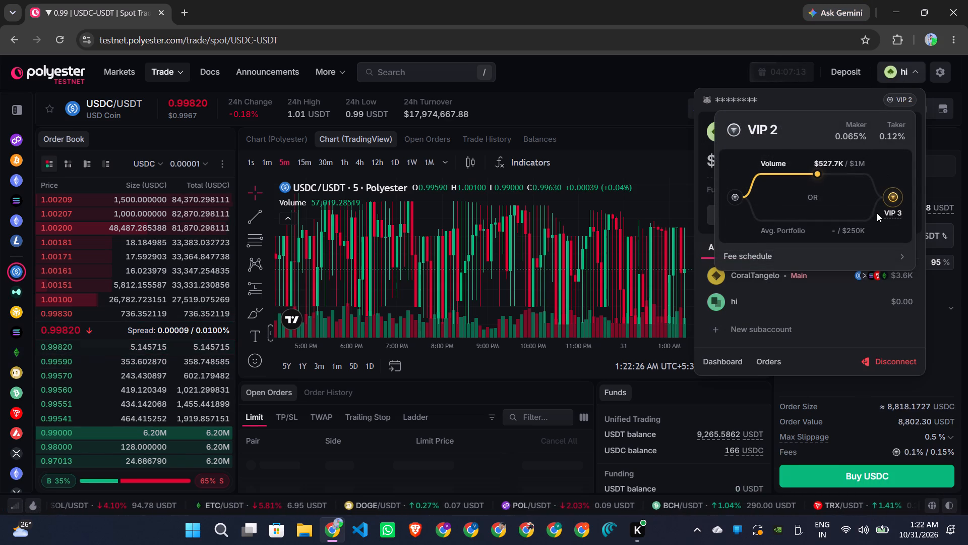
pyautogui.click(889, 201)
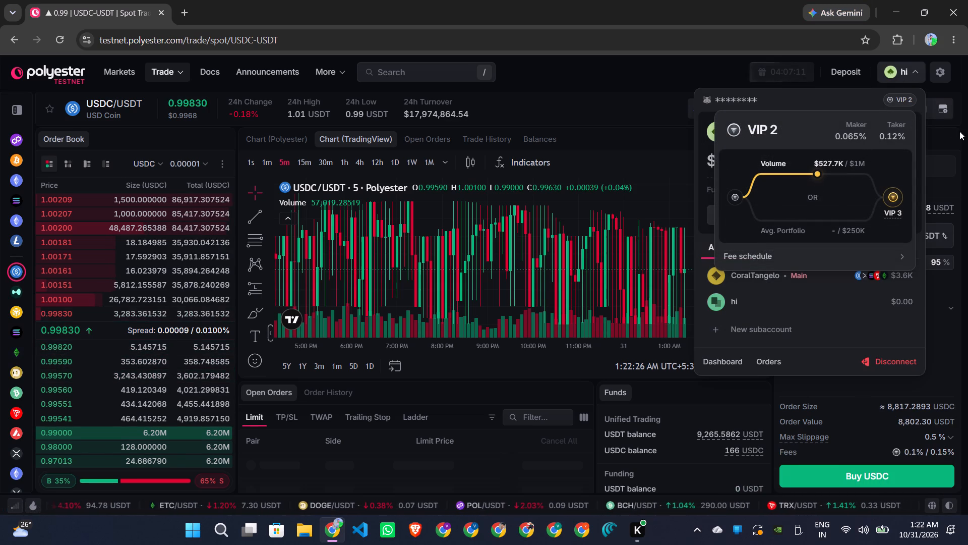
pyautogui.click(952, 158)
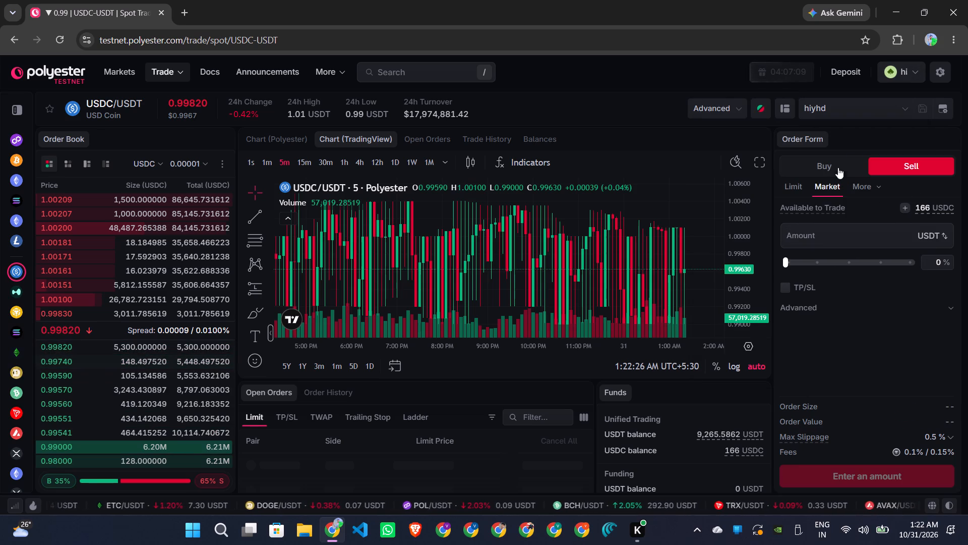
# Open the order history and review the quantity and status of the latest USDC/USDT market buy.
pyautogui.click(828, 156)
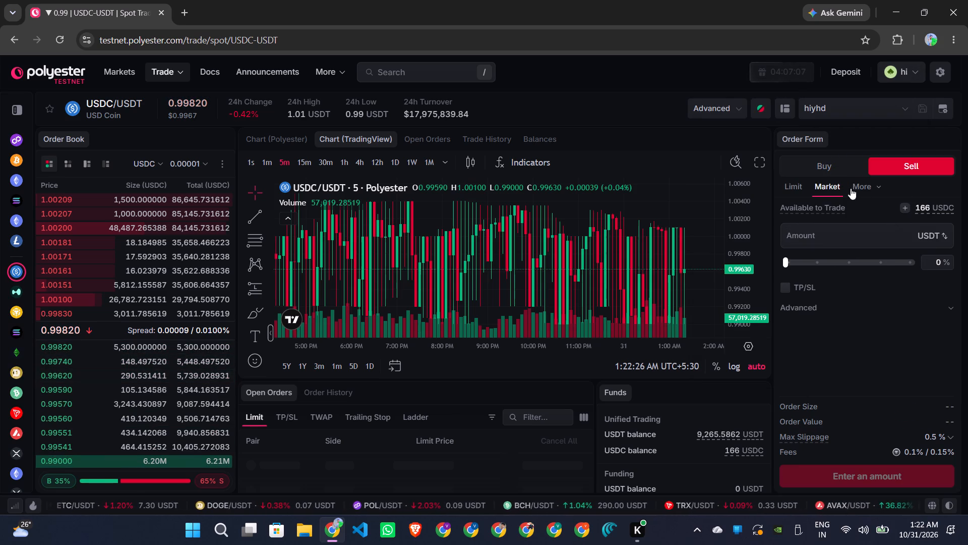
pyautogui.click(826, 171)
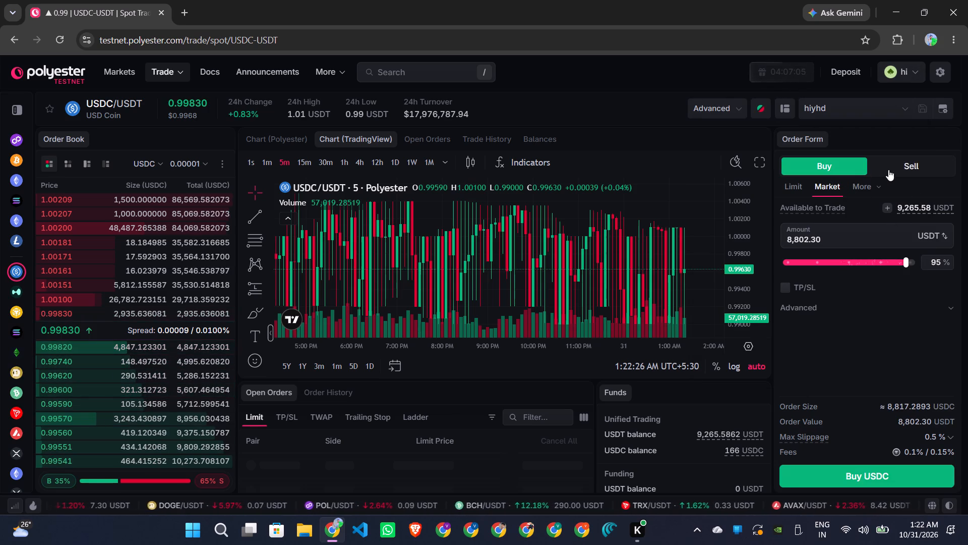
pyautogui.click(888, 170)
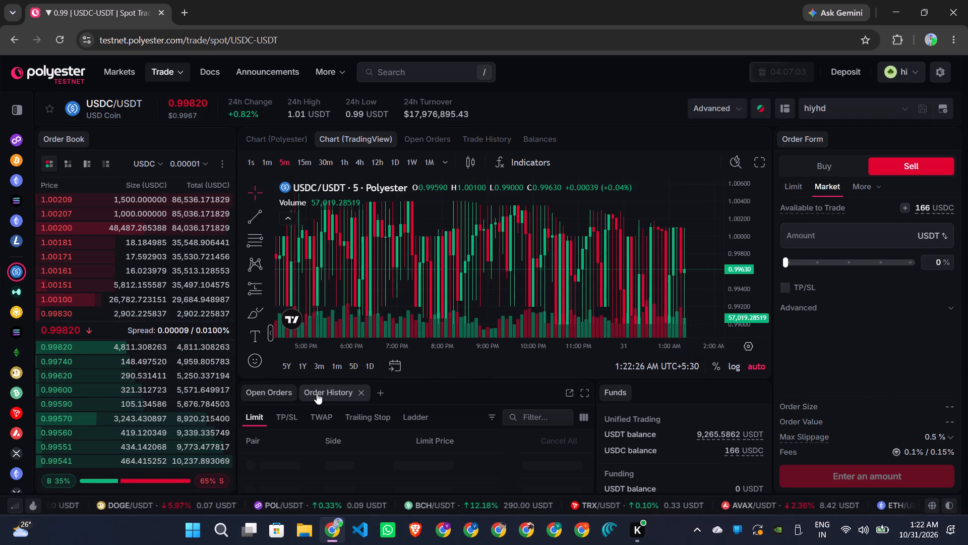
pyautogui.click(317, 393)
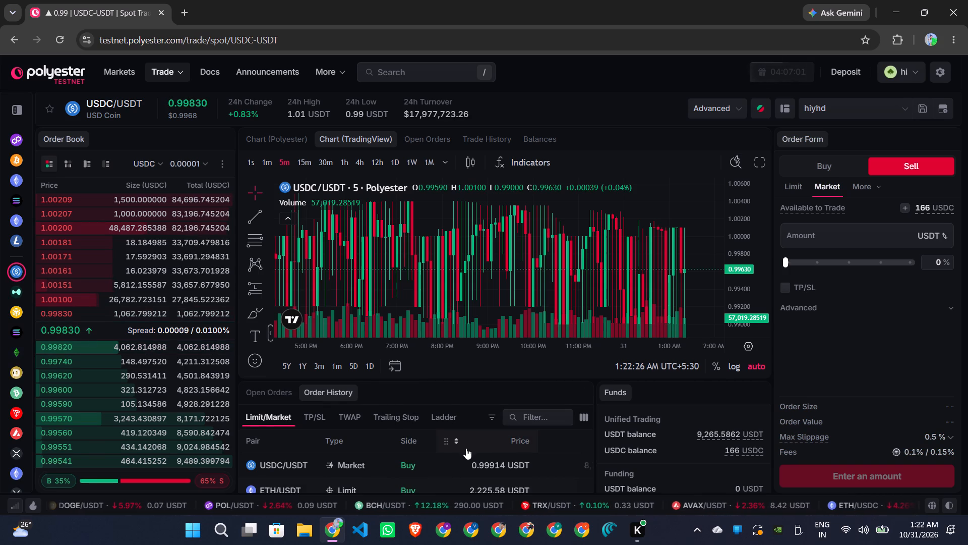
pyautogui.hscroll(-2, 453, 459)
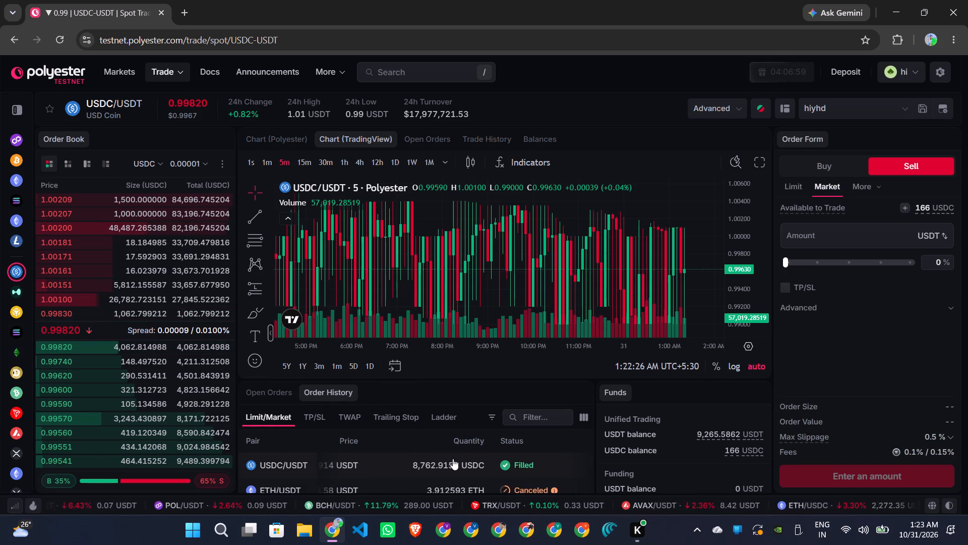
# Place a market sell order for 100% of the available USDC, 8,928.9152 USDC, and check the open orders.
pyautogui.click(838, 166)
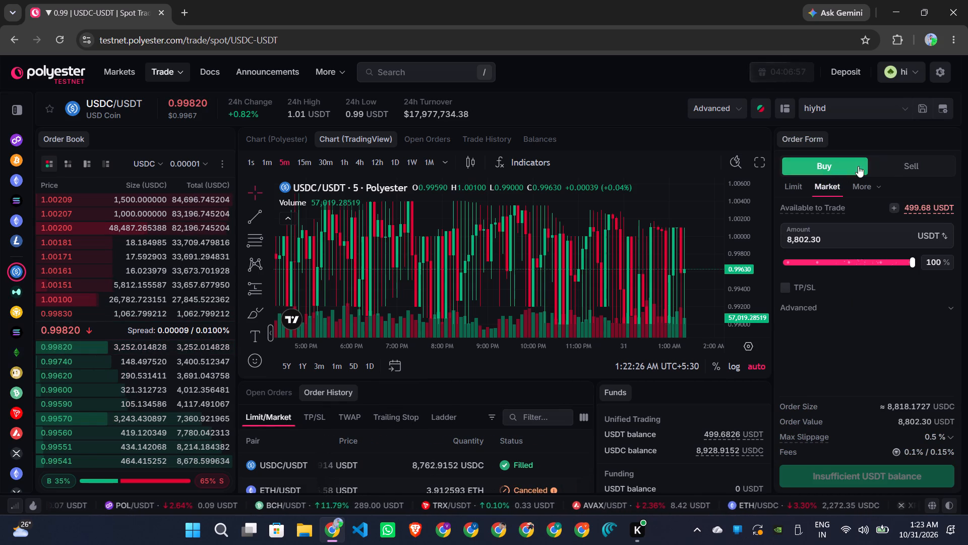
pyautogui.click(905, 164)
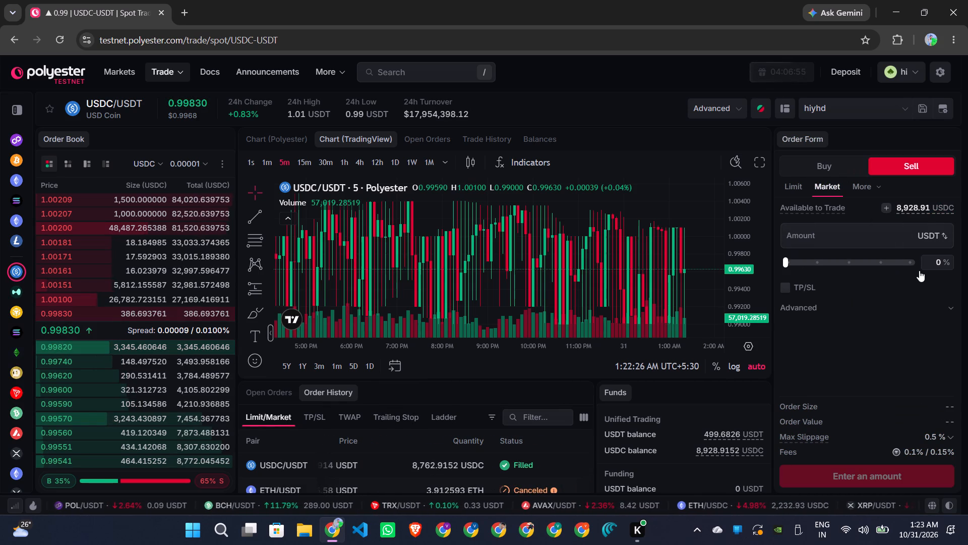
pyautogui.click(913, 262)
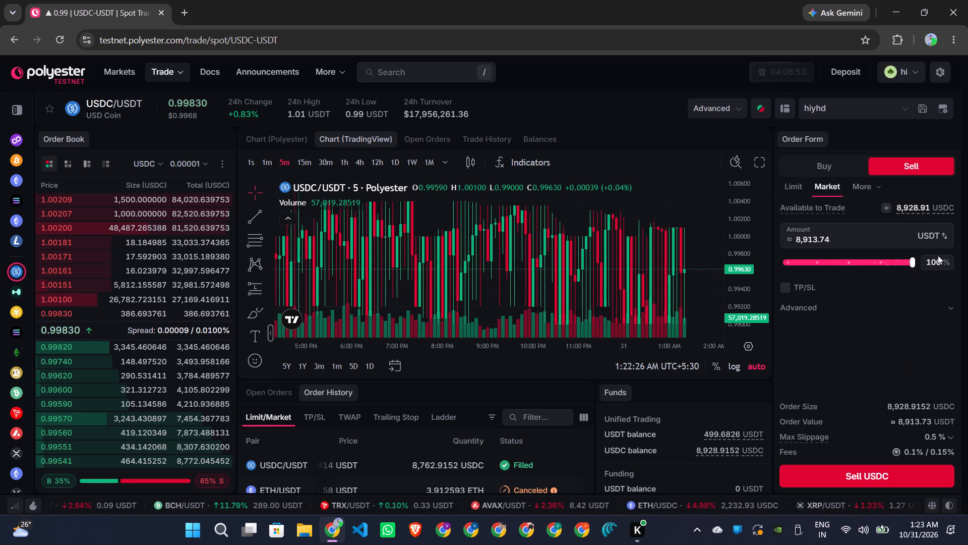
pyautogui.click(940, 260)
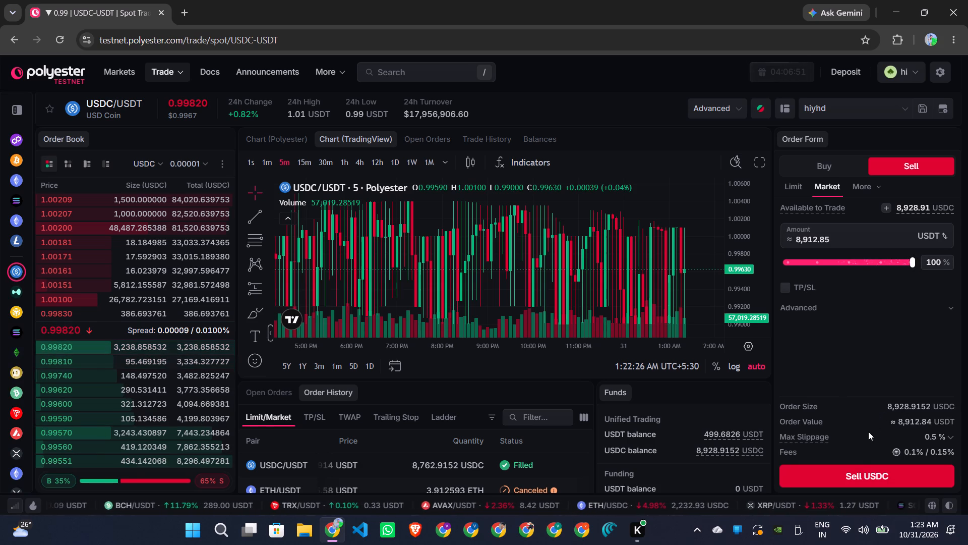
pyautogui.click(860, 477)
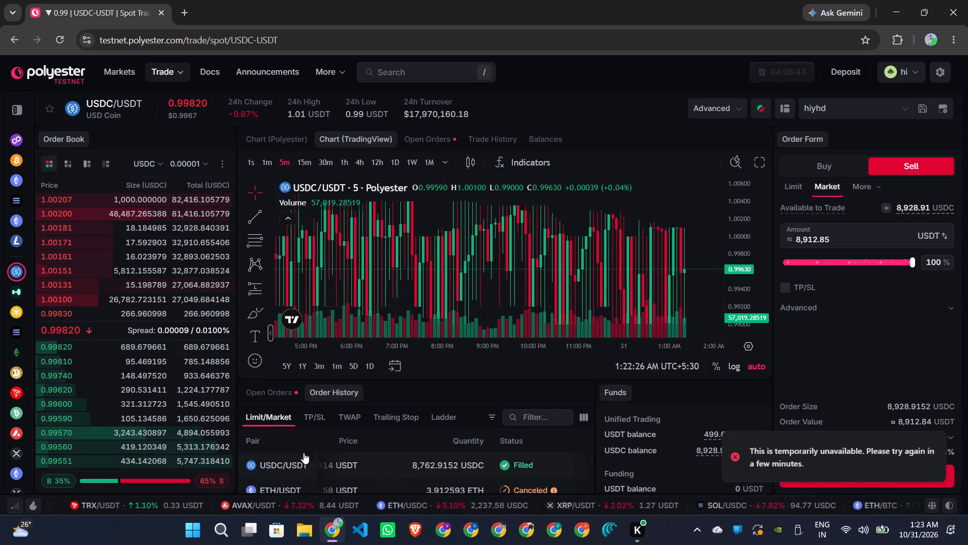
pyautogui.click(274, 396)
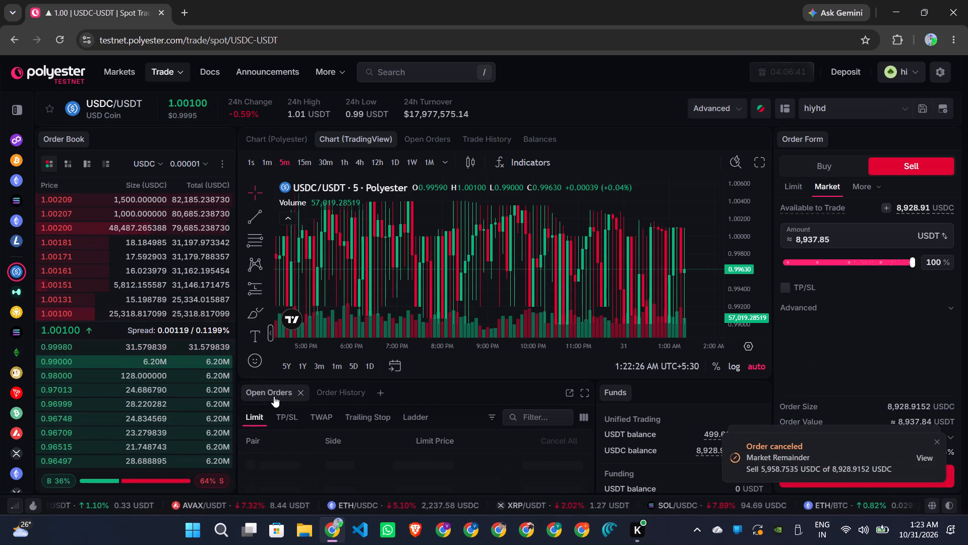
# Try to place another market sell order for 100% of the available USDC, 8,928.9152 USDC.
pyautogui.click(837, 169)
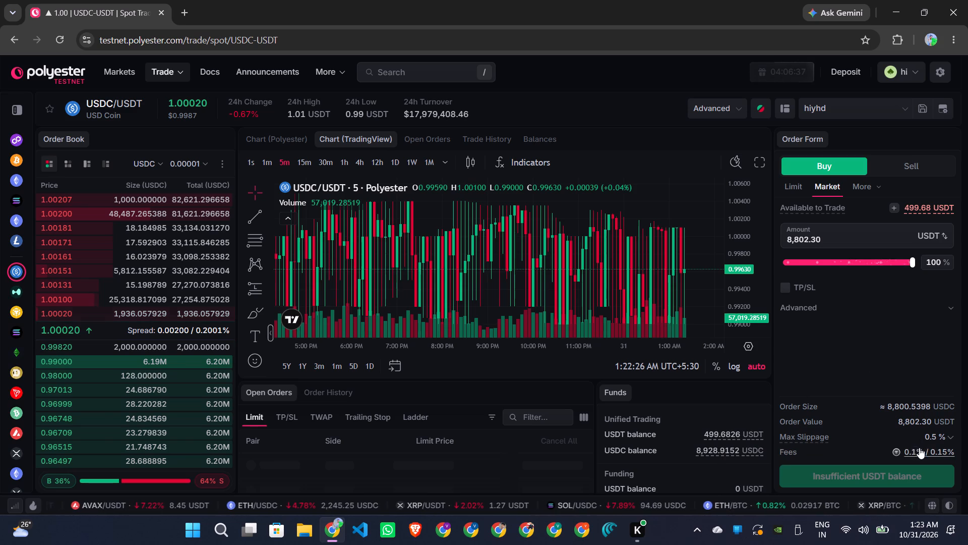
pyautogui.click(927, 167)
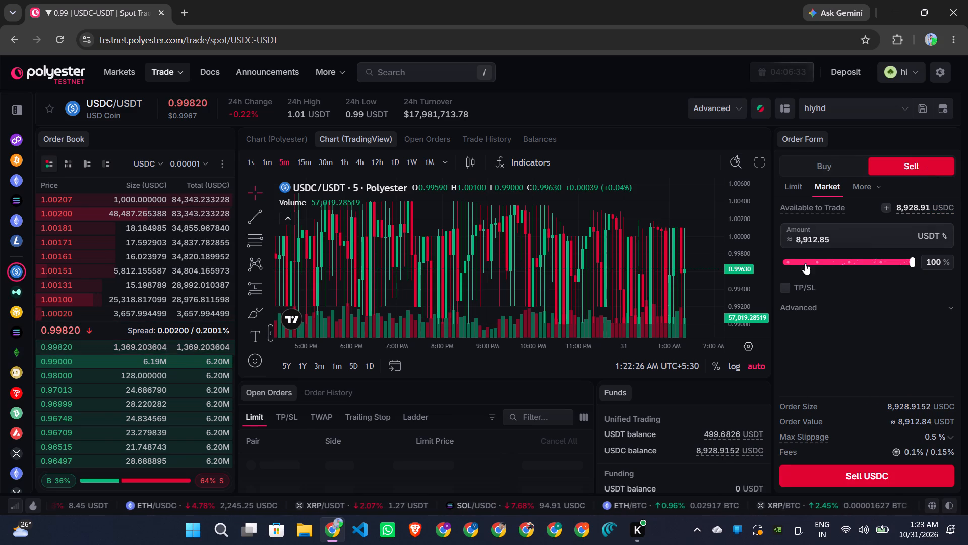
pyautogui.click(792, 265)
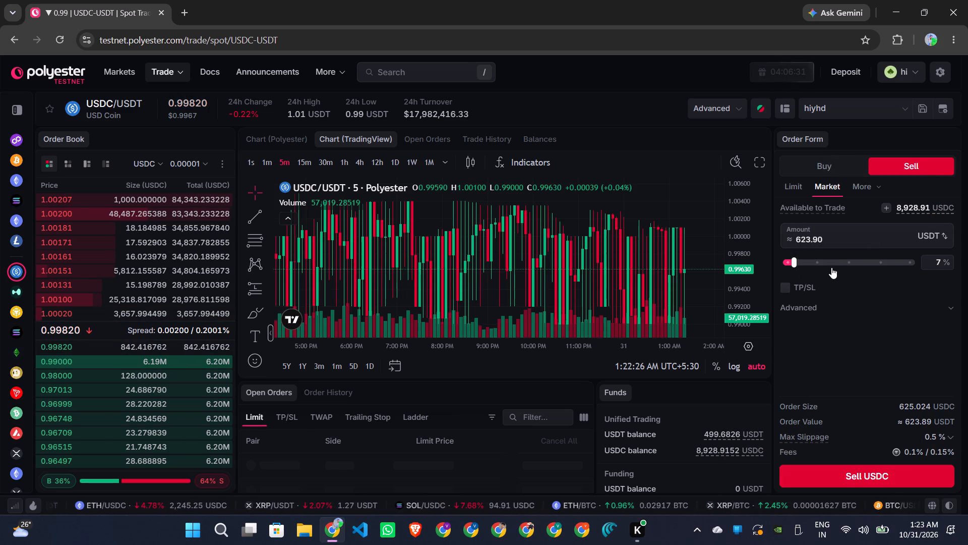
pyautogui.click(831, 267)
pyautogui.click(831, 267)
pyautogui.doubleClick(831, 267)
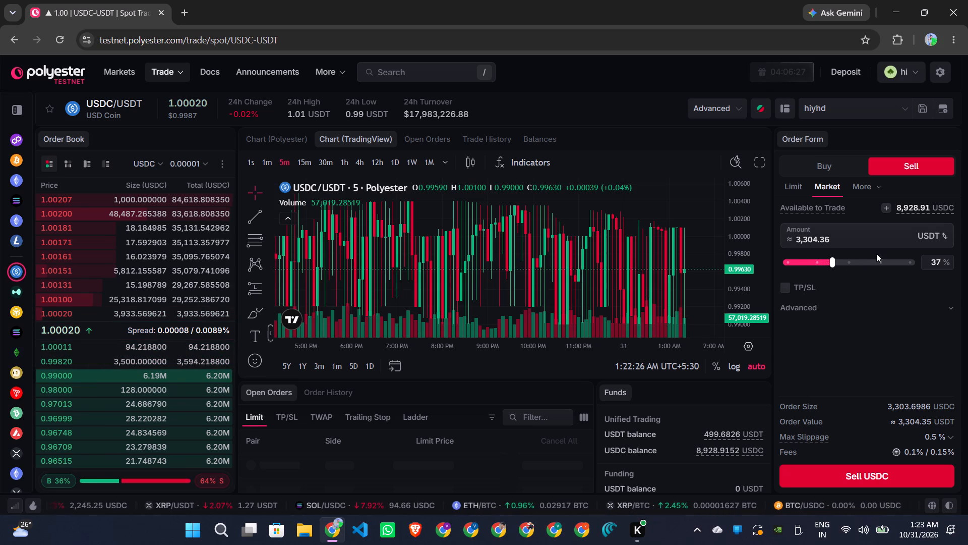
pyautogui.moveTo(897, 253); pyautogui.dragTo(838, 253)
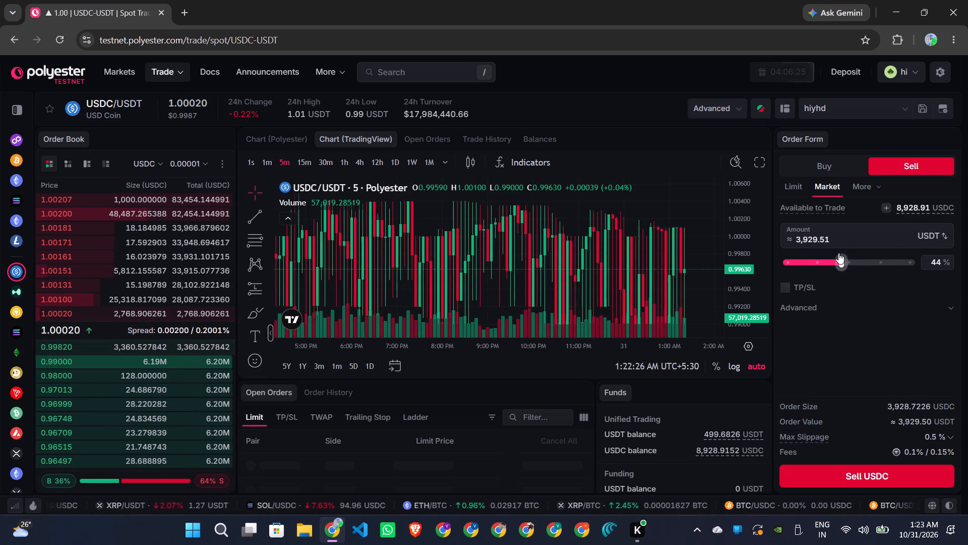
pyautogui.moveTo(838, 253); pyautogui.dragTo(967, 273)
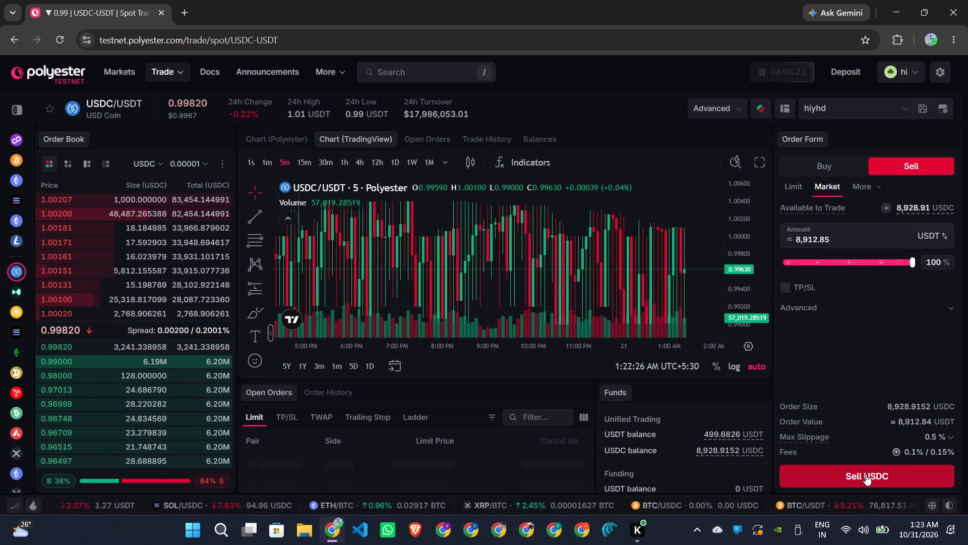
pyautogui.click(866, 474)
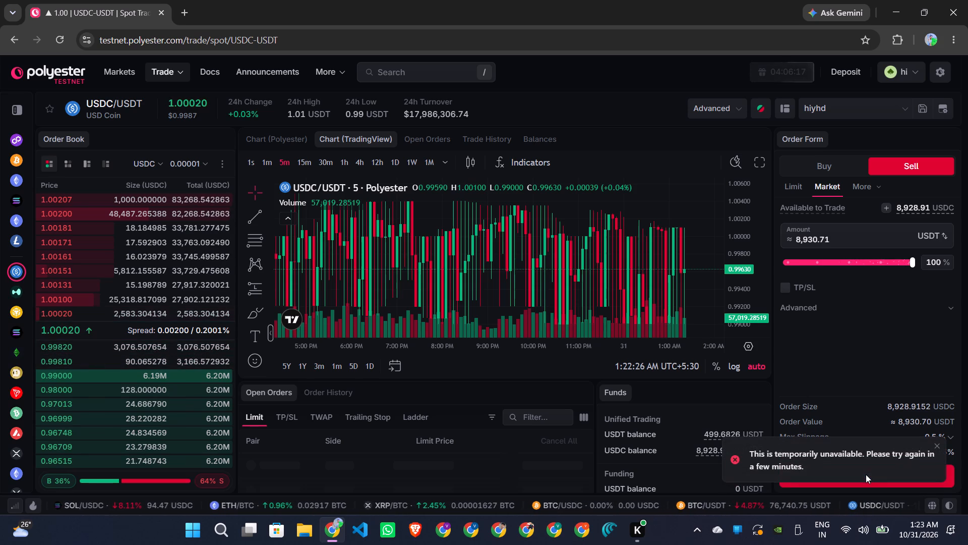
# Reload the USDC/USDT trading page.
pyautogui.scroll(-1, 846, 359)
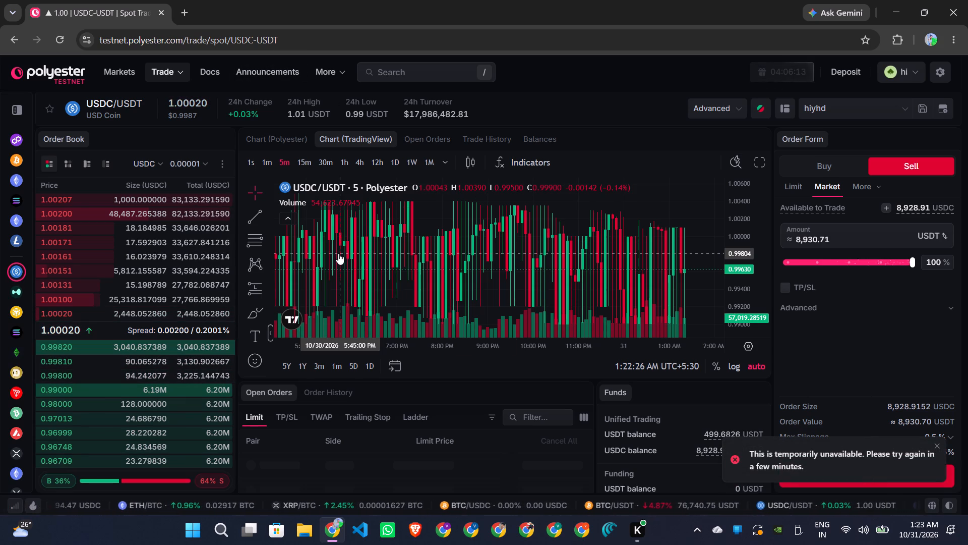
pyautogui.hotkey('ctrl', 'r')
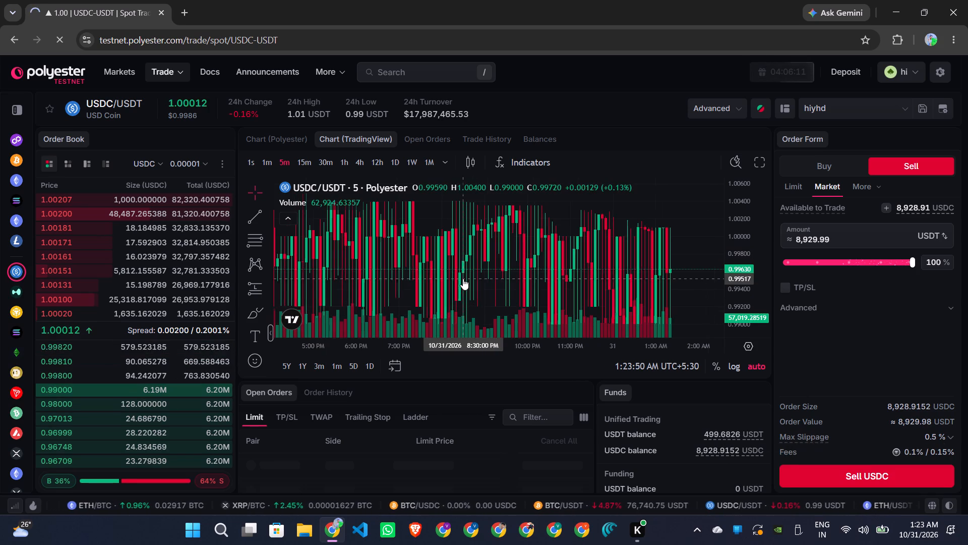
pyautogui.scroll(-1, 463, 279)
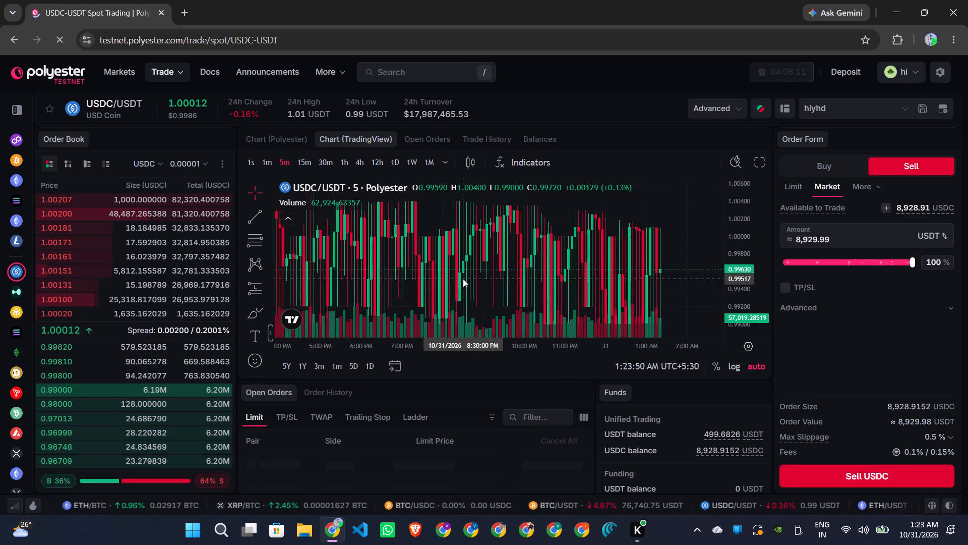
pyautogui.scroll(-1, 463, 279)
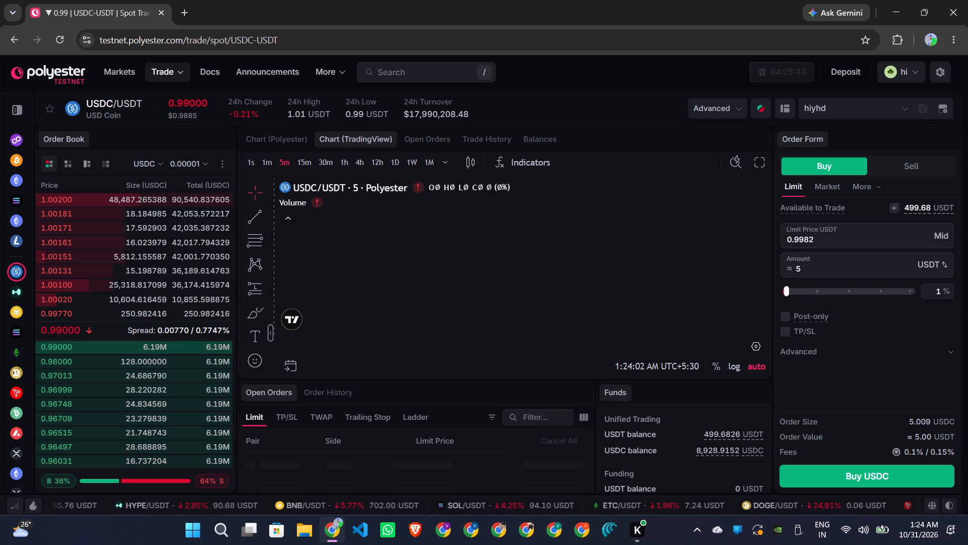
# Switch to the Polyester chart and try to place a market sell order for 100% of the available USDC, 8,928.9152 USDC.
pyautogui.click(931, 169)
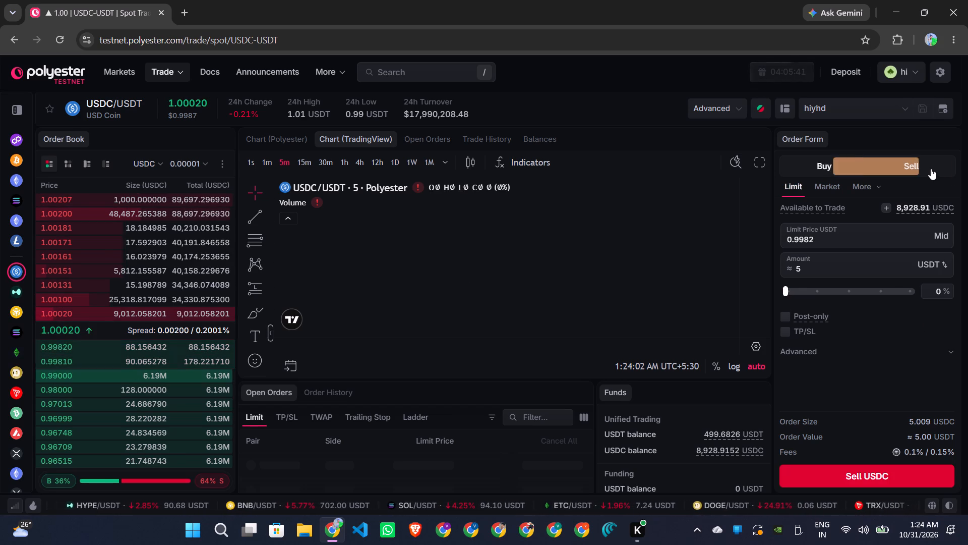
pyautogui.click(912, 290)
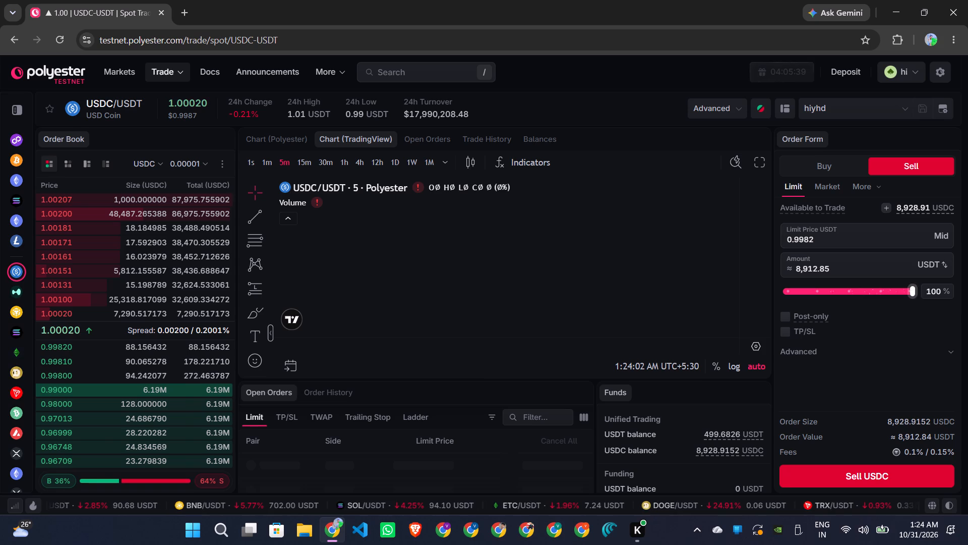
pyautogui.click(827, 190)
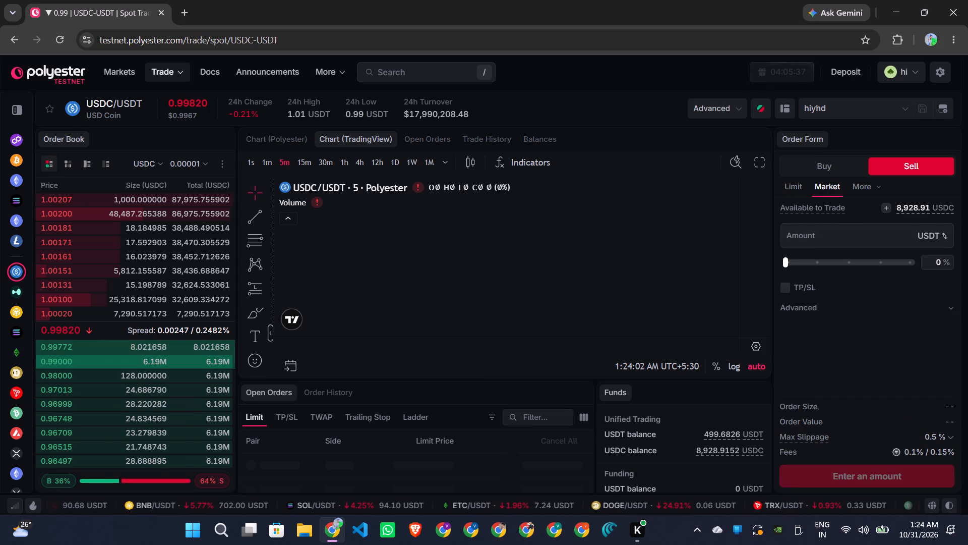
pyautogui.click(275, 138)
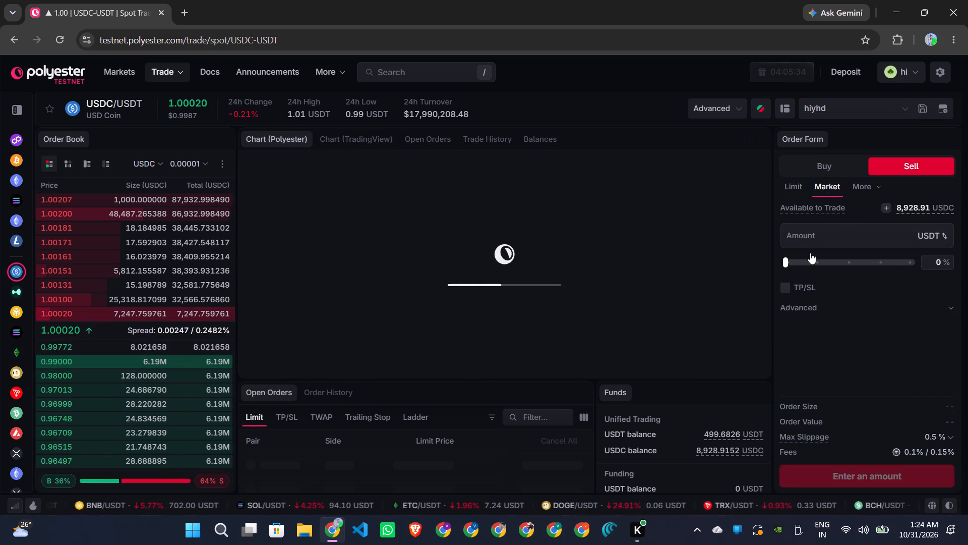
pyautogui.click(912, 264)
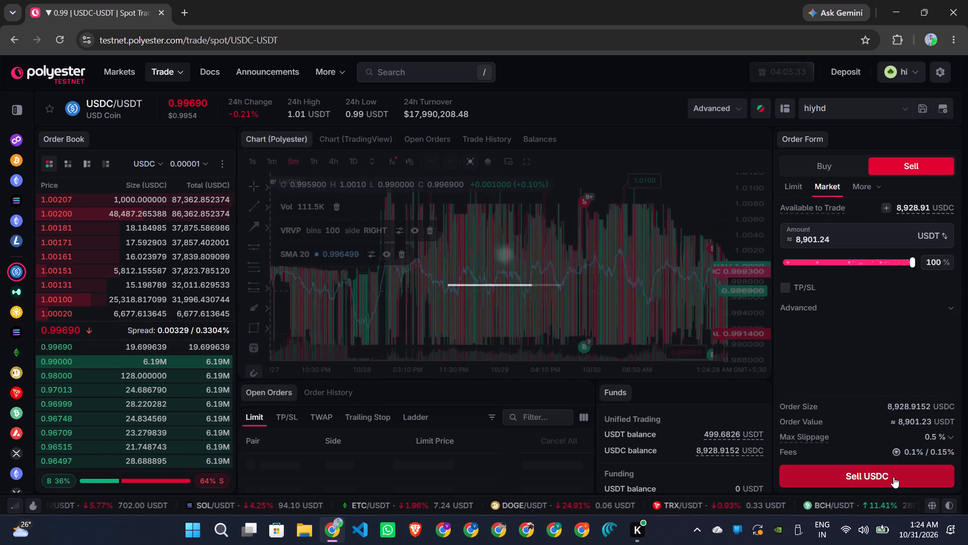
pyautogui.click(893, 477)
pyautogui.hscroll(-2, 635, 314)
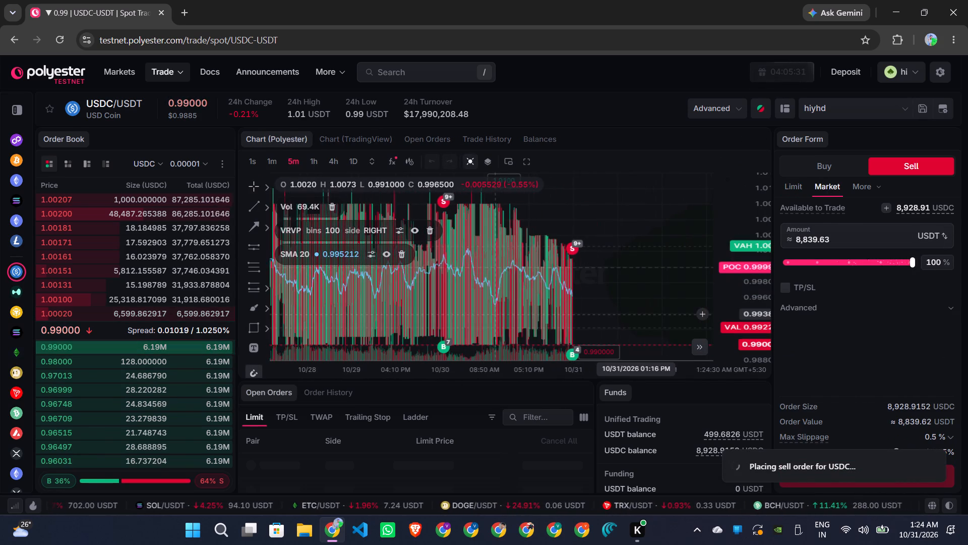
pyautogui.hscroll(-1, 635, 314)
pyautogui.scroll(4, 635, 314)
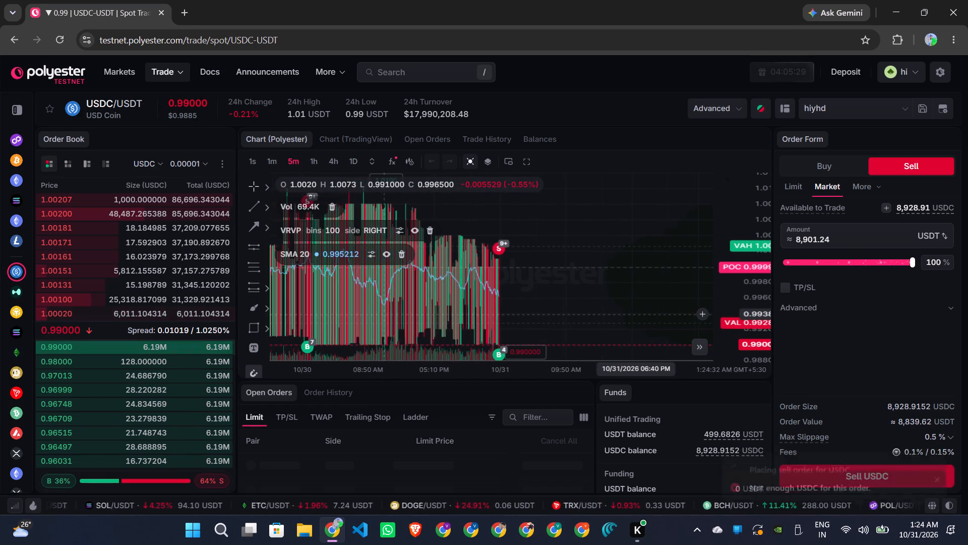
# Reload the USDC/USDT trading page.
pyautogui.click(834, 167)
pyautogui.scroll(-1, 870, 348)
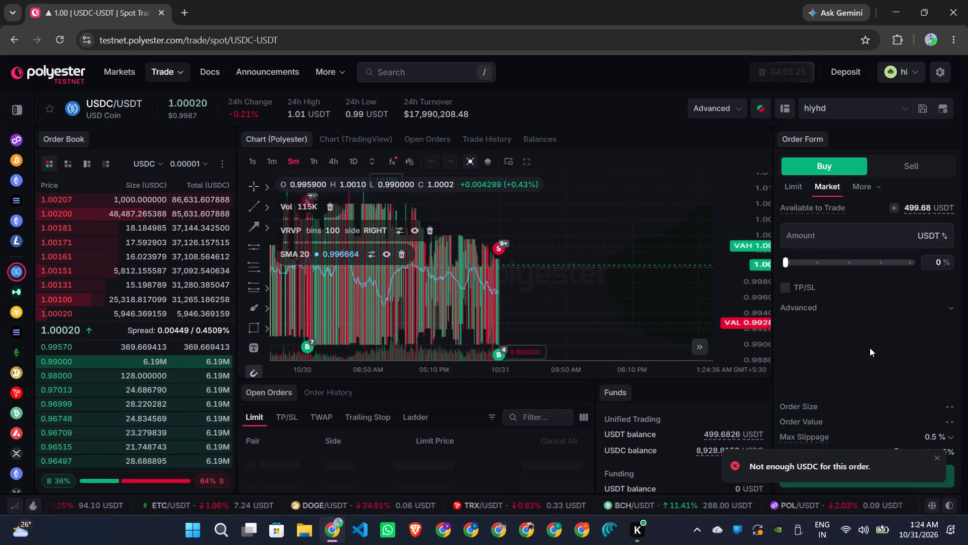
pyautogui.scroll(-1, 870, 348)
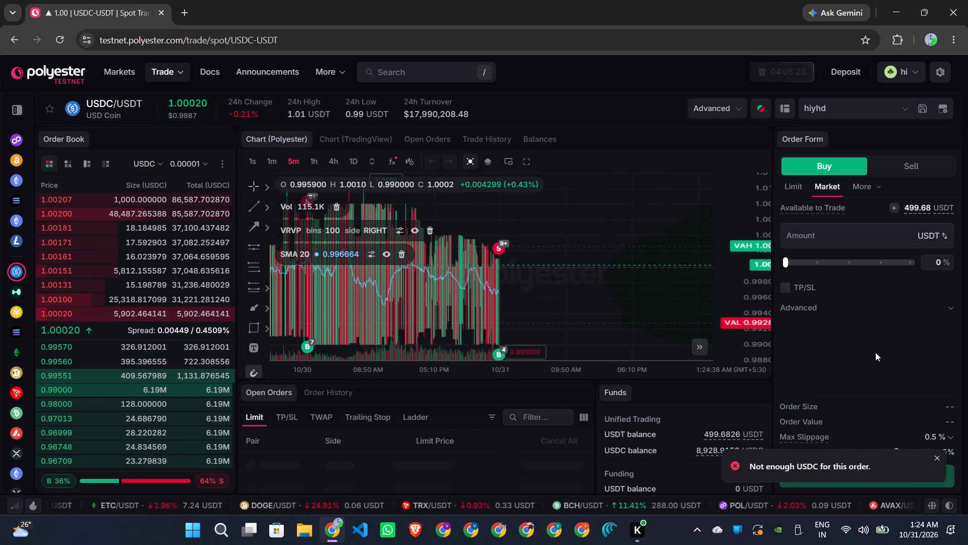
pyautogui.click(64, 39)
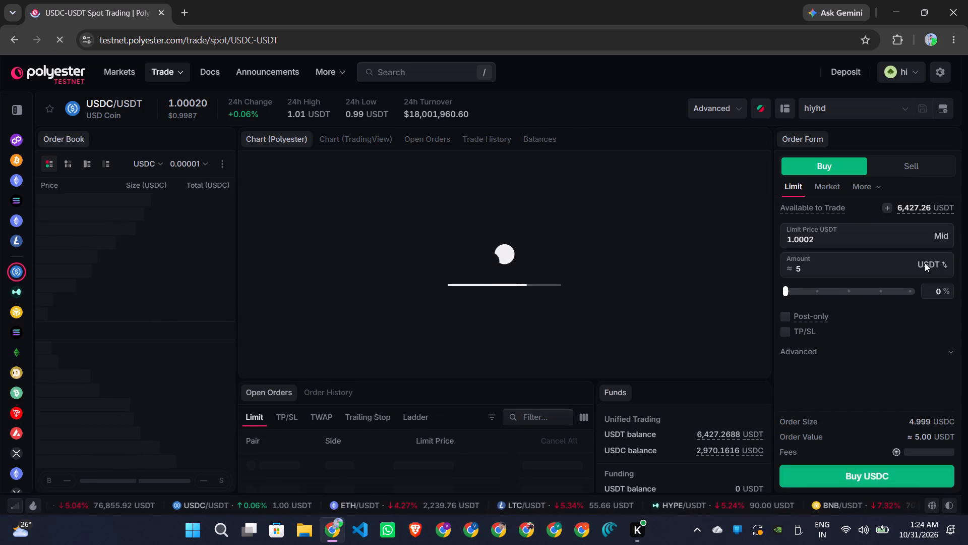
# Place a market sell order for 100% of the available USDC, 2,970.1616 USDC.
pyautogui.click(925, 167)
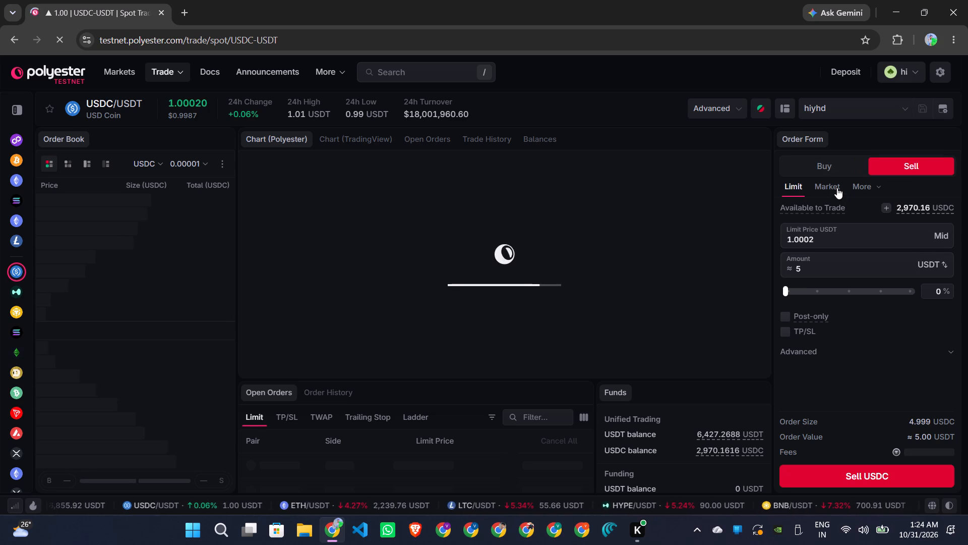
pyautogui.click(837, 187)
pyautogui.click(913, 260)
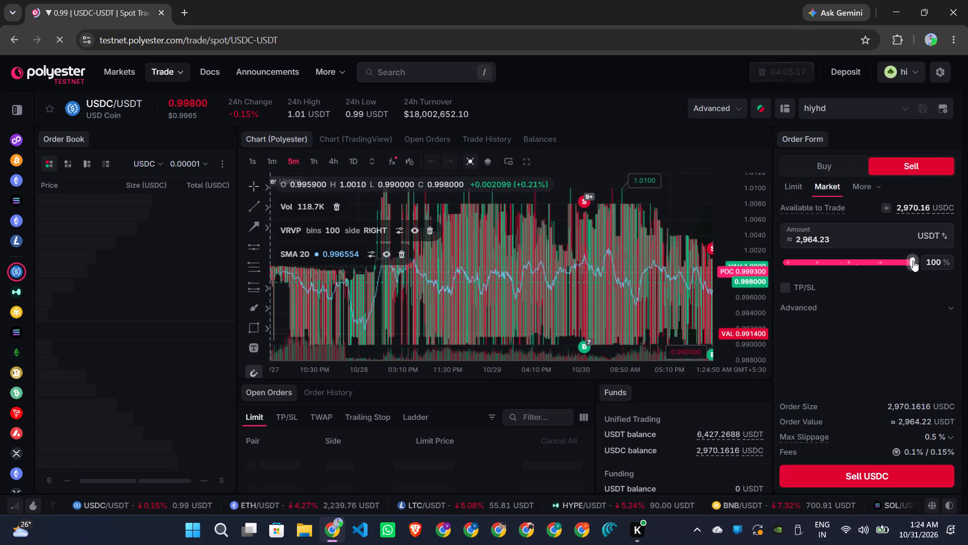
pyautogui.click(902, 477)
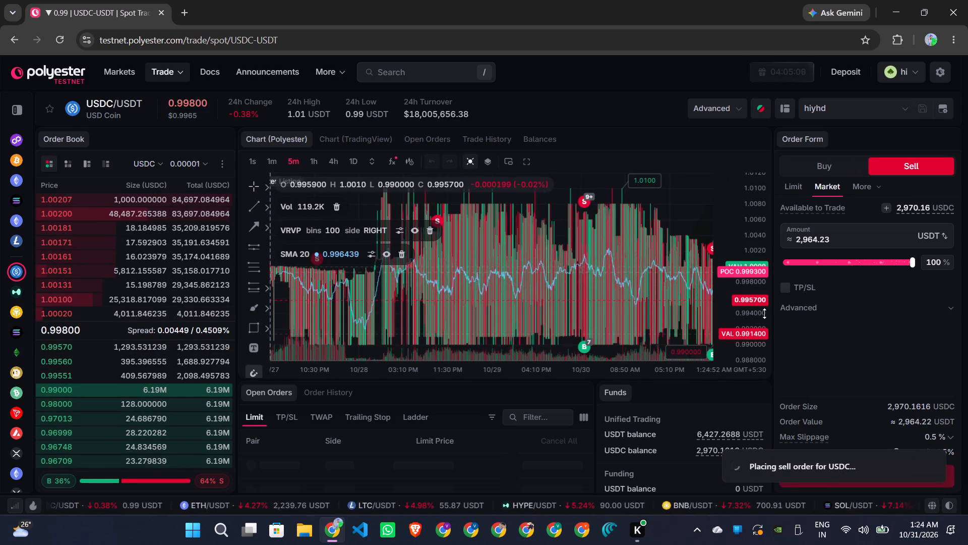
# Remove the Volume Profile indicator from the USDC/USDT chart.
pyautogui.hscroll(-1, 603, 270)
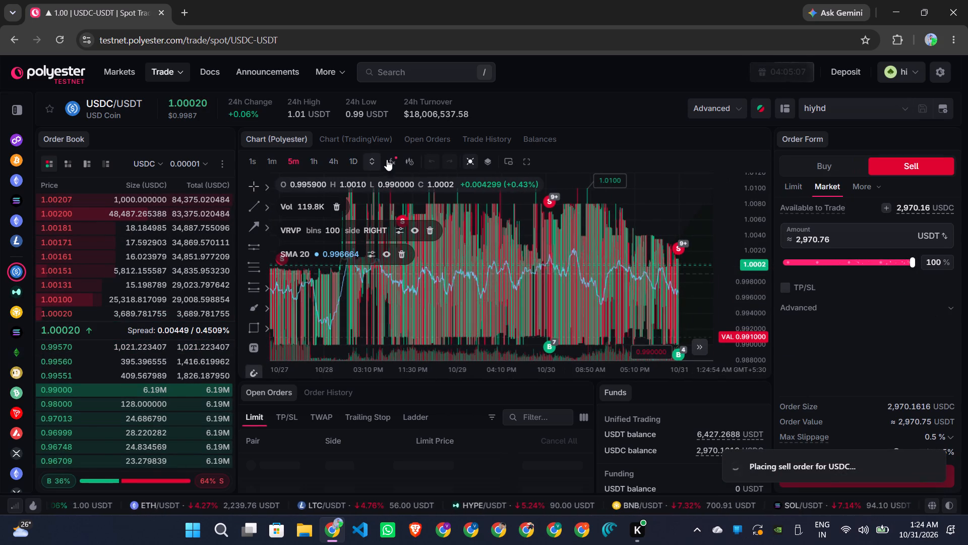
pyautogui.click(396, 160)
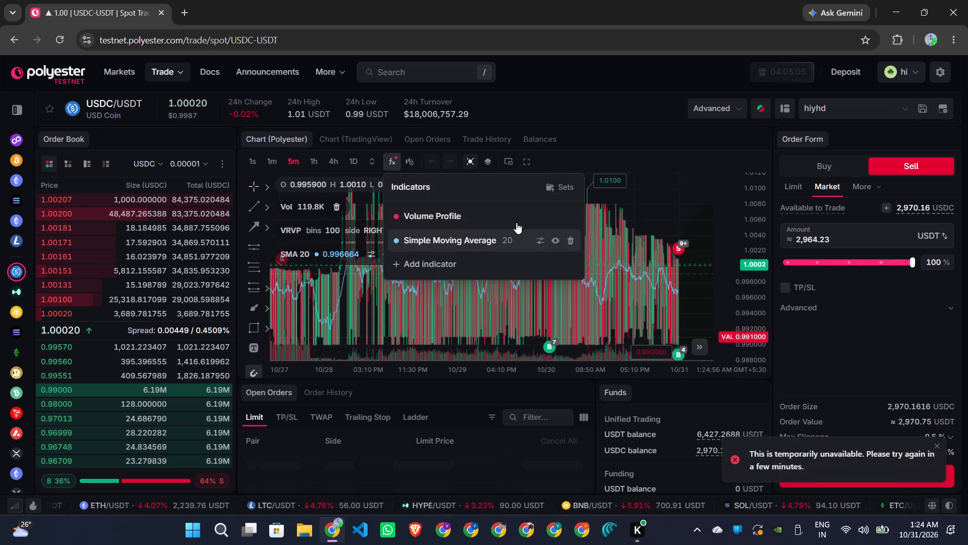
pyautogui.click(573, 212)
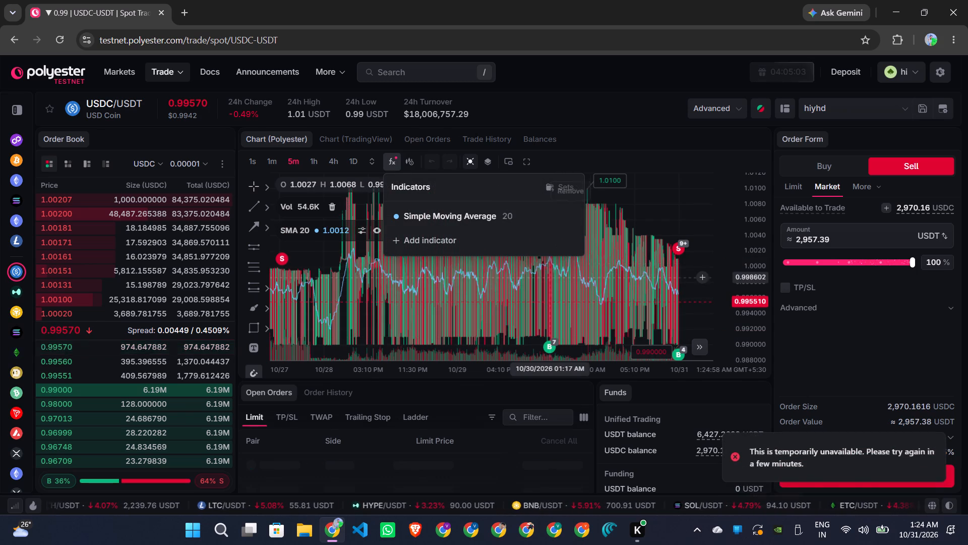
pyautogui.click(671, 231)
pyautogui.hscroll(-1, 671, 231)
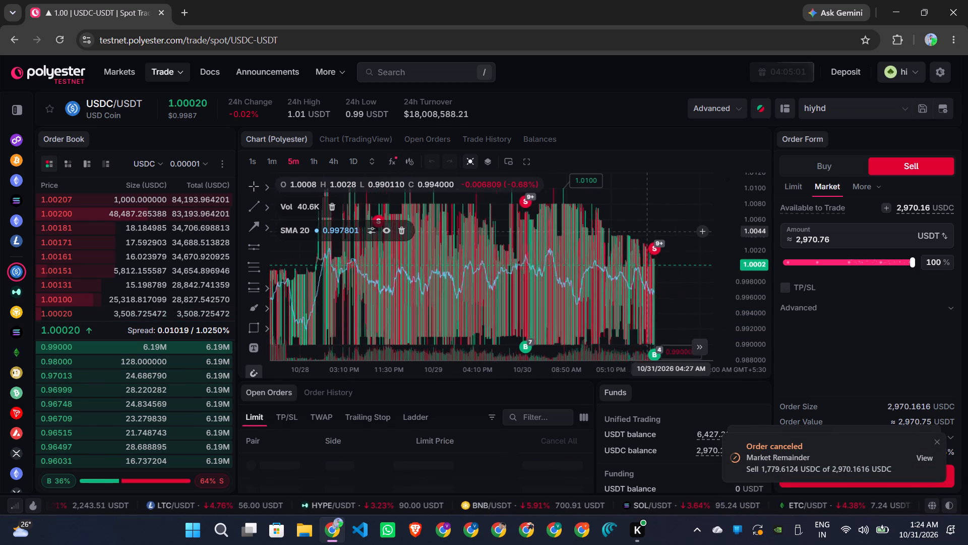
pyautogui.hscroll(-3, 671, 231)
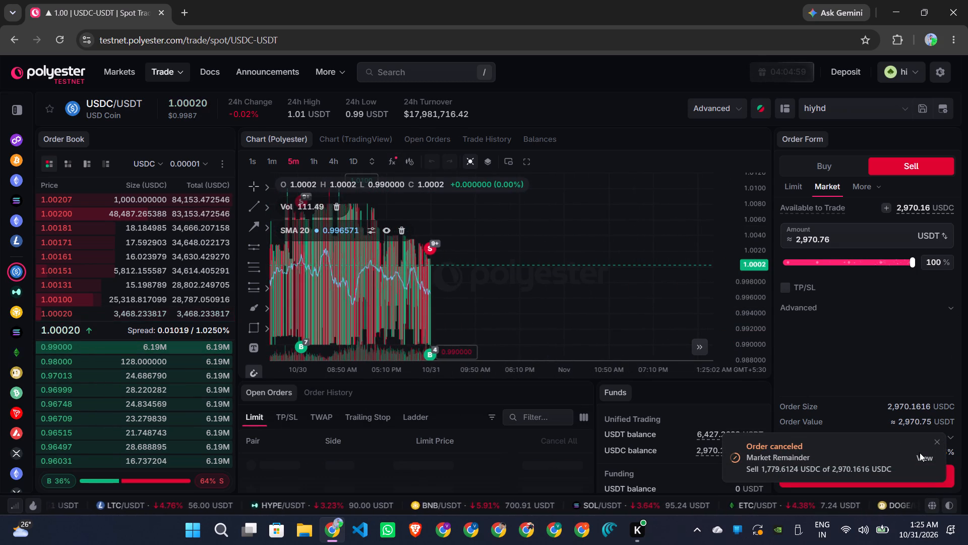
# Review the details of the canceled USDC market sell order, including its fill progress and trades, and close them.
pyautogui.click(923, 457)
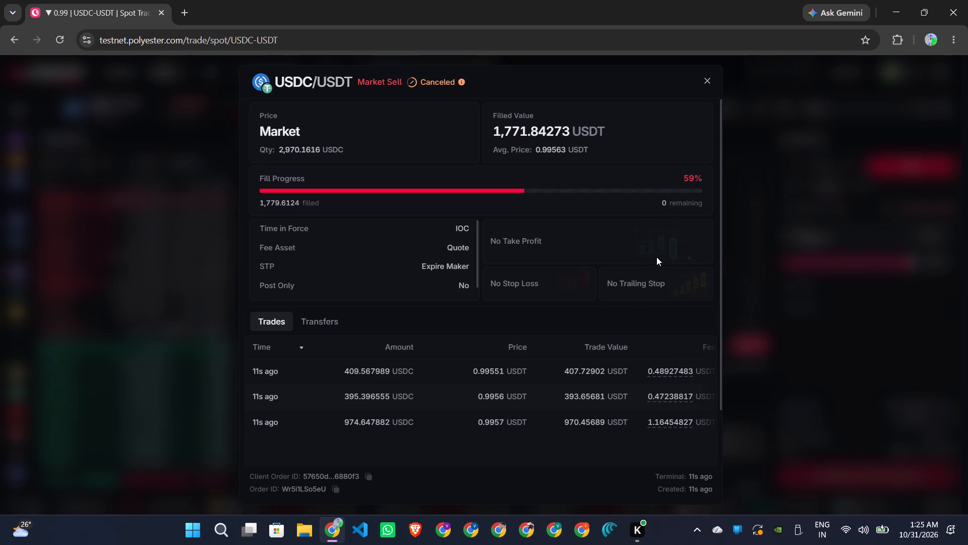
pyautogui.click(705, 77)
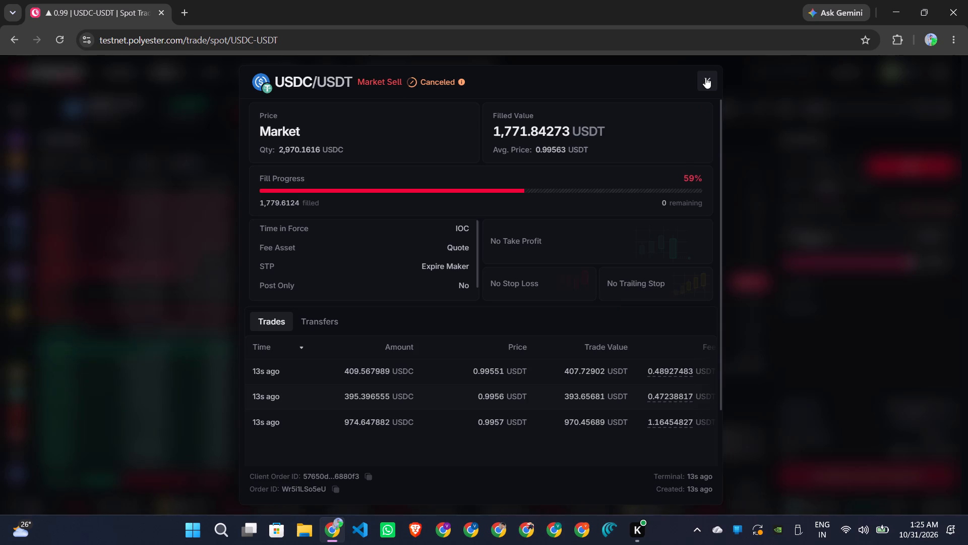
# Place a market sell order for 100% of the remaining USDC, 1,190.5492 USDC, and dismiss the notifications.
pyautogui.click(838, 162)
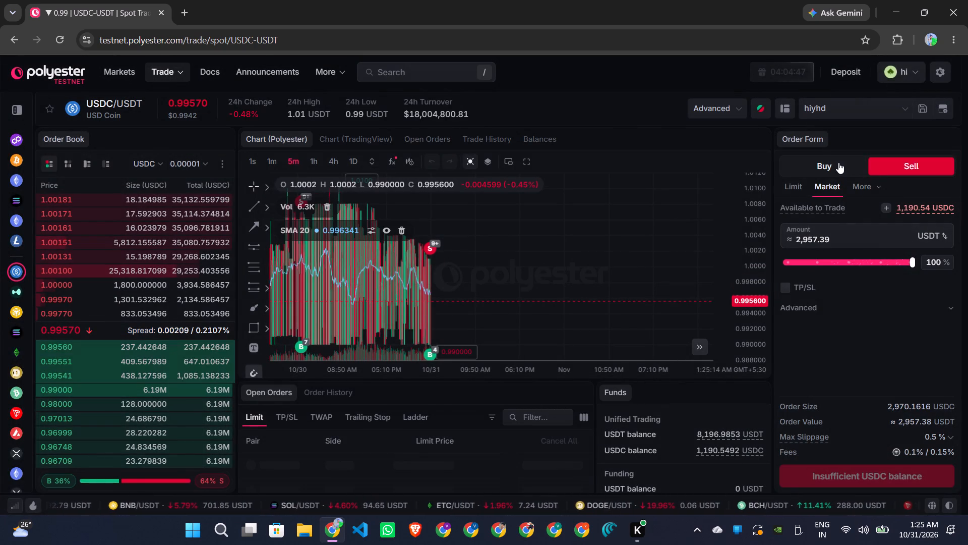
pyautogui.click(910, 261)
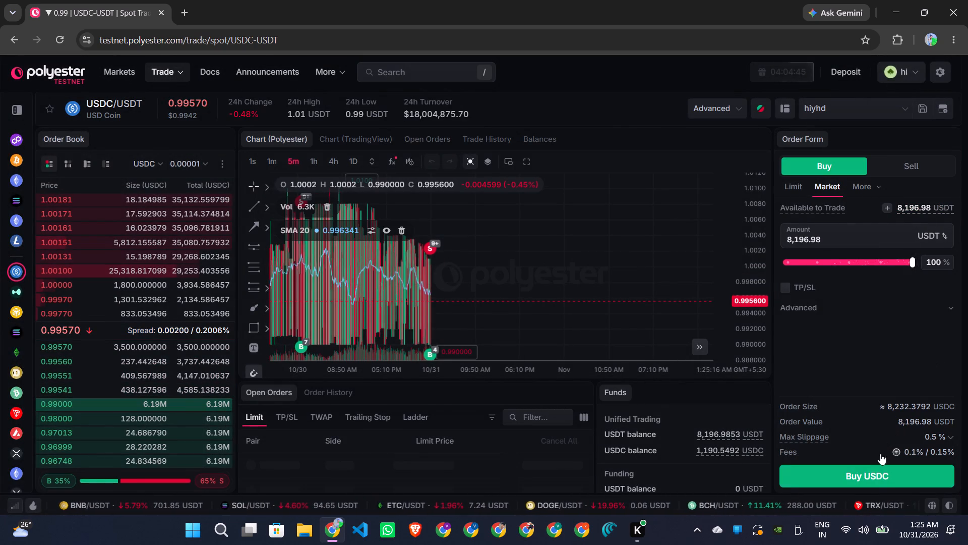
pyautogui.click(925, 164)
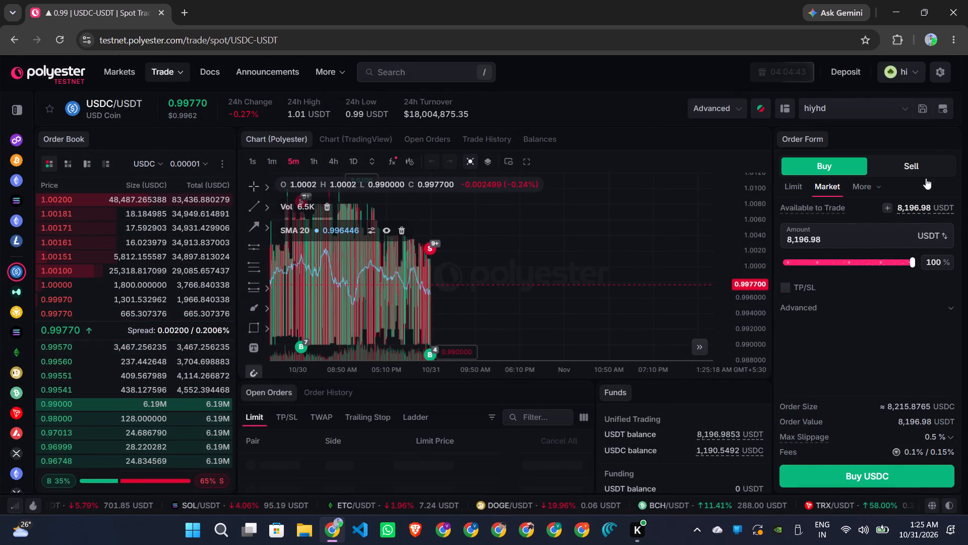
pyautogui.click(879, 265)
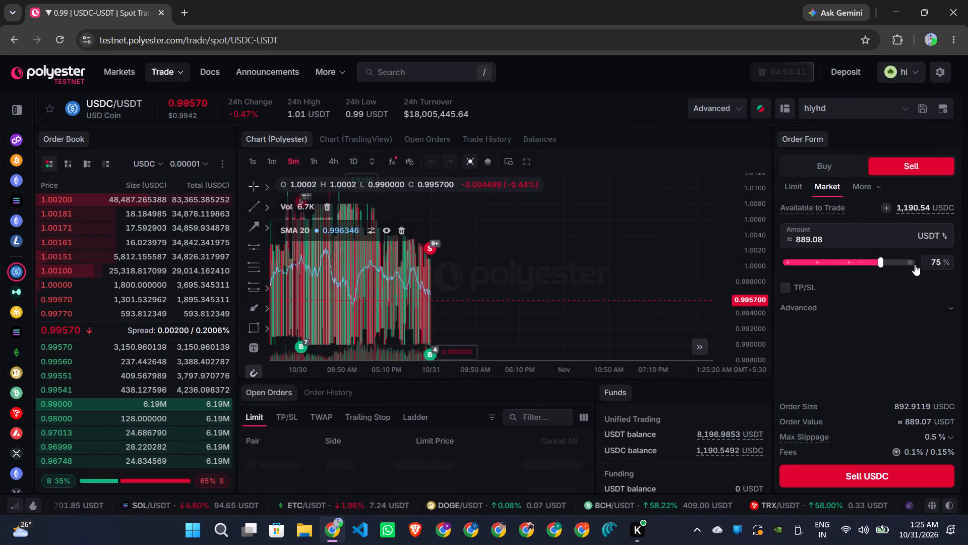
pyautogui.click(915, 264)
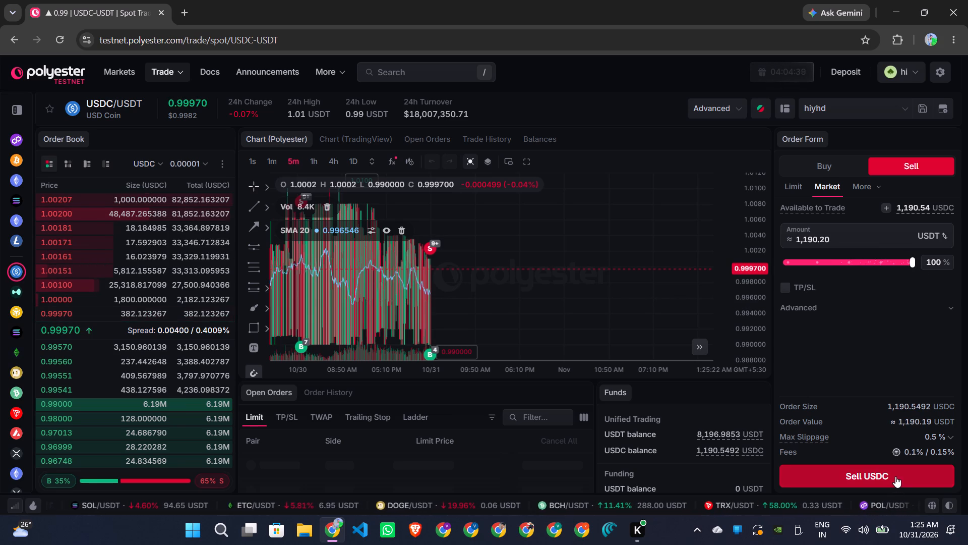
pyautogui.click(895, 476)
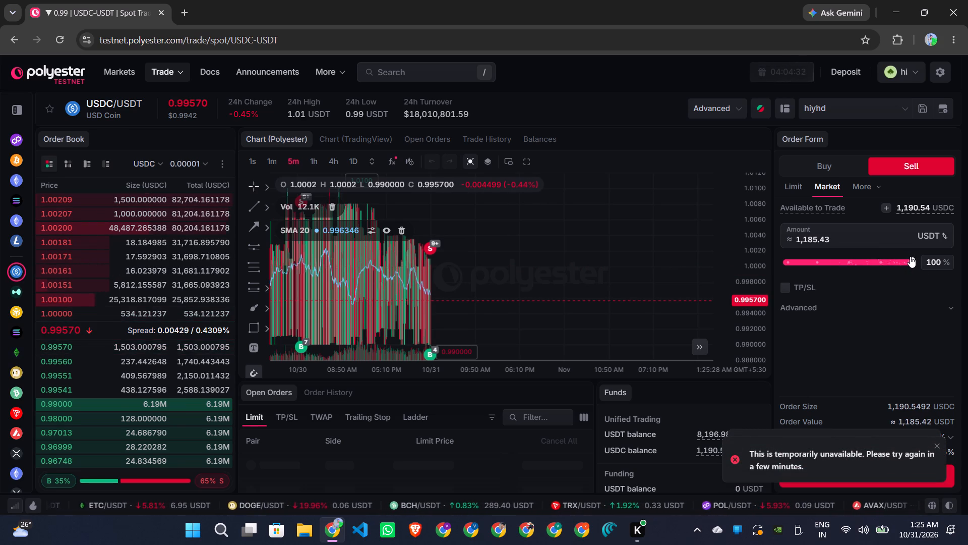
pyautogui.click(935, 449)
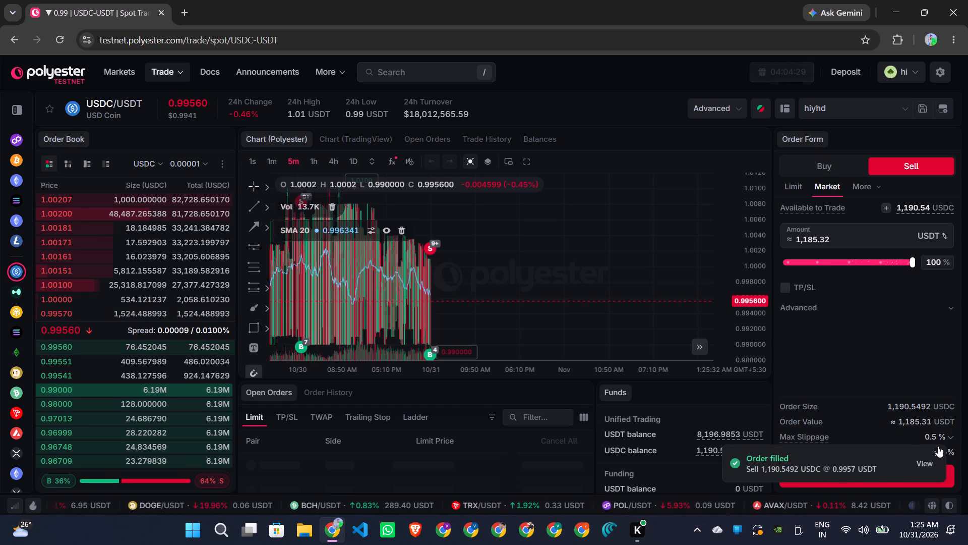
pyautogui.click(938, 446)
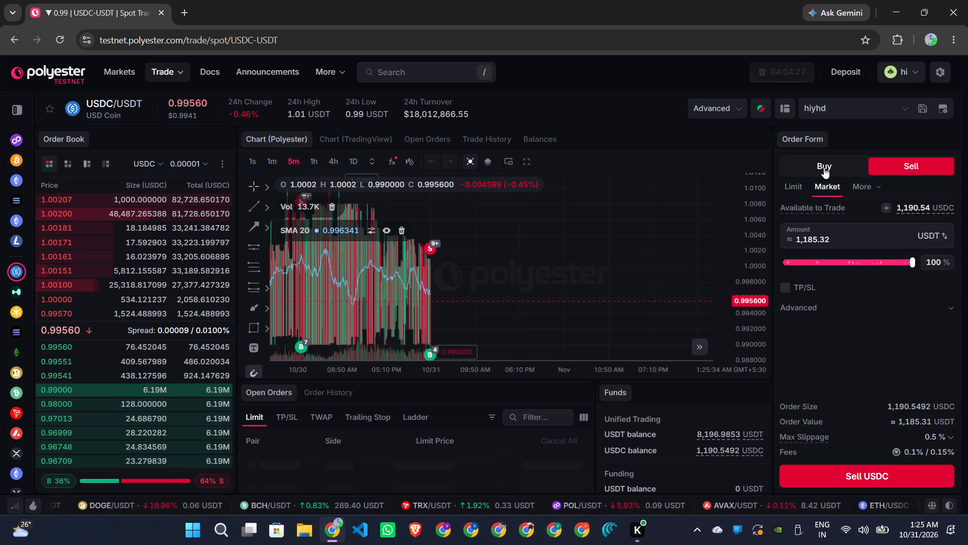
# Set the order form to the buy side, look at the XRP/BTC pair, and open the BCH/USDT pair.
pyautogui.click(824, 167)
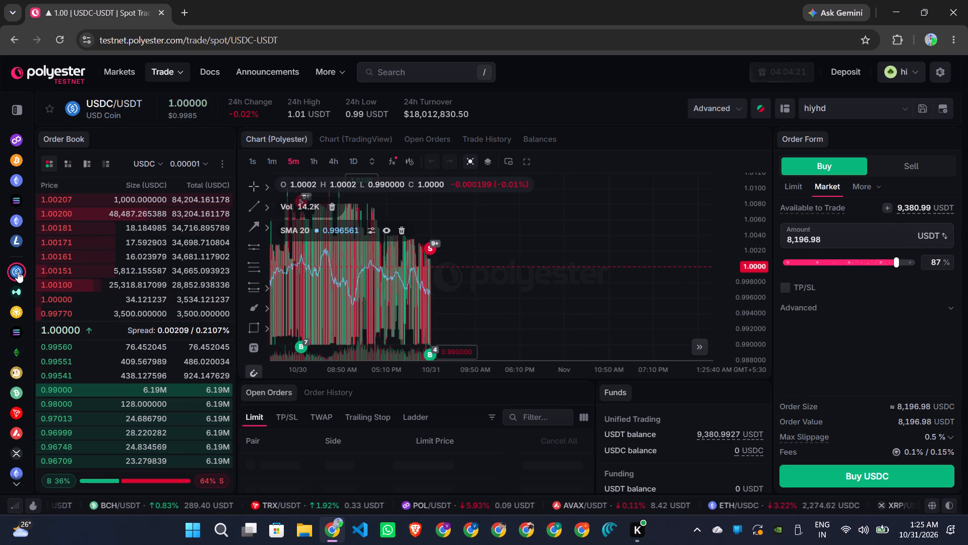
pyautogui.scroll(-3, 20, 384)
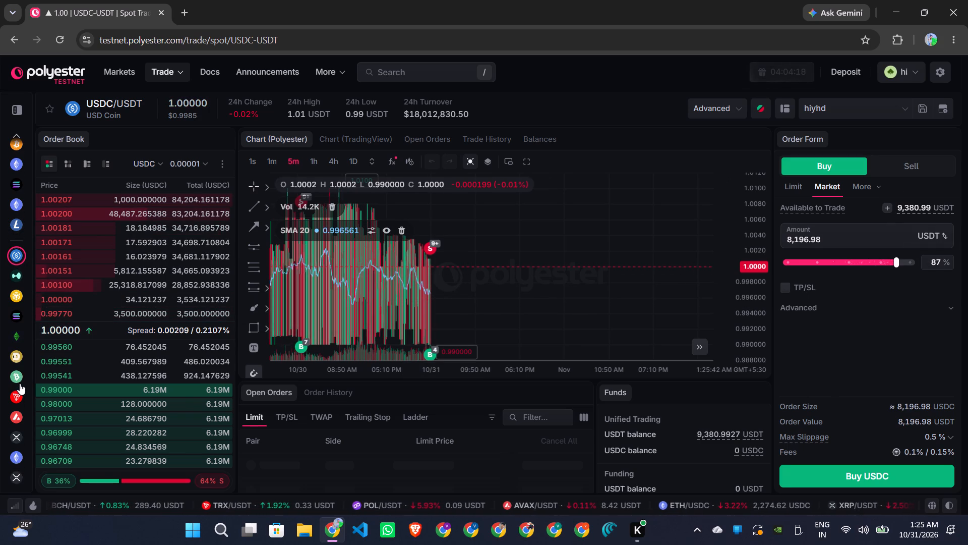
pyautogui.click(12, 479)
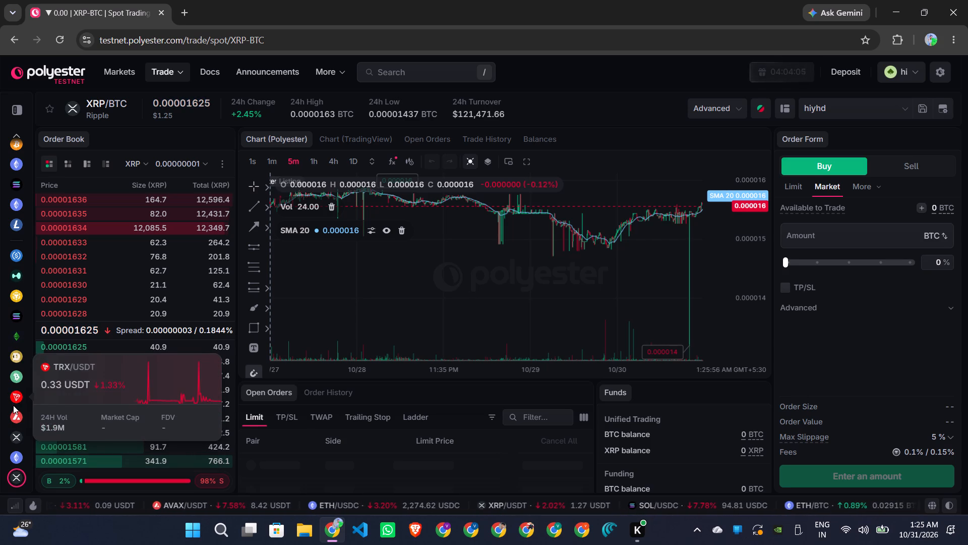
pyautogui.click(17, 374)
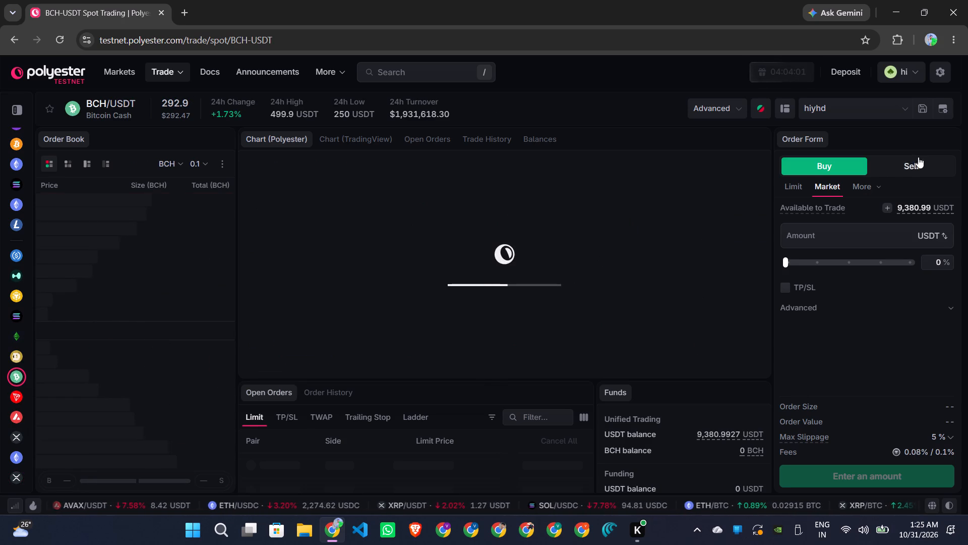
# Place a market buy order for BCH with 98% of the available USDT, 9,193.37 USDT.
pyautogui.click(909, 265)
pyautogui.click(942, 263)
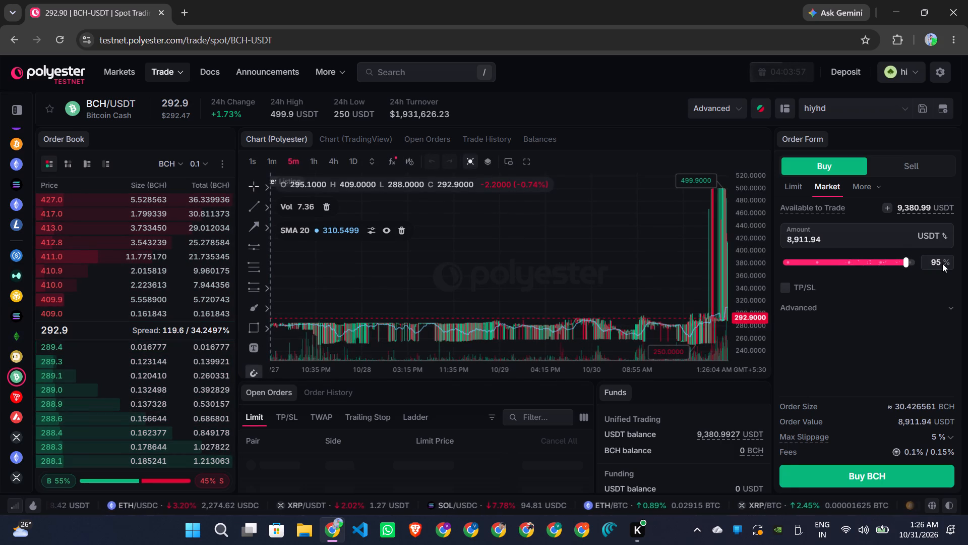
pyautogui.click(940, 262)
pyautogui.press('BackSpace')
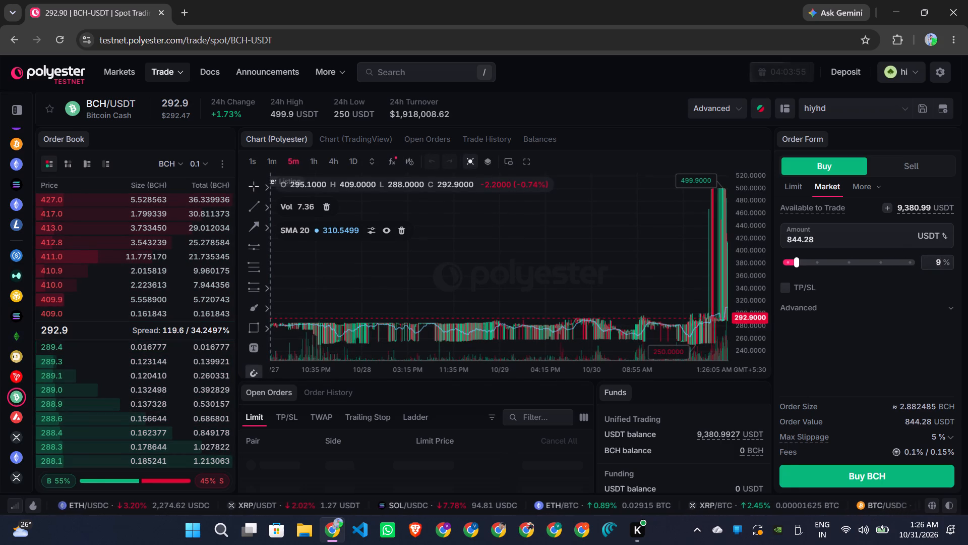
pyautogui.press('8')
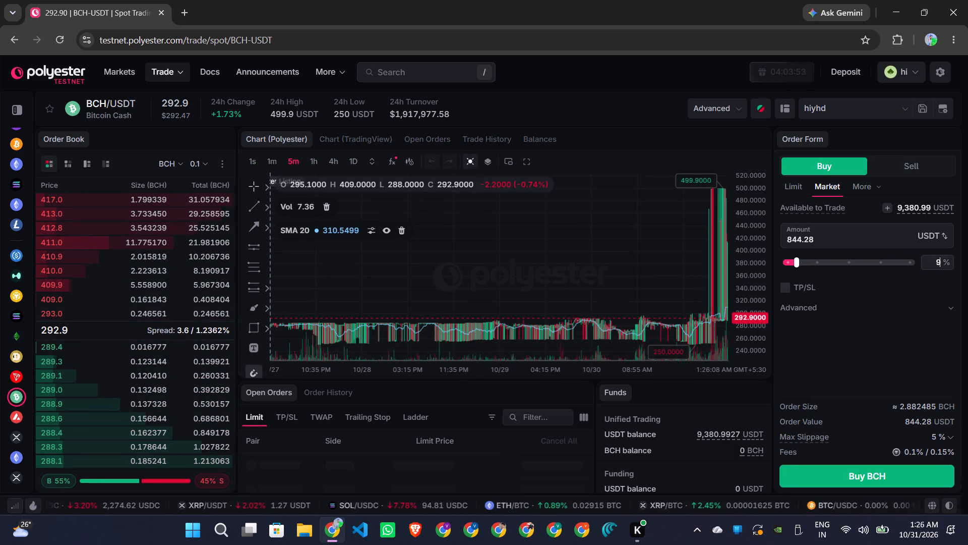
pyautogui.click(906, 472)
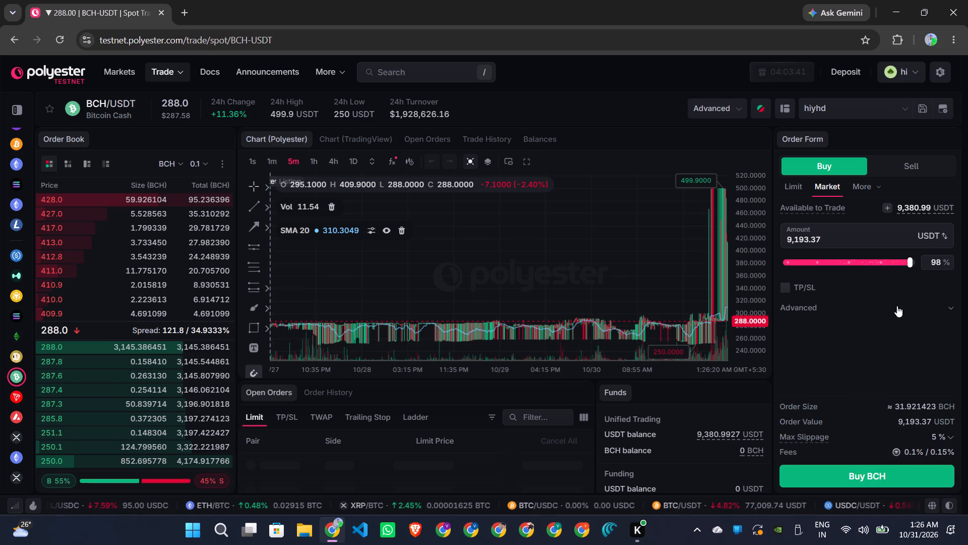
pyautogui.click(861, 477)
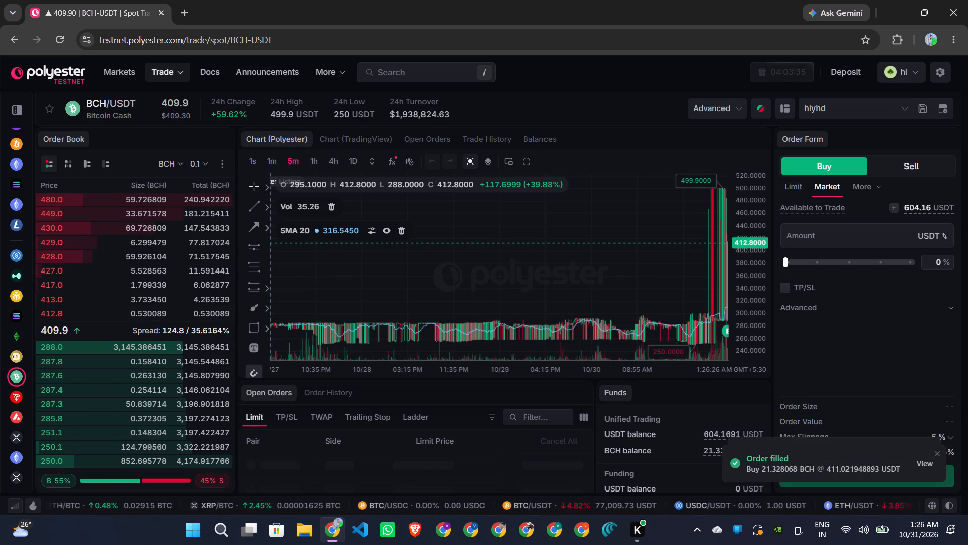
# Place a market sell order for 100% of the available BCH, 21.328068 BCH.
pyautogui.click(921, 160)
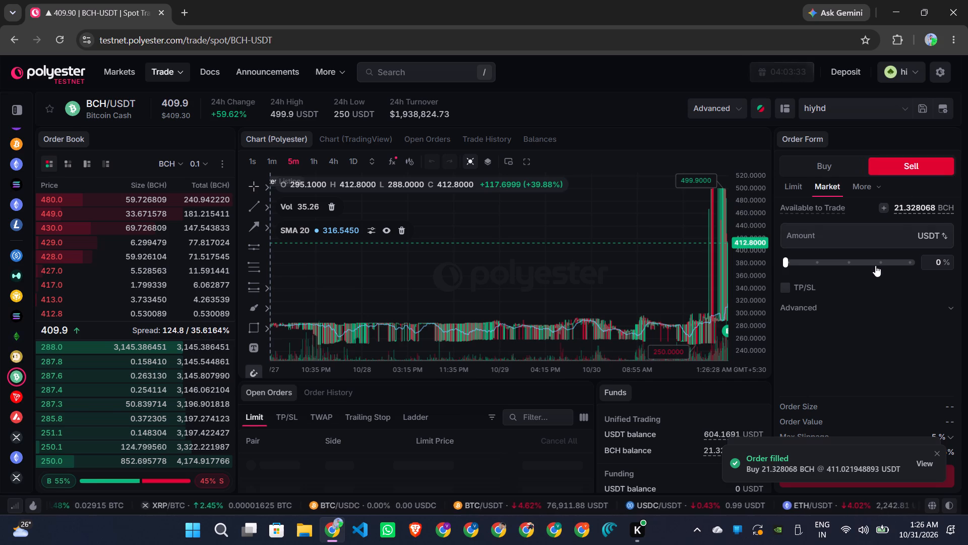
pyautogui.click(916, 259)
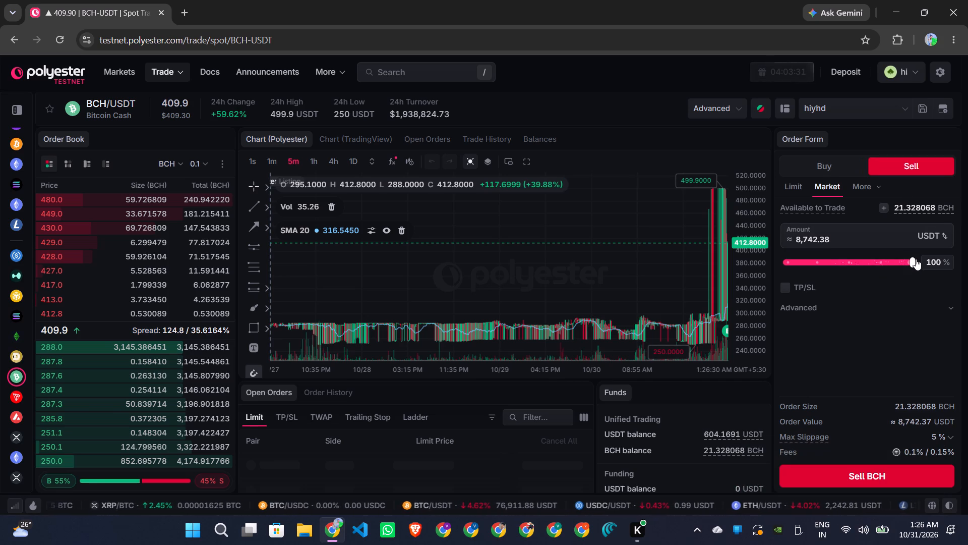
pyautogui.click(874, 478)
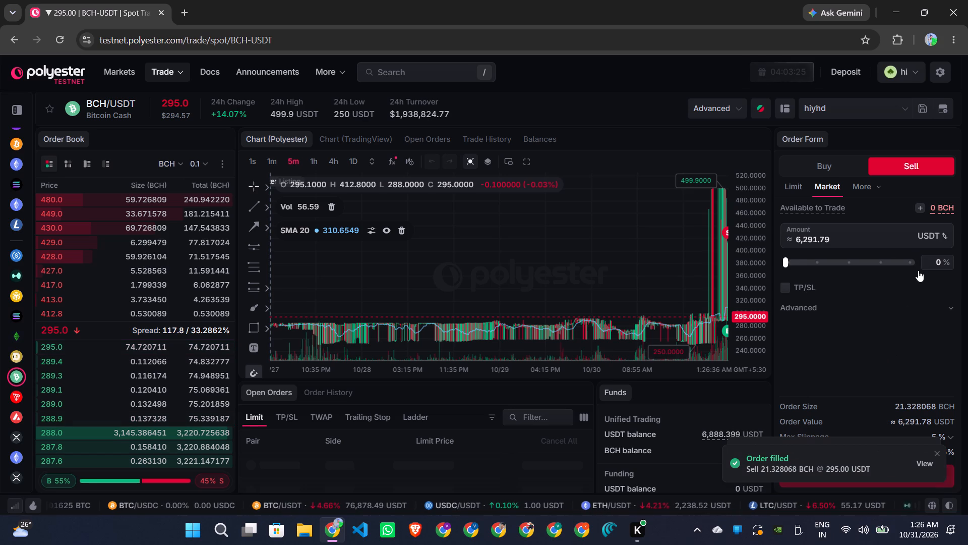
# Set the order form to the buy side and examine the recent price movement on the BCH/USDT chart.
pyautogui.click(840, 157)
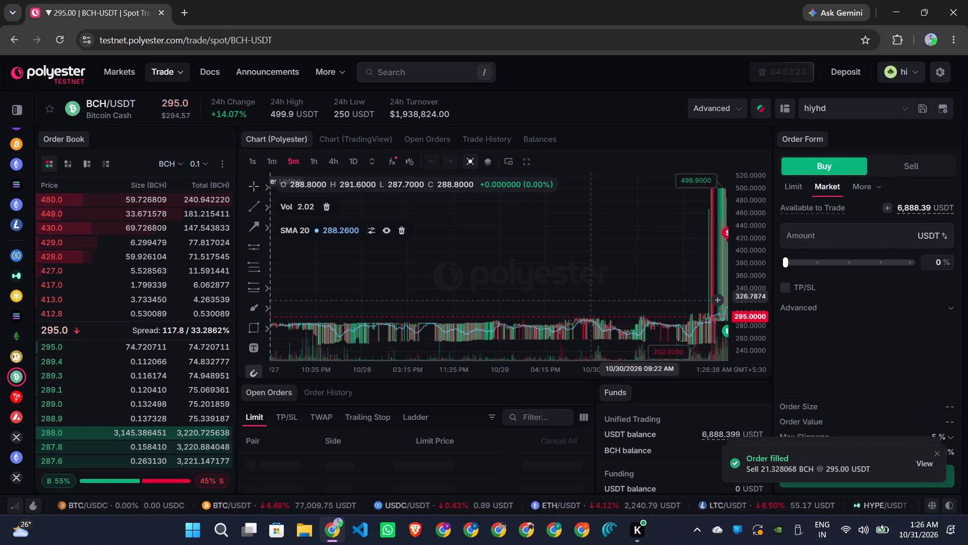
pyautogui.hscroll(-4, 590, 300)
pyautogui.hscroll(1, 590, 300)
pyautogui.scroll(5, 590, 300)
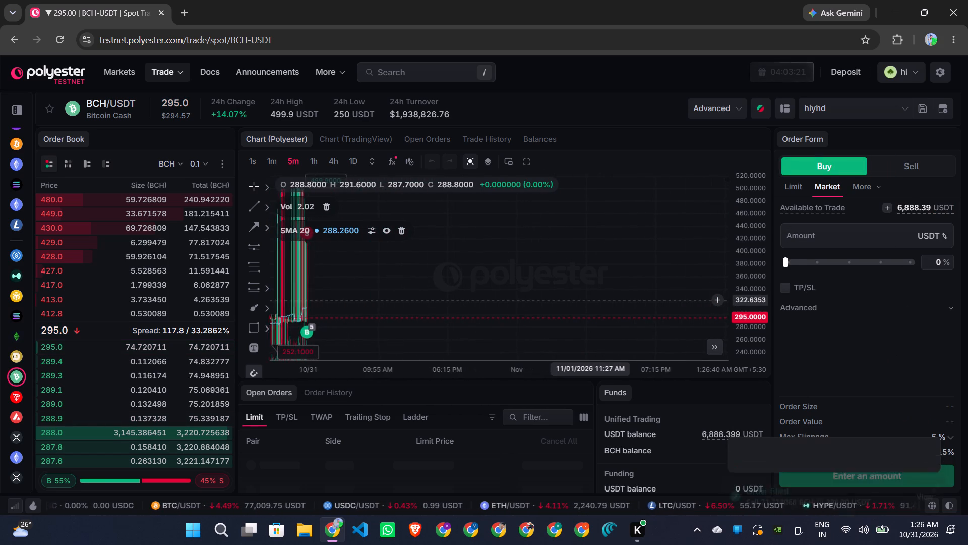
pyautogui.scroll(1, 590, 300)
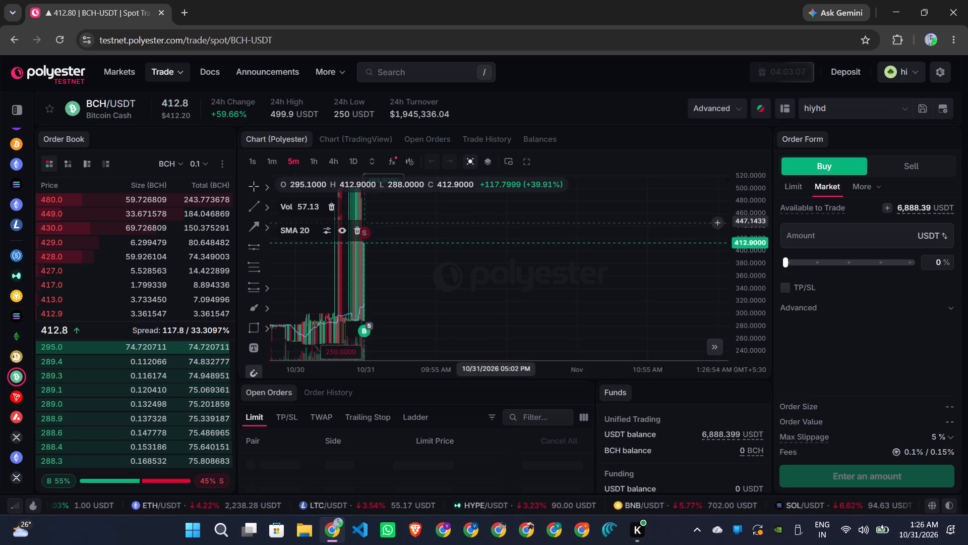
pyautogui.scroll(1, 461, 223)
pyautogui.hscroll(2, 461, 223)
pyautogui.scroll(2, 461, 223)
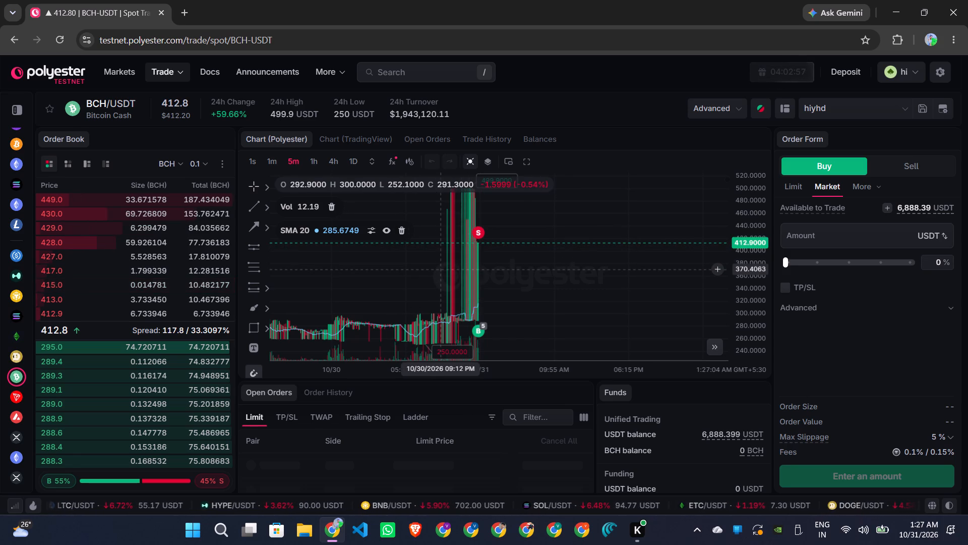
# Look at the ETC/USDT pair, return to BCH/USDT, and check its sell and buy sides and the fund balances.
pyautogui.click(18, 336)
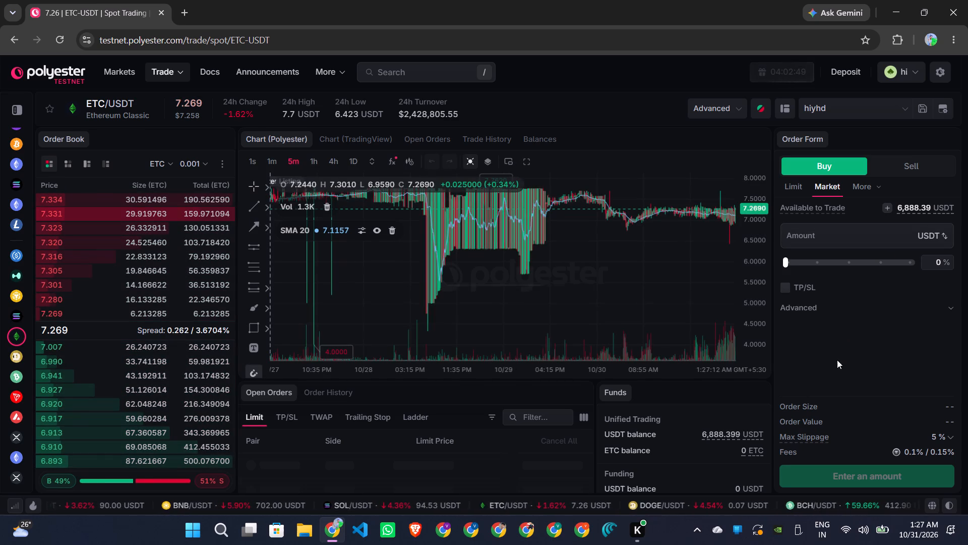
pyautogui.click(17, 373)
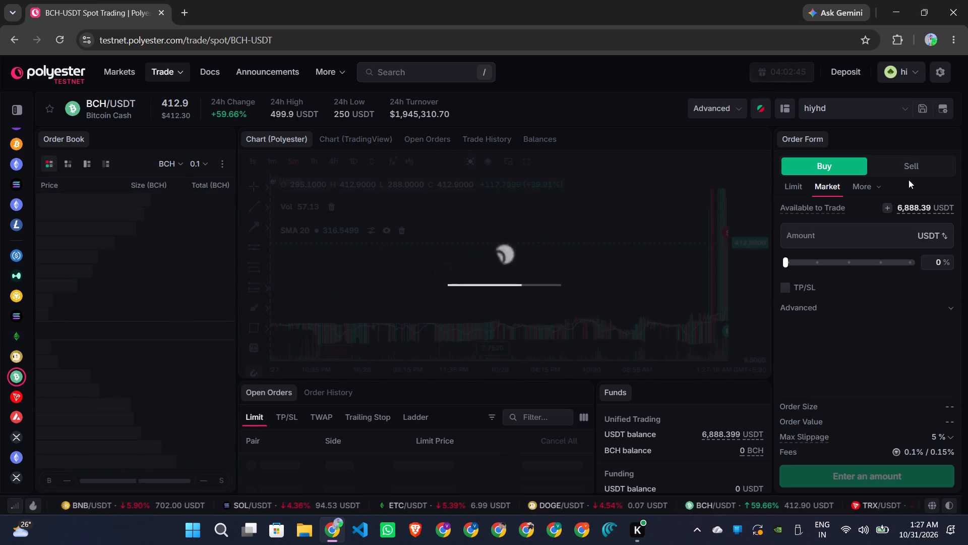
pyautogui.click(918, 171)
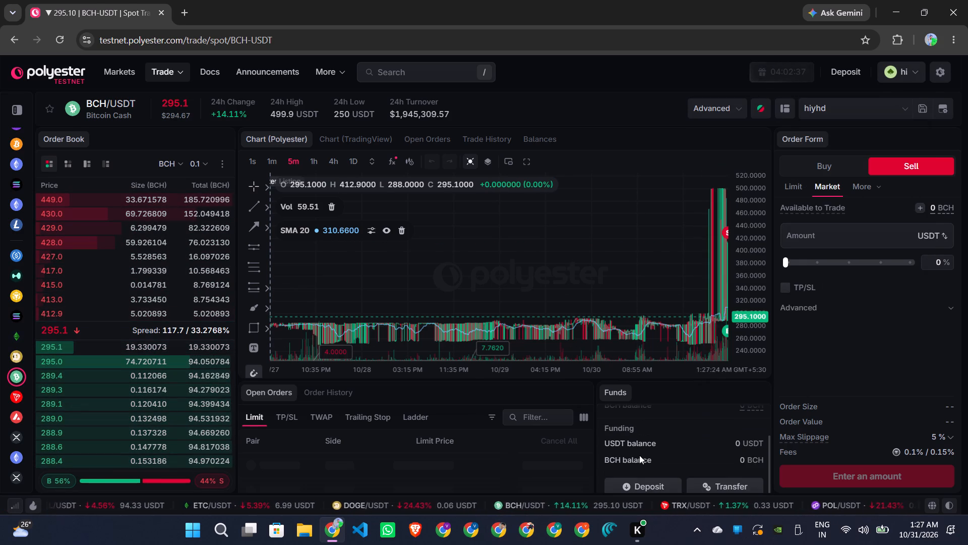
pyautogui.scroll(1, 639, 455)
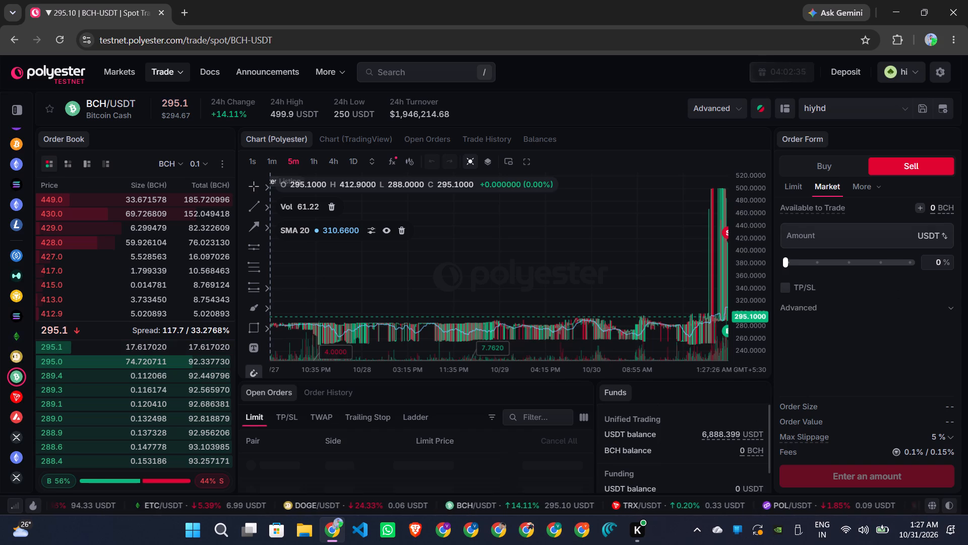
pyautogui.click(834, 163)
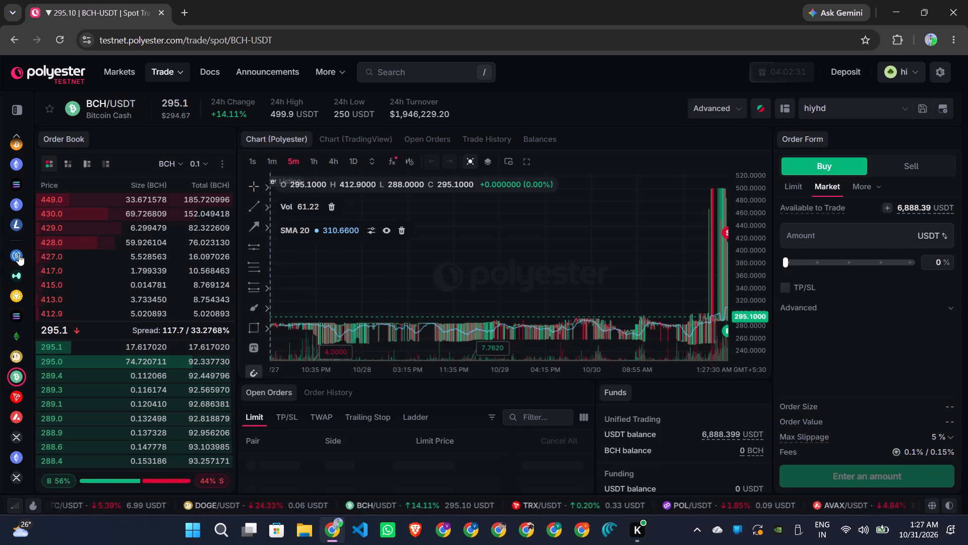
# Open the ETC/USDT pair and try to place a market buy order with 93% of the available USDT, 6,406.21 USDT.
pyautogui.click(19, 333)
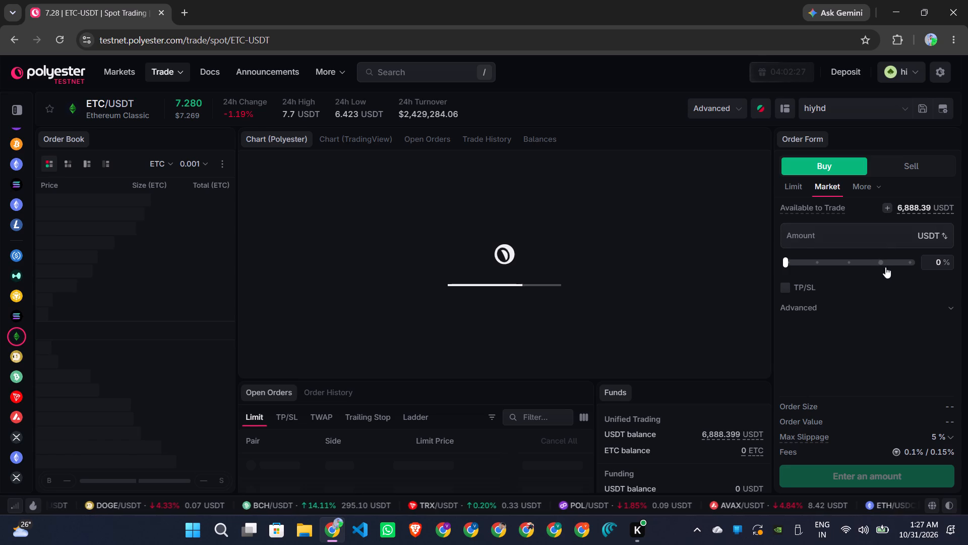
pyautogui.click(906, 264)
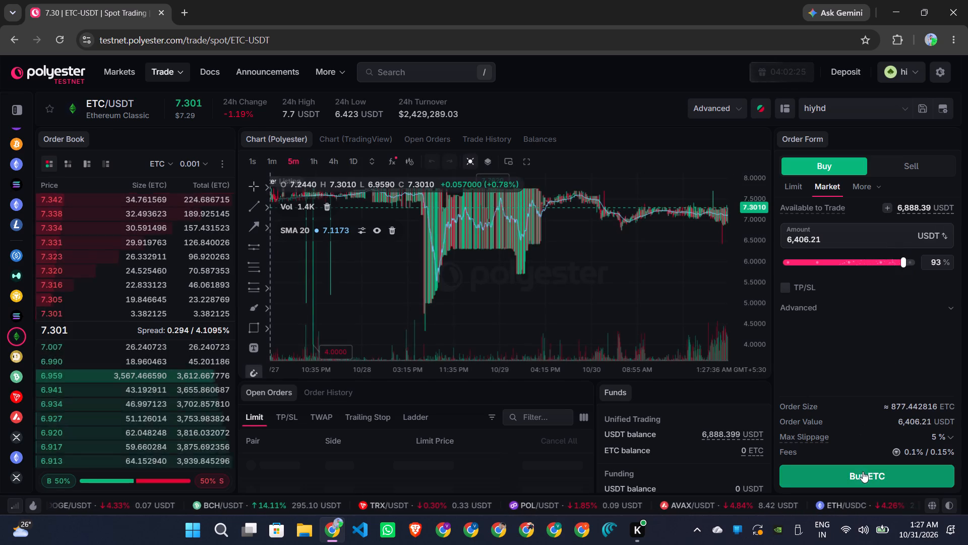
pyautogui.click(863, 472)
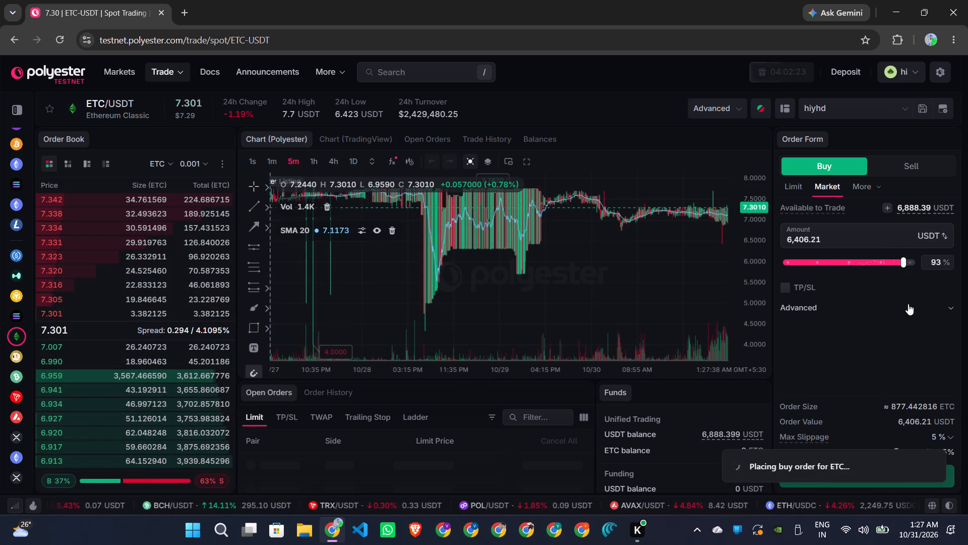
# Check the ETC sell side and the open orders, and review the quantities, prices and fees in the trade history.
pyautogui.click(901, 161)
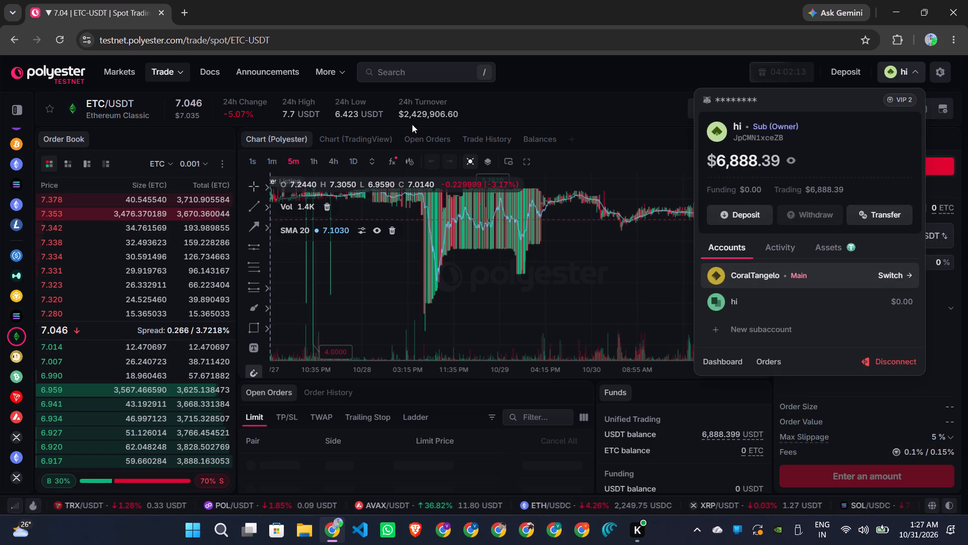
pyautogui.click(414, 138)
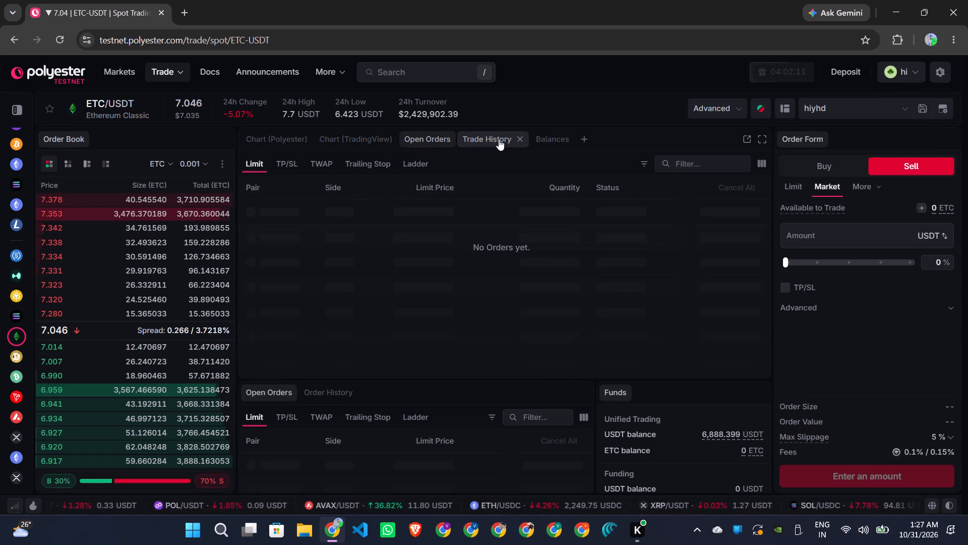
pyautogui.click(499, 139)
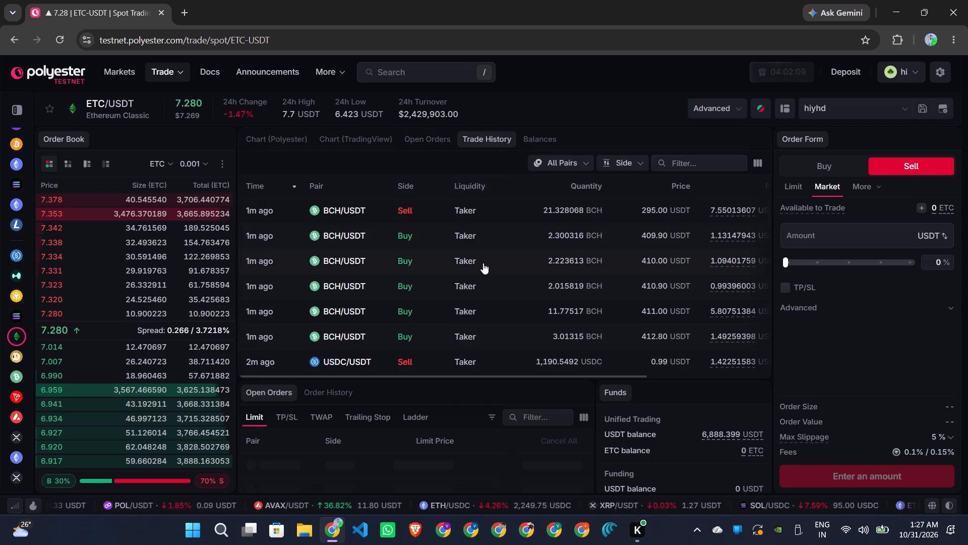
pyautogui.hscroll(-4, 483, 263)
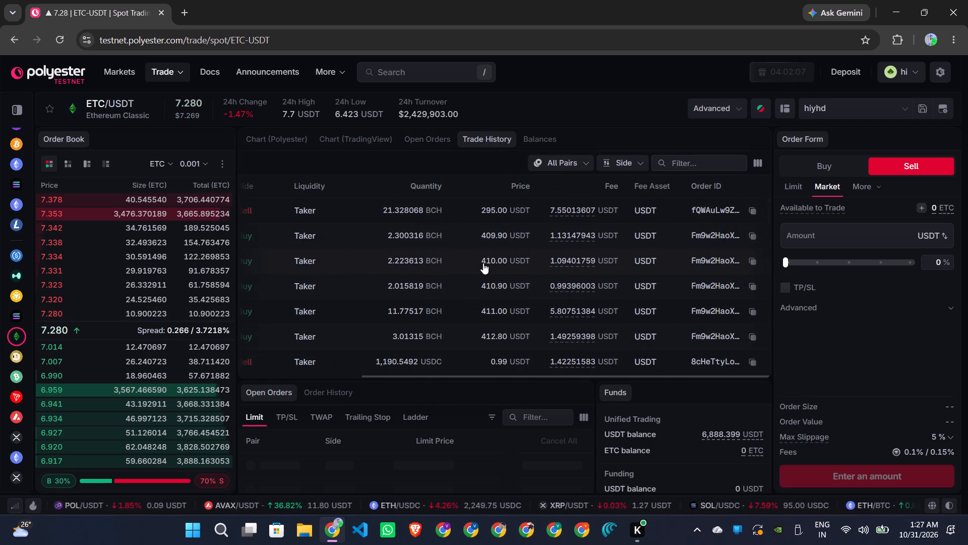
pyautogui.hscroll(-1, 483, 263)
pyautogui.hscroll(1, 483, 263)
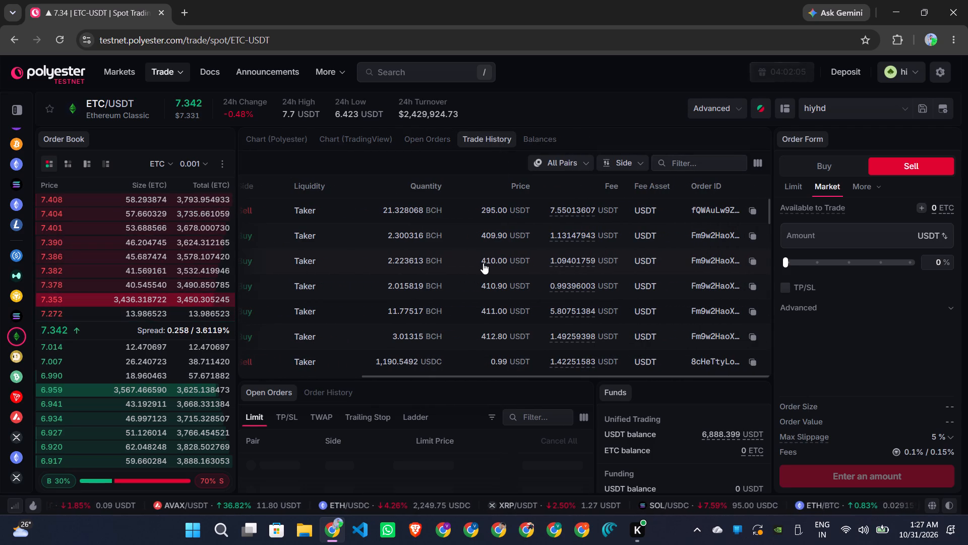
pyautogui.hscroll(1, 483, 263)
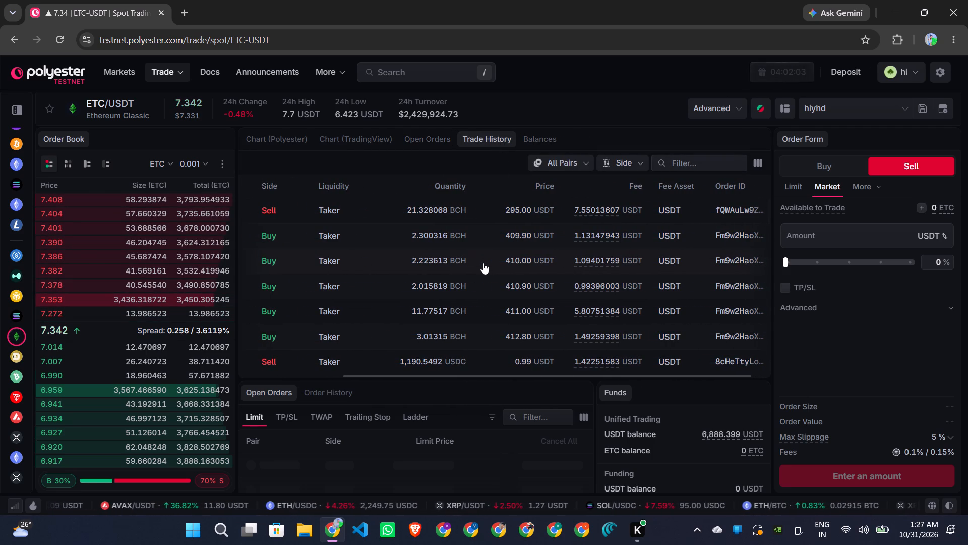
pyautogui.hscroll(2, 483, 263)
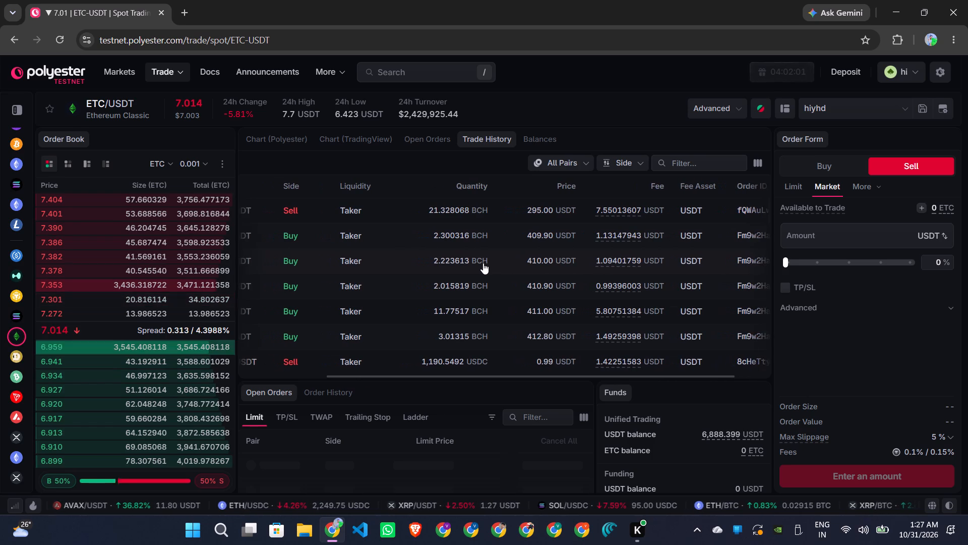
pyautogui.hscroll(1, 483, 263)
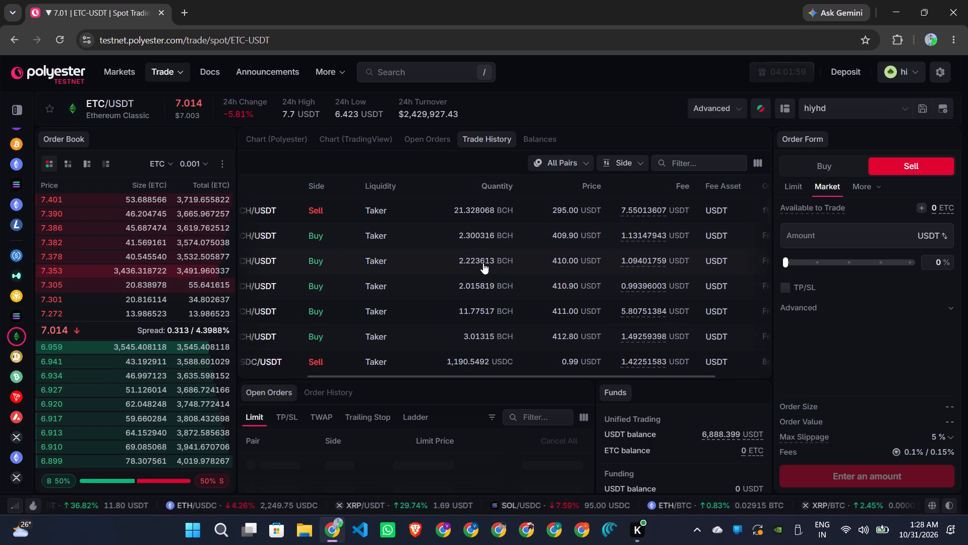
pyautogui.hscroll(4, 483, 263)
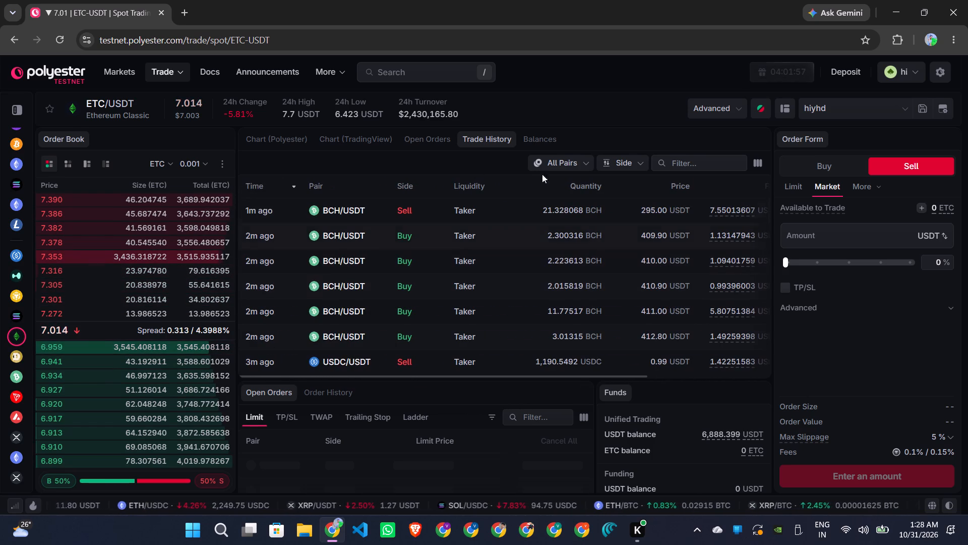
# Show the TradingView chart for ETC/USDT and place a market buy order for ETC worth 6,406.21 USDT, 93% of the available balance.
pyautogui.click(354, 137)
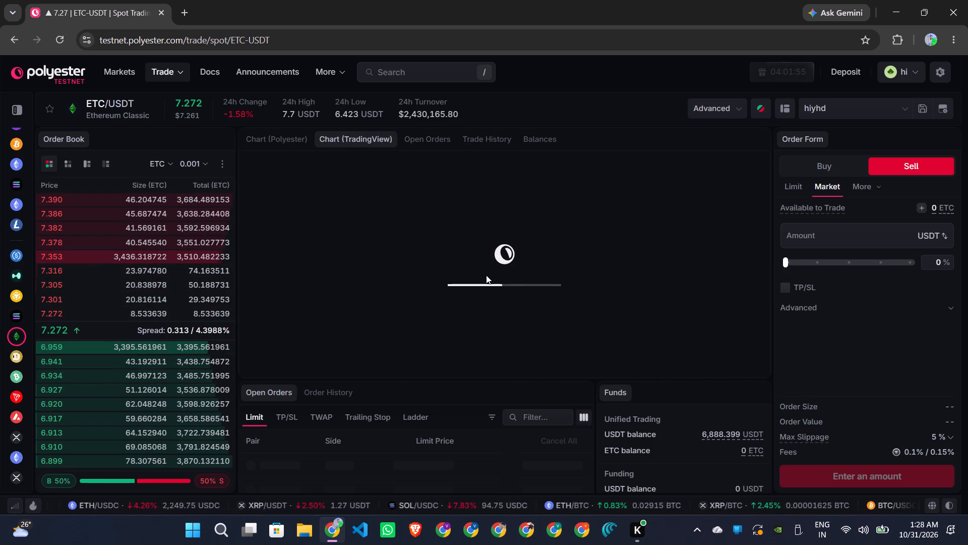
pyautogui.click(823, 159)
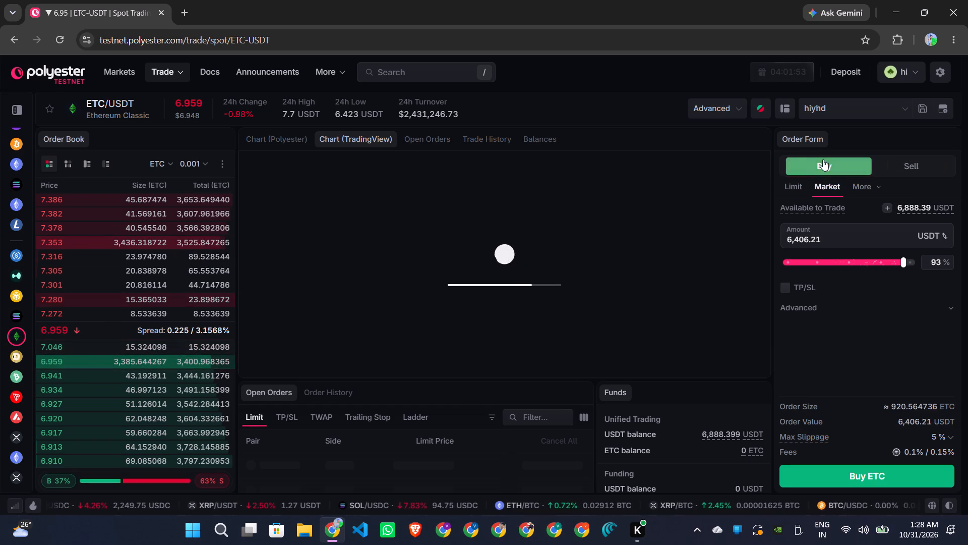
pyautogui.click(887, 473)
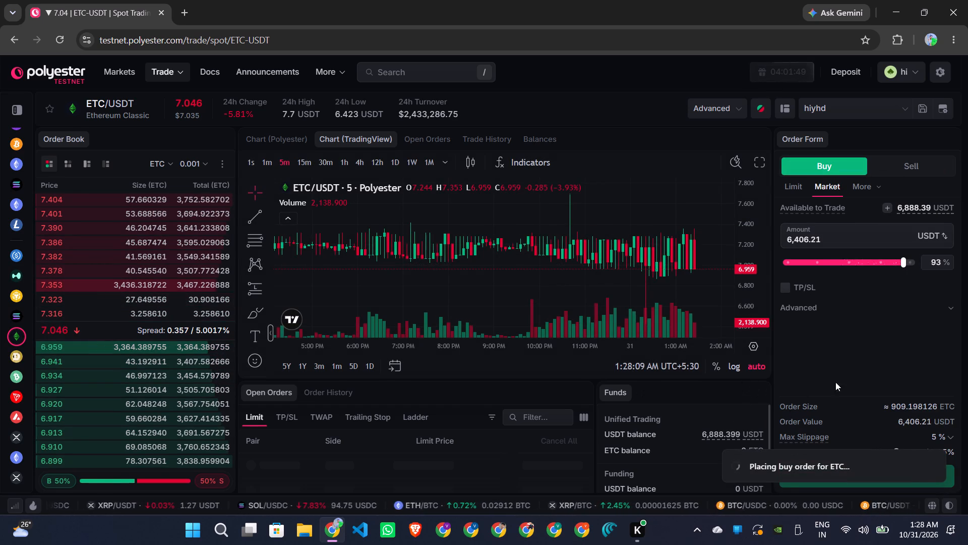
# Place a market sell order for 100% of the available ETC, 832.675745 ETC, opening and closing the buy order's details along the way.
pyautogui.click(917, 170)
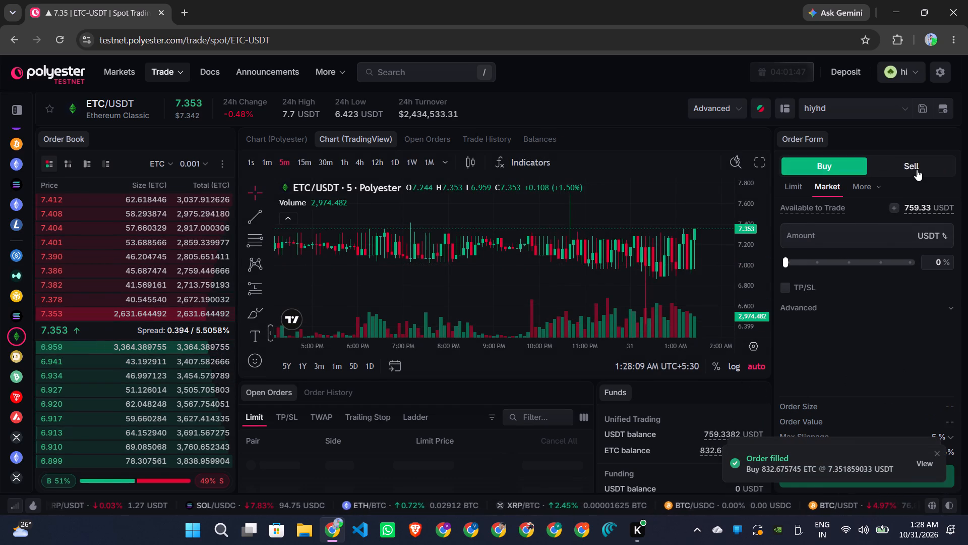
pyautogui.click(914, 260)
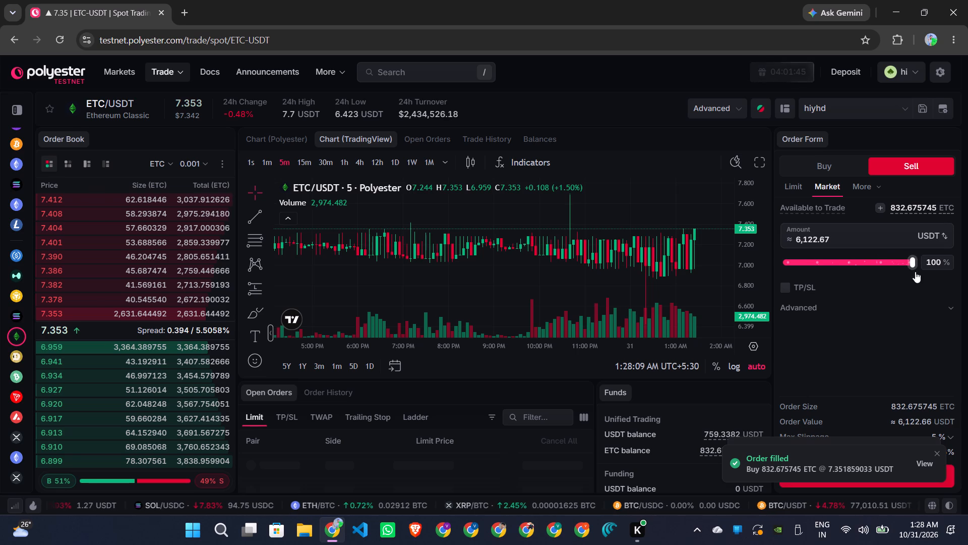
pyautogui.click(936, 449)
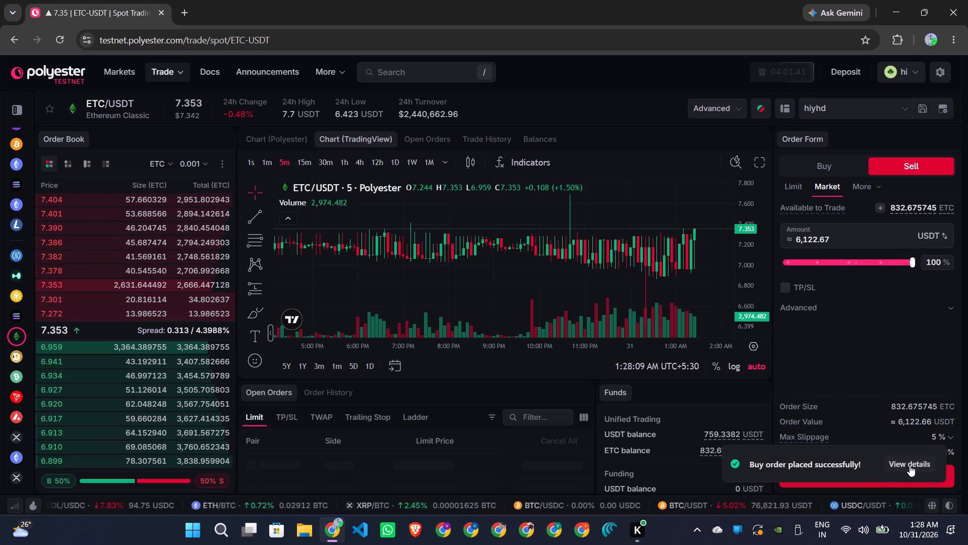
pyautogui.click(907, 465)
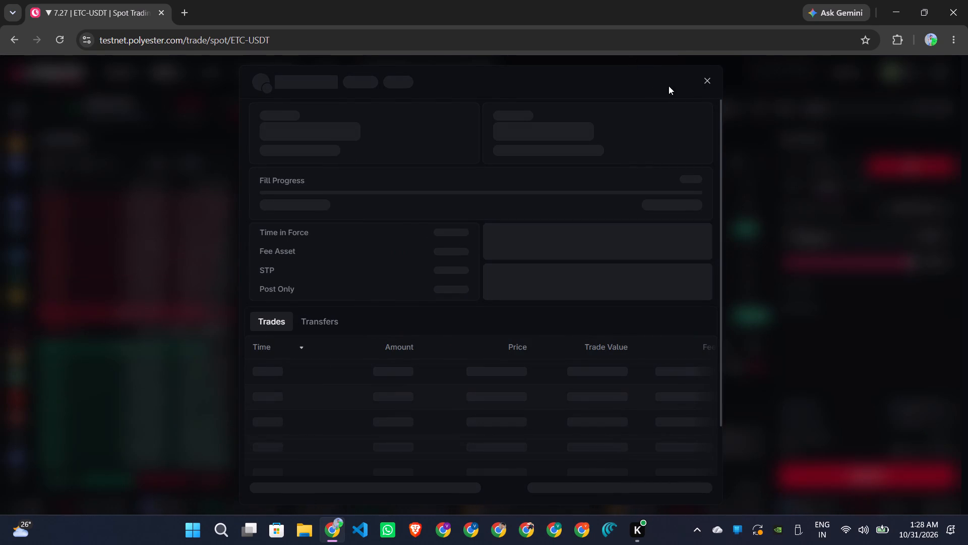
pyautogui.click(711, 79)
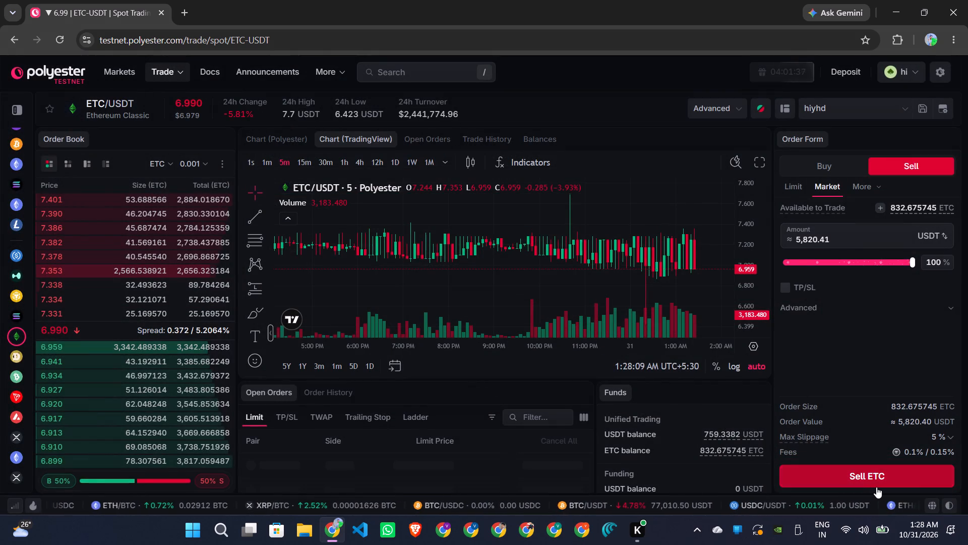
pyautogui.click(892, 485)
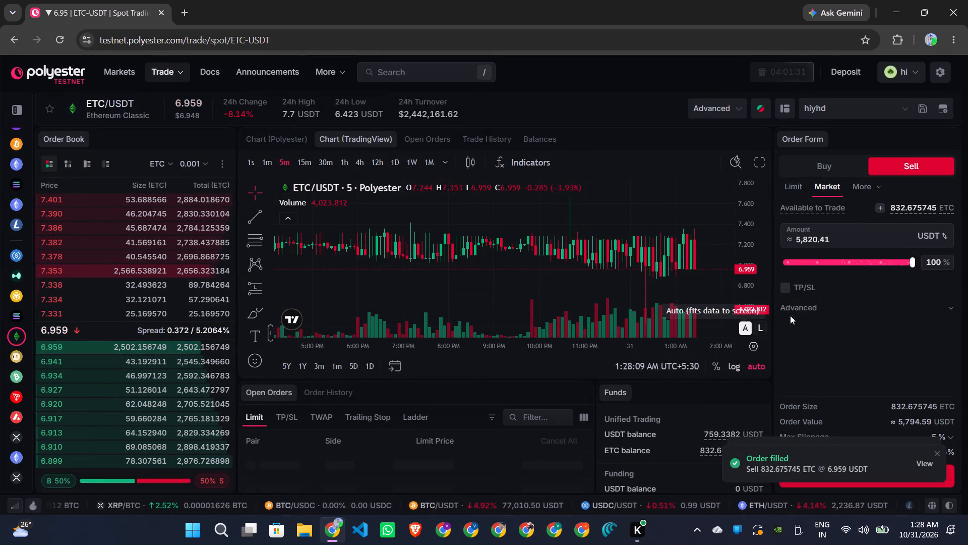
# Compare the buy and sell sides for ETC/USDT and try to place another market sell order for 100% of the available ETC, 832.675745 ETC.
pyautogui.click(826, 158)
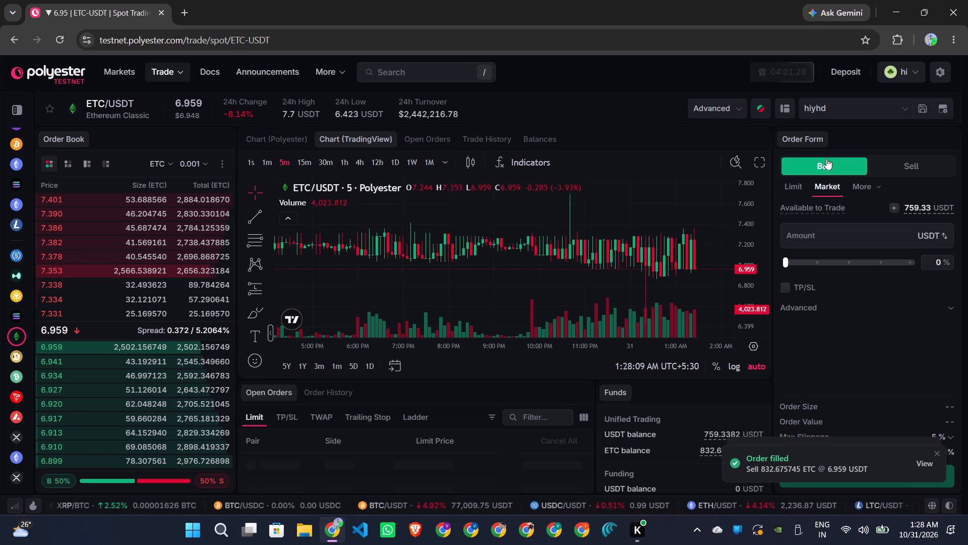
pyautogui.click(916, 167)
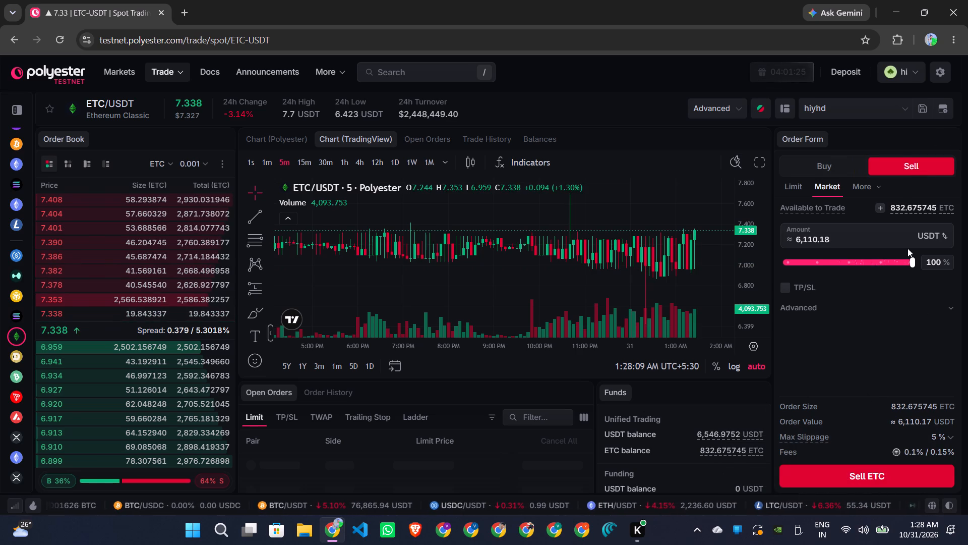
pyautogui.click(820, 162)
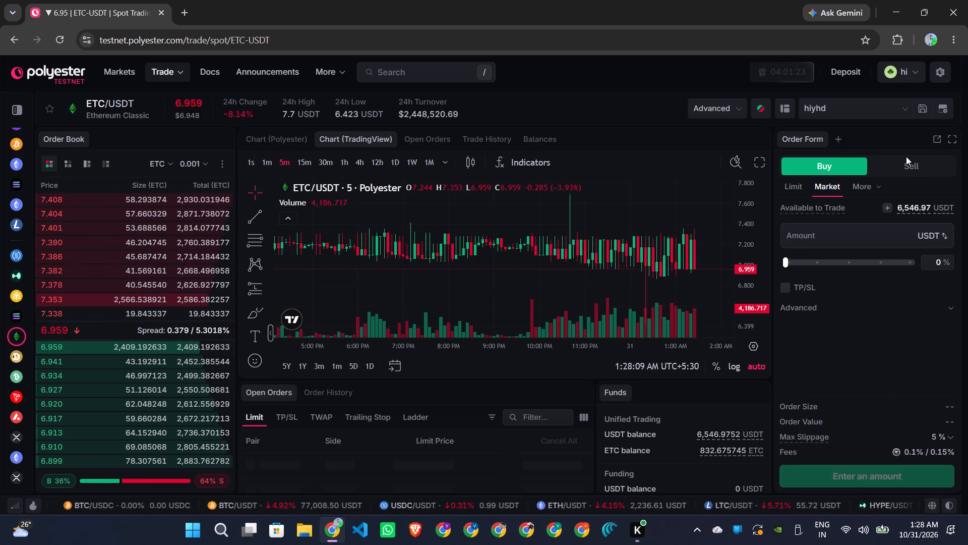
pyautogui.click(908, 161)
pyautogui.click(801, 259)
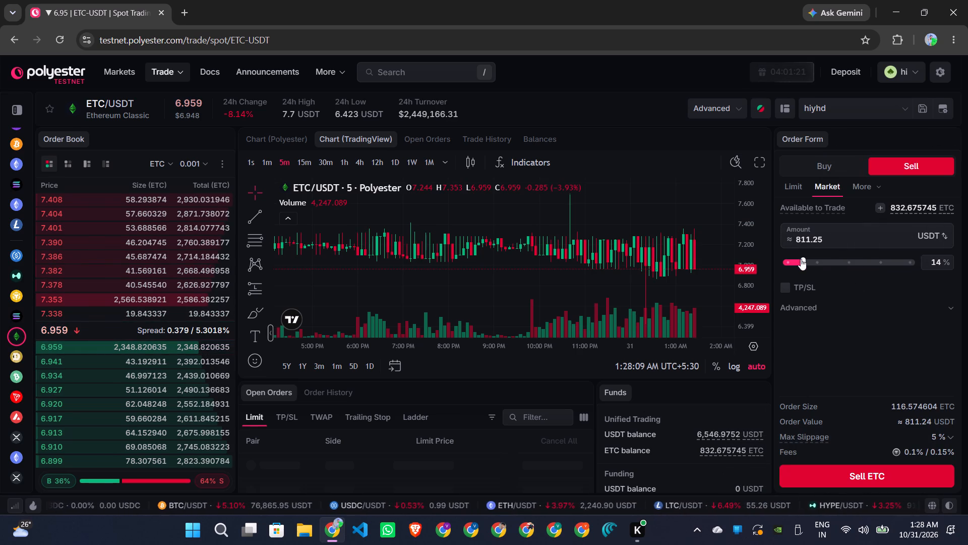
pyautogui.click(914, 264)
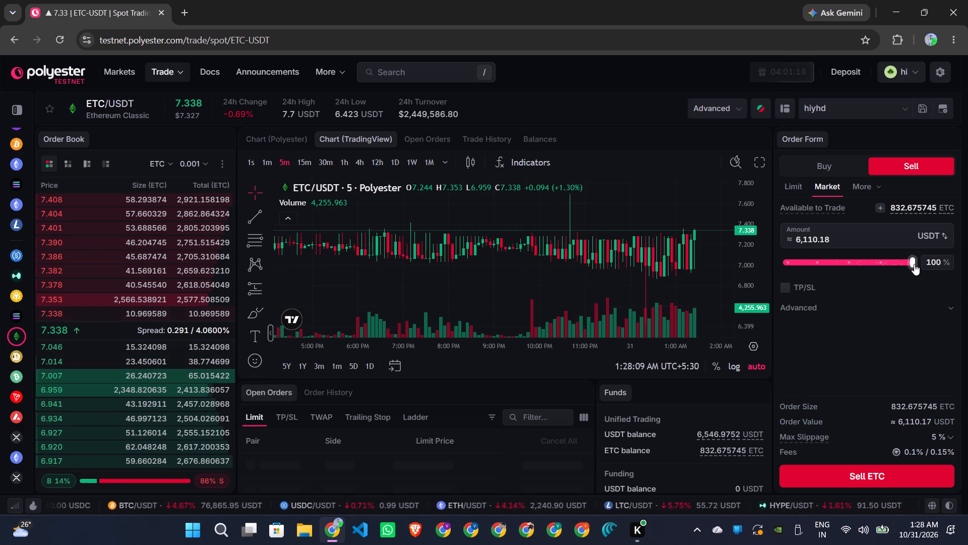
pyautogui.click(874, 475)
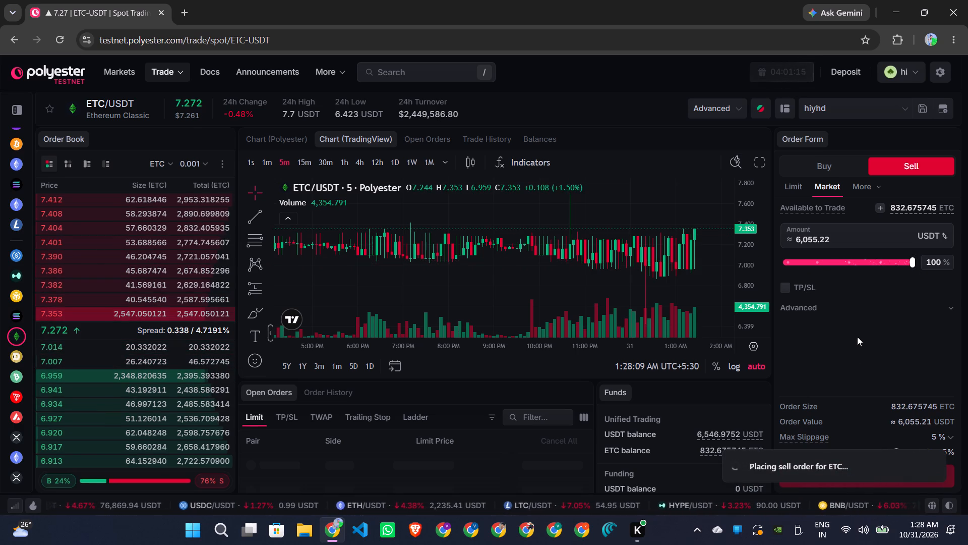
# Reload the ETC/USDT trading page and check the available balances on the buy and sell sides of the order form.
pyautogui.click(826, 168)
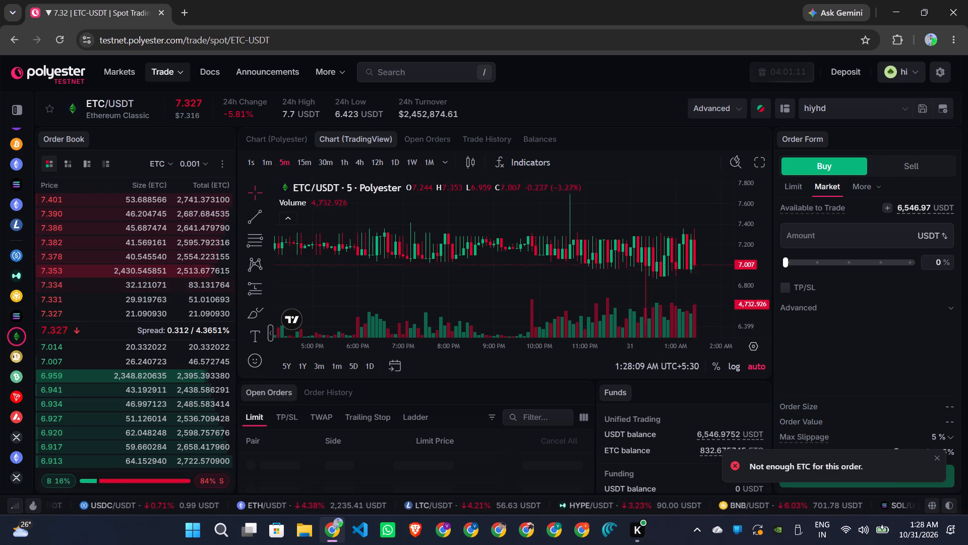
pyautogui.click(64, 37)
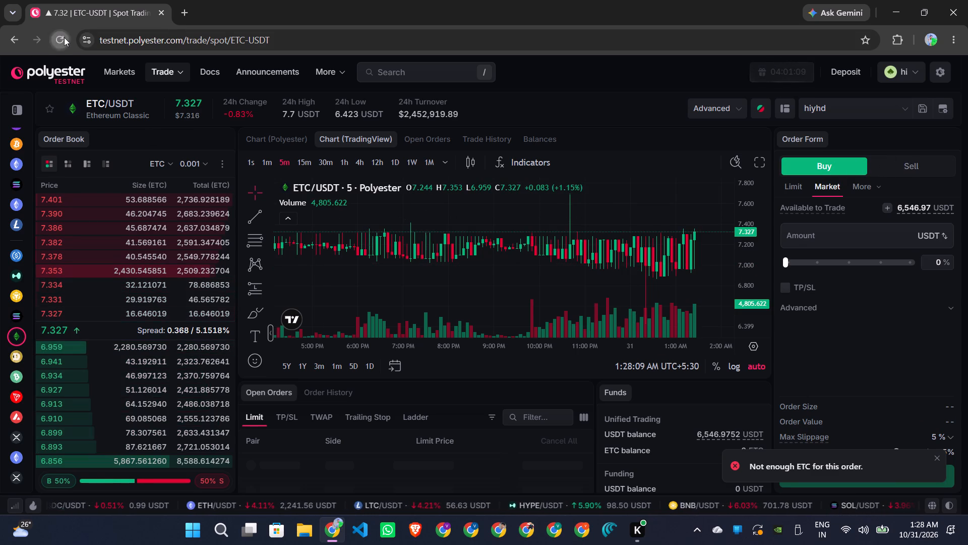
pyautogui.hscroll(-2, 517, 263)
pyautogui.hscroll(1, 517, 263)
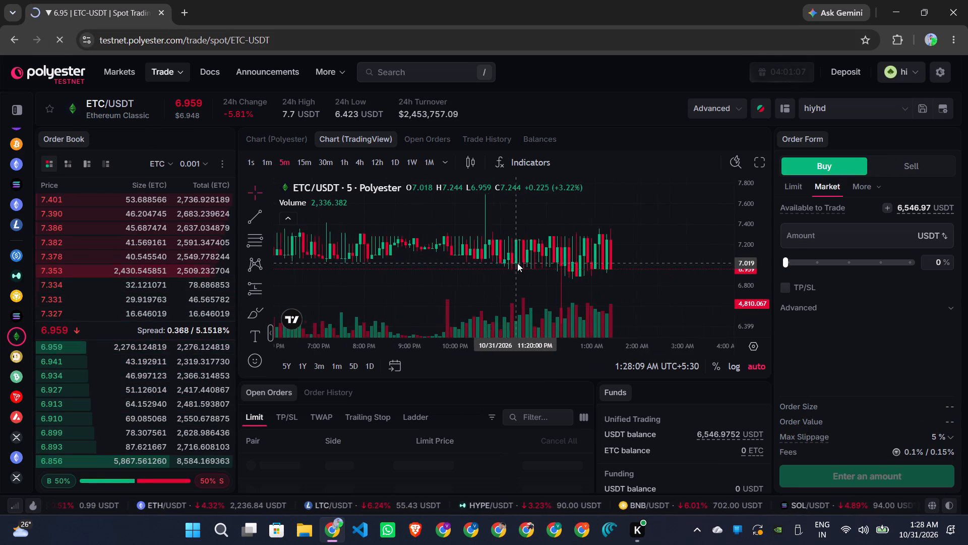
pyautogui.scroll(5, 517, 263)
pyautogui.hscroll(-1, 517, 263)
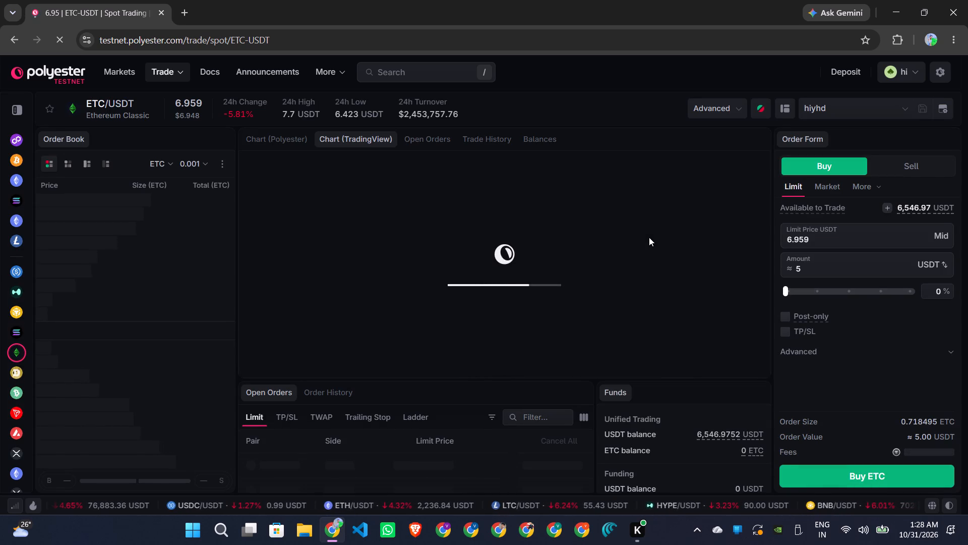
pyautogui.click(906, 173)
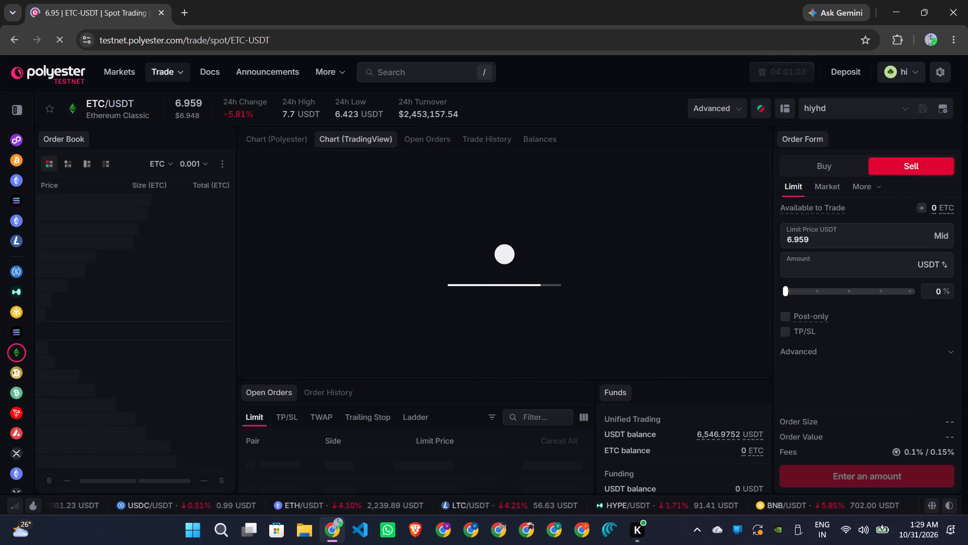
pyautogui.click(835, 170)
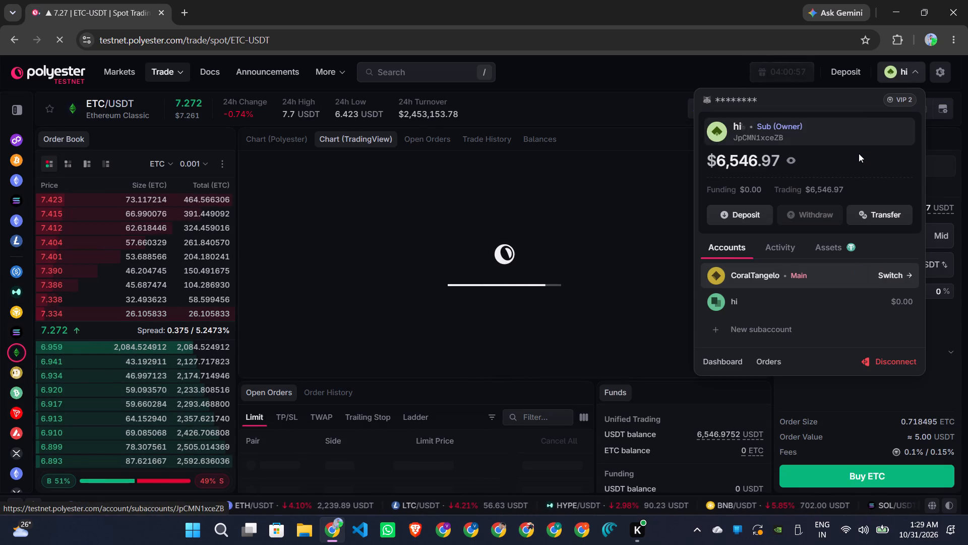
# Open the account page of the subaccount hi and review its total equity and paper asset balances.
pyautogui.click(859, 153)
pyautogui.click(856, 134)
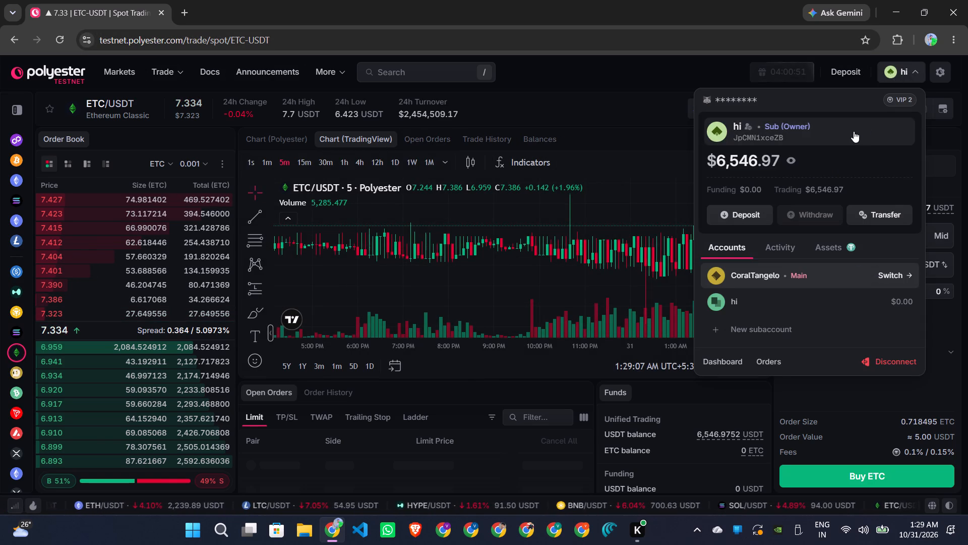
pyautogui.click(854, 131)
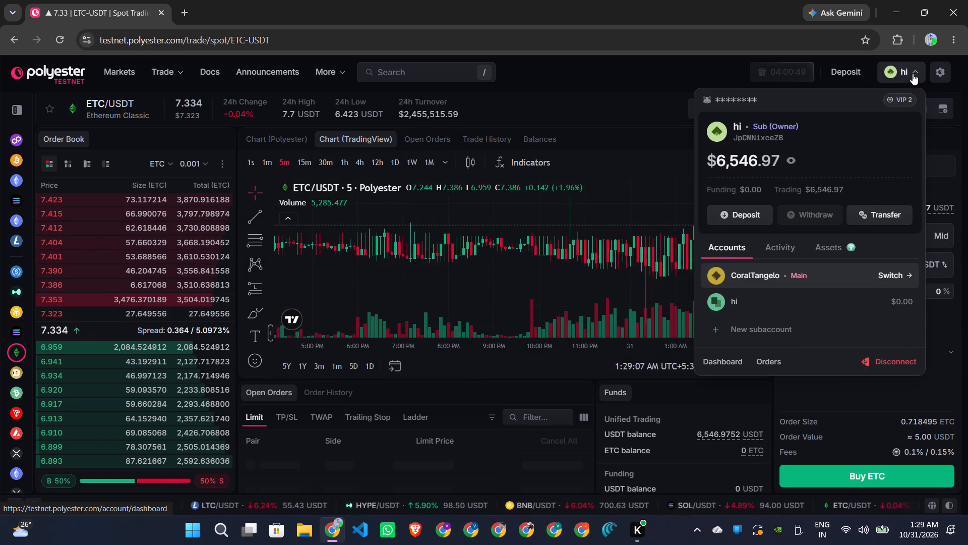
pyautogui.click(843, 154)
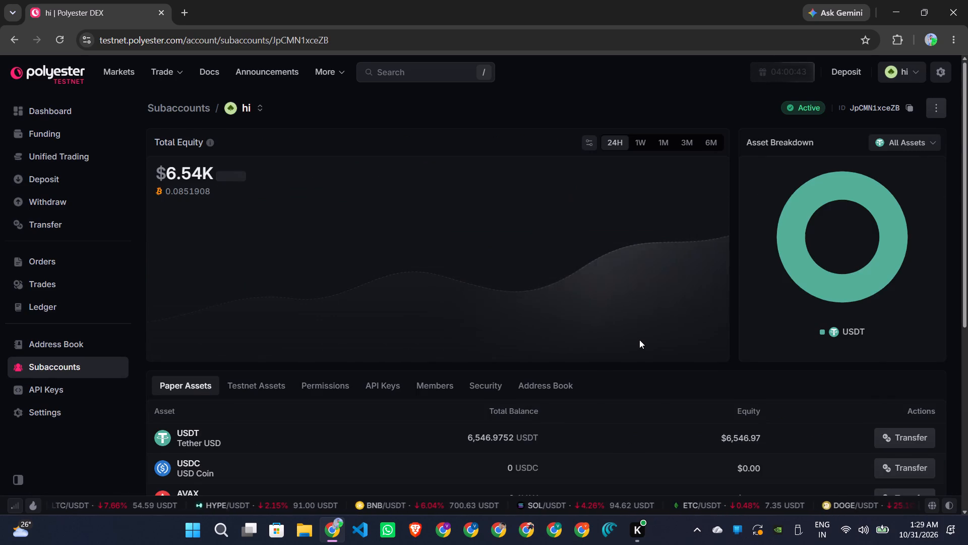
pyautogui.scroll(1, 639, 340)
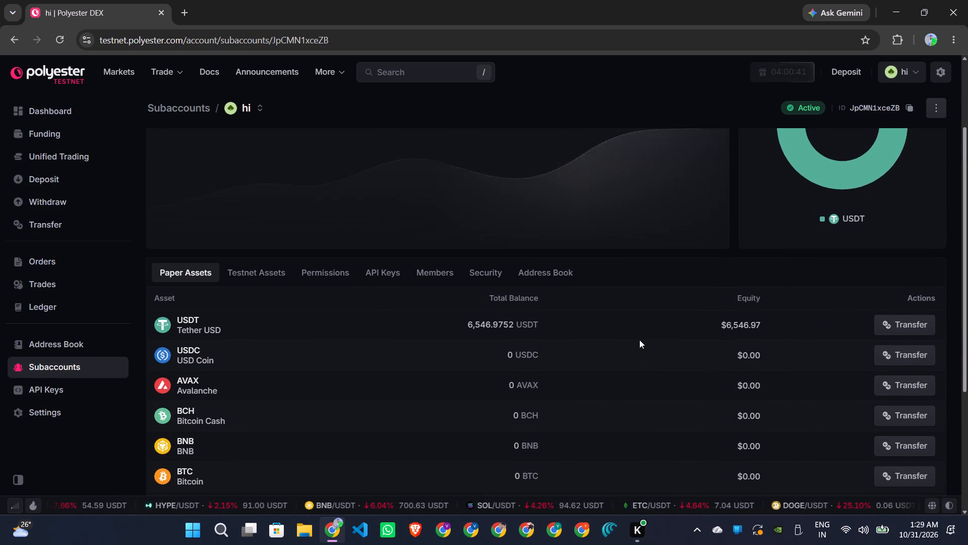
pyautogui.scroll(2, 639, 340)
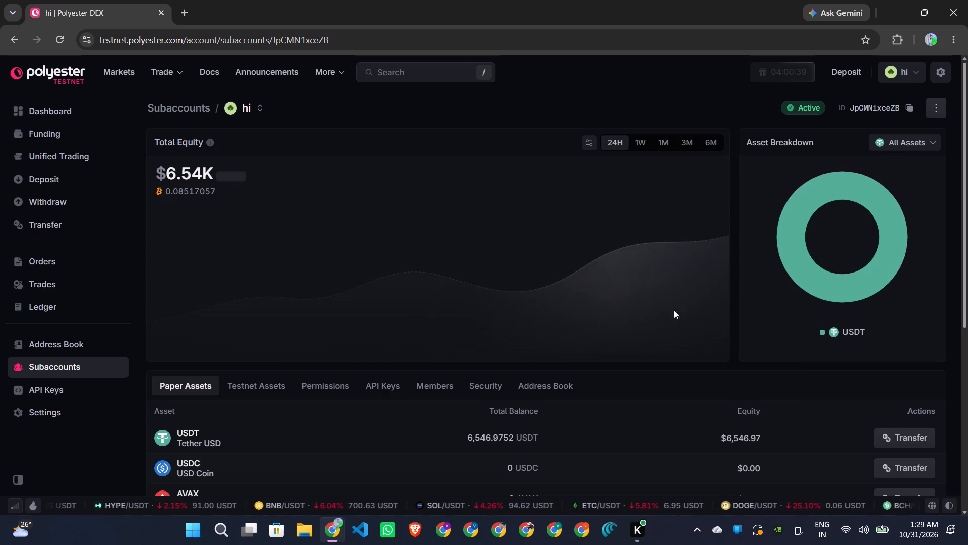
pyautogui.scroll(-5, 744, 323)
pyautogui.scroll(1, 744, 323)
pyautogui.scroll(-1, 744, 323)
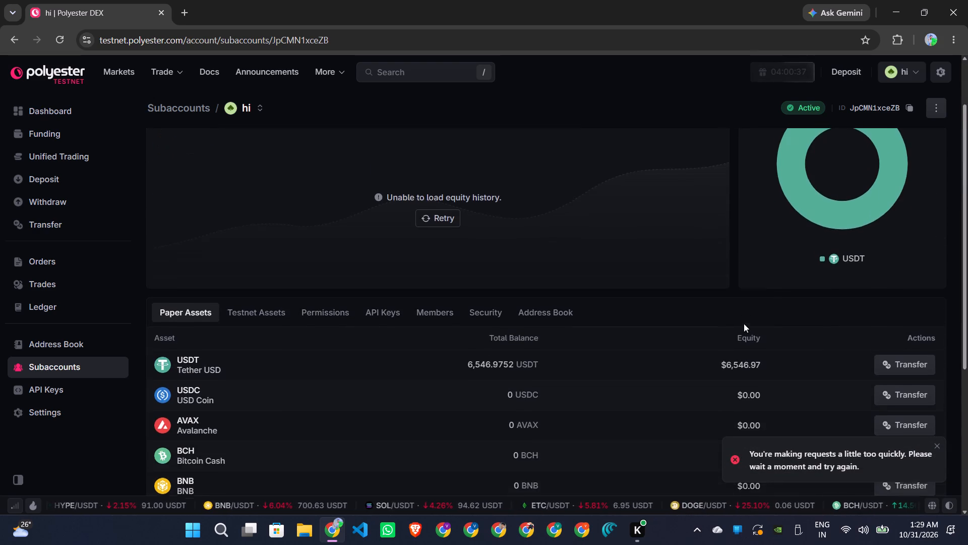
pyautogui.scroll(-1, 744, 323)
pyautogui.scroll(1, 744, 323)
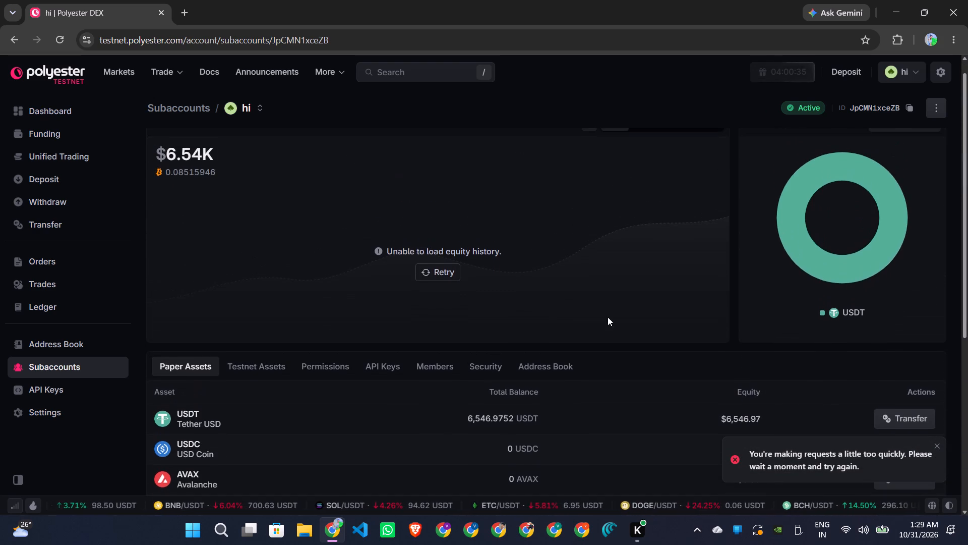
# Retry loading the subaccount's equity history, look over the paper assets, and switch the equity period to 1W and back to 24H.
pyautogui.click(427, 264)
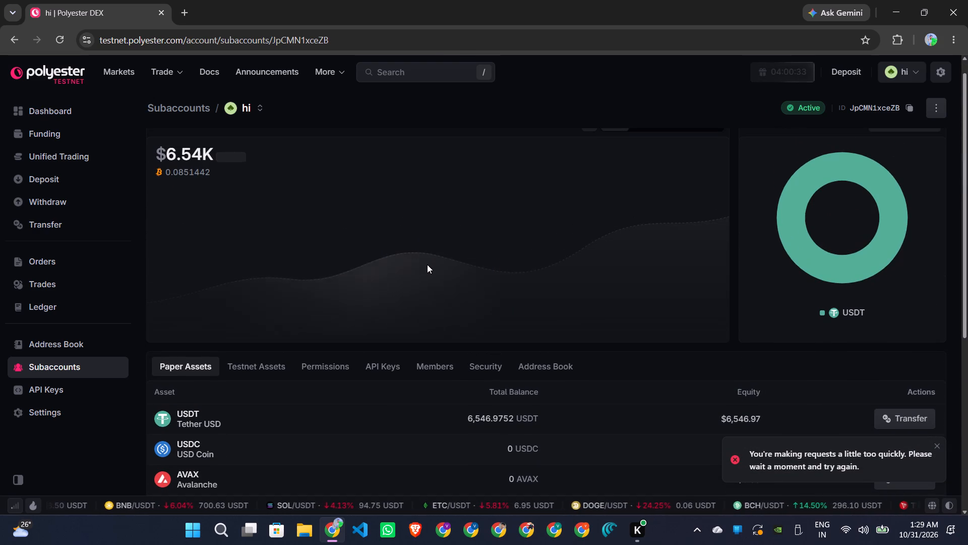
pyautogui.scroll(-2, 427, 264)
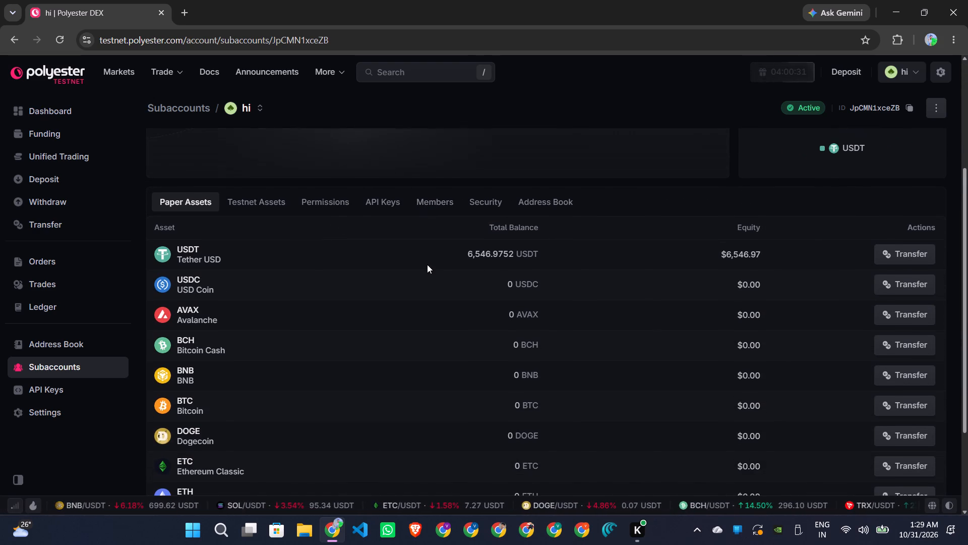
pyautogui.scroll(-2, 427, 264)
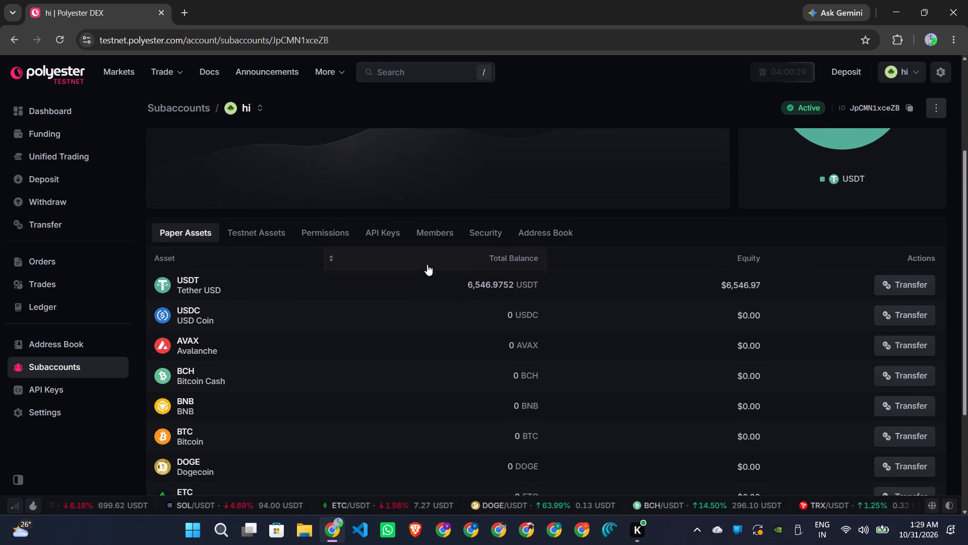
pyautogui.scroll(-1, 427, 264)
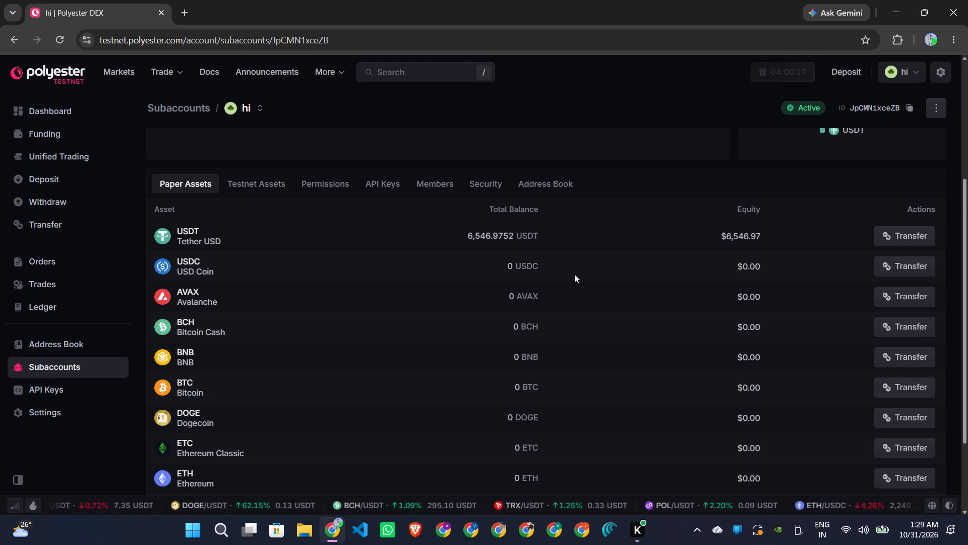
pyautogui.scroll(6, 477, 240)
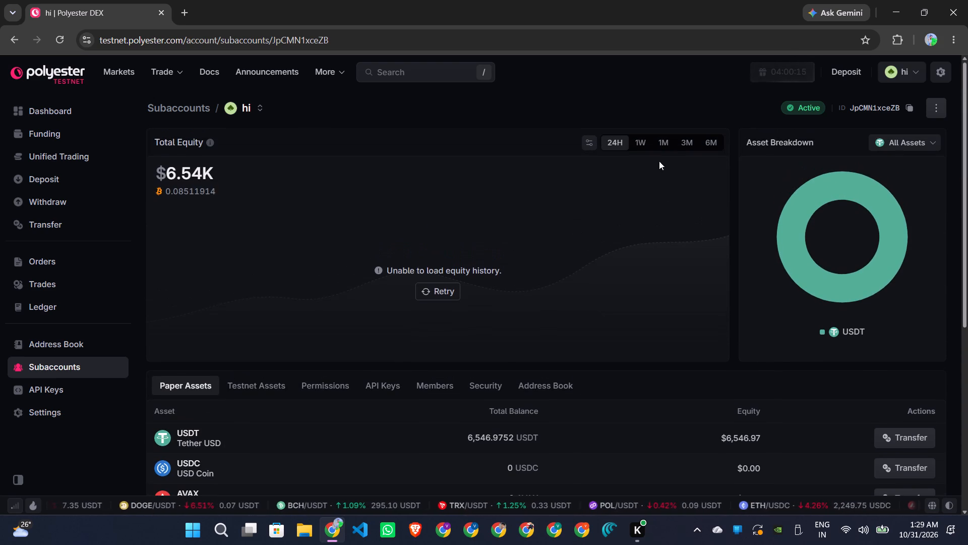
pyautogui.click(635, 138)
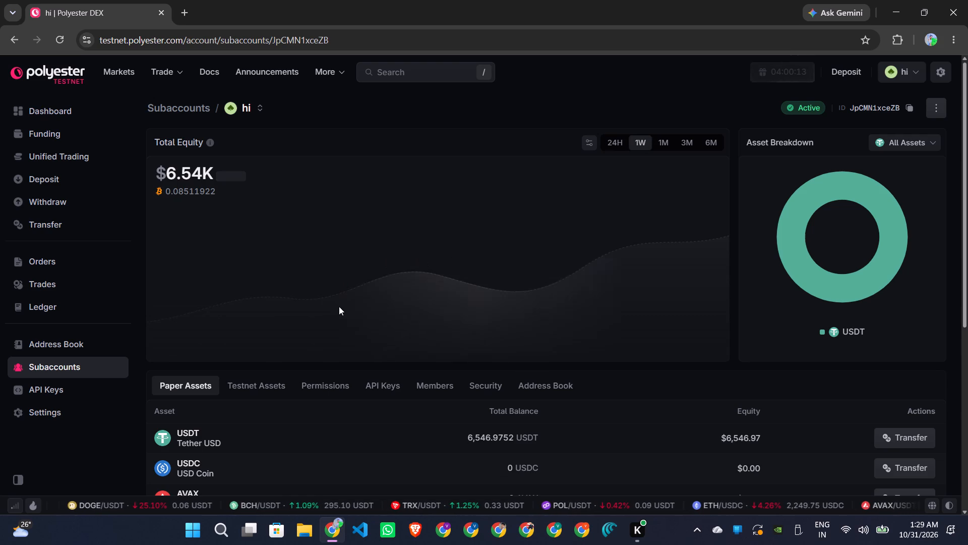
pyautogui.click(619, 141)
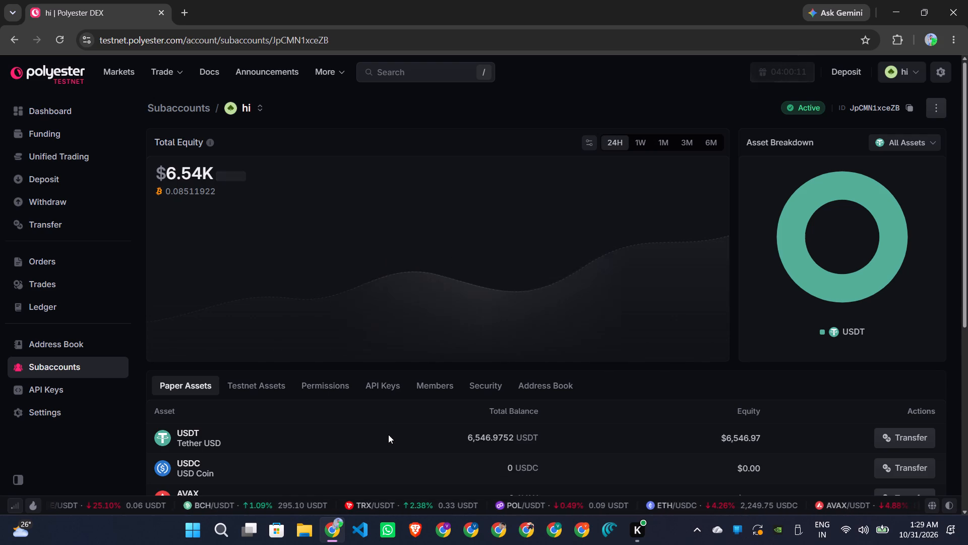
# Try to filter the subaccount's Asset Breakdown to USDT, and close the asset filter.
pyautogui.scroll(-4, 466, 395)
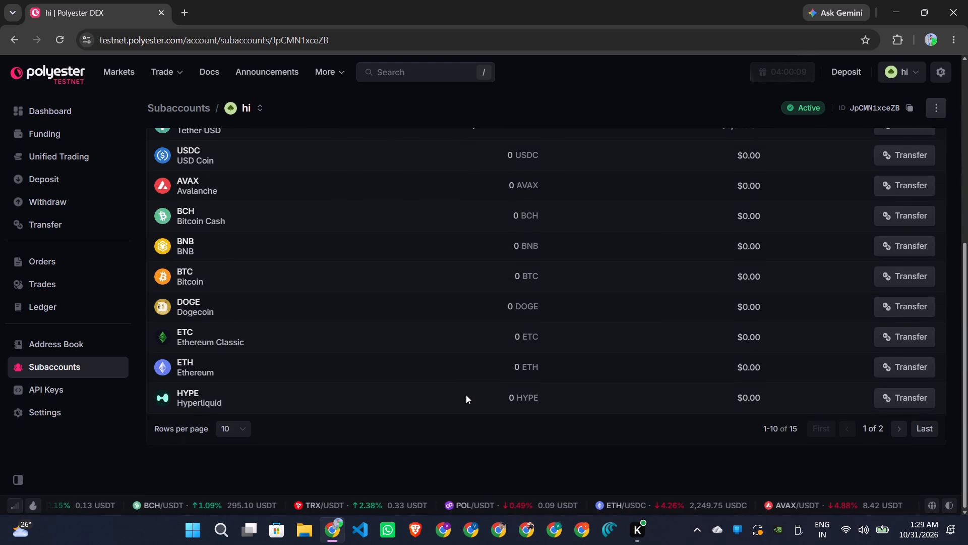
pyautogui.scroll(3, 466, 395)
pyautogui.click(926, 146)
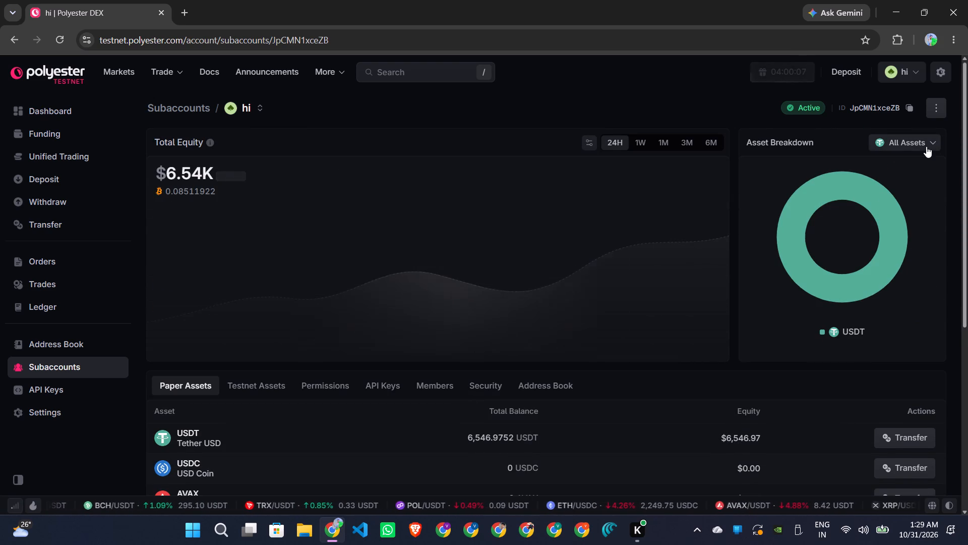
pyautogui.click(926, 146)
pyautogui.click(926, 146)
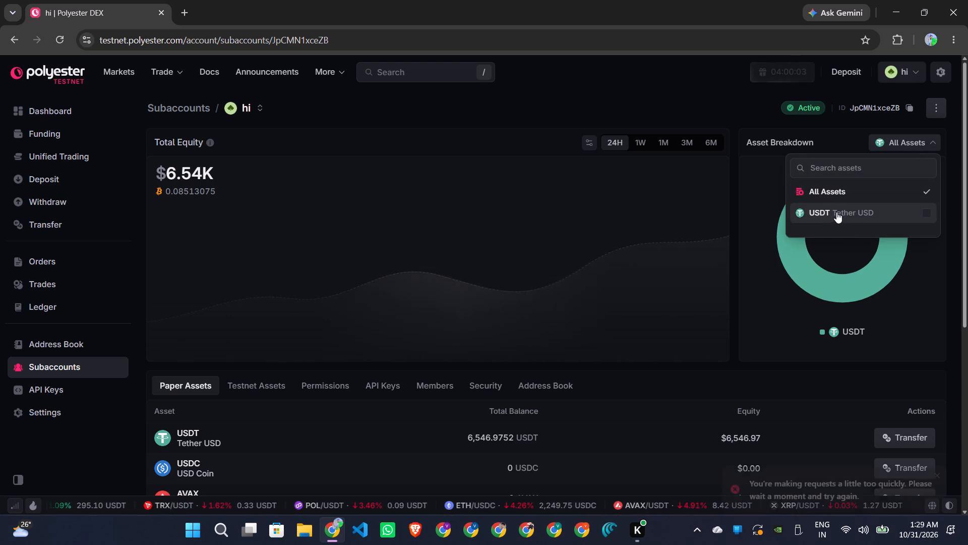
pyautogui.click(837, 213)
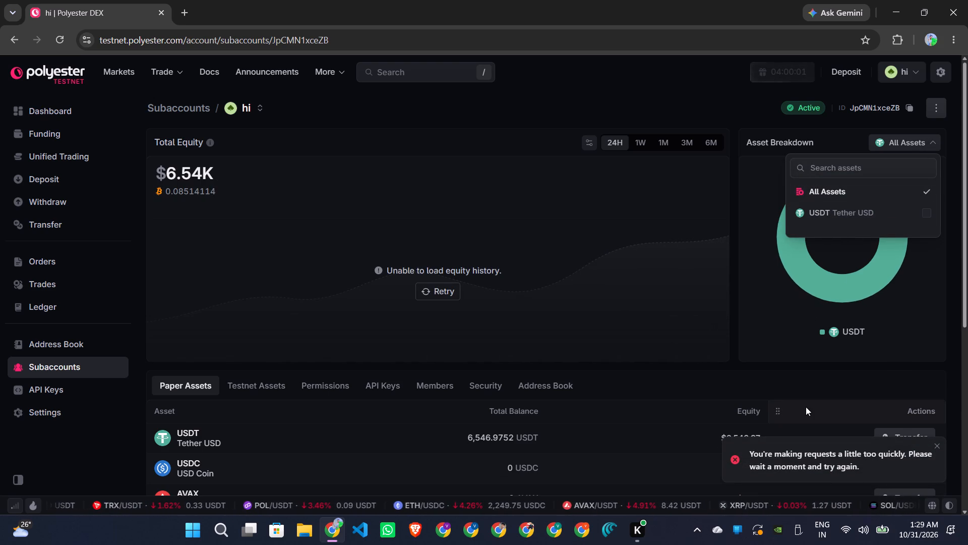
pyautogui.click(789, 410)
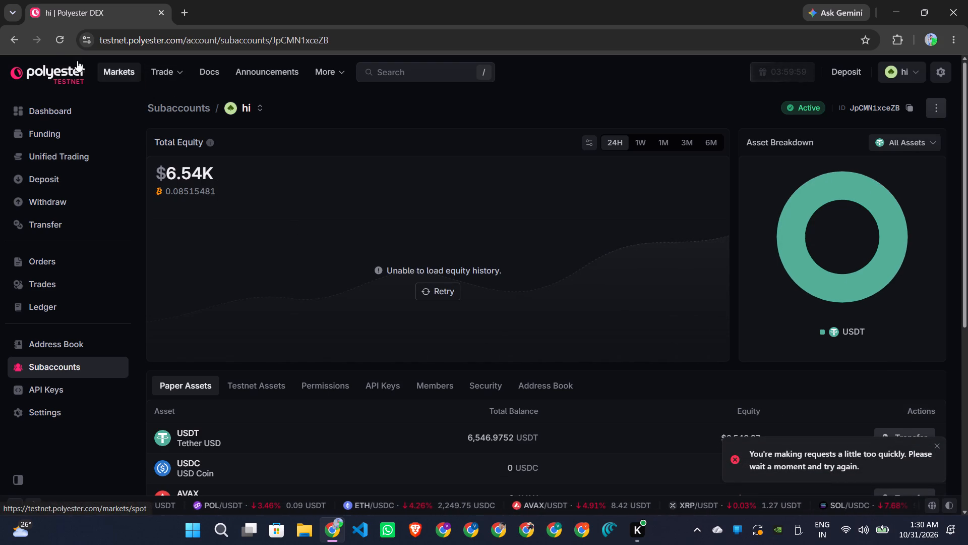
# Reload the subaccount page and examine the equity history, asset breakdown and paper asset balances again.
pyautogui.click(64, 41)
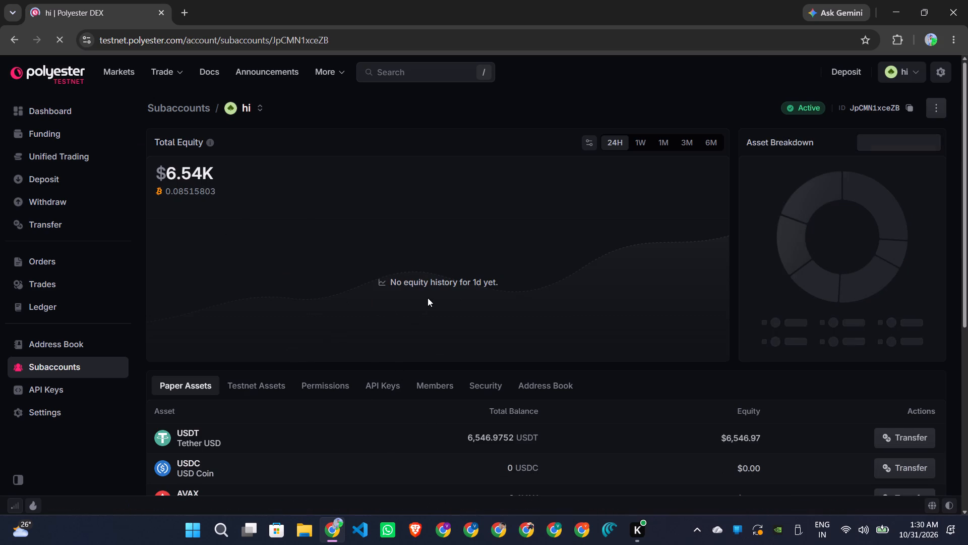
pyautogui.scroll(-6, 623, 264)
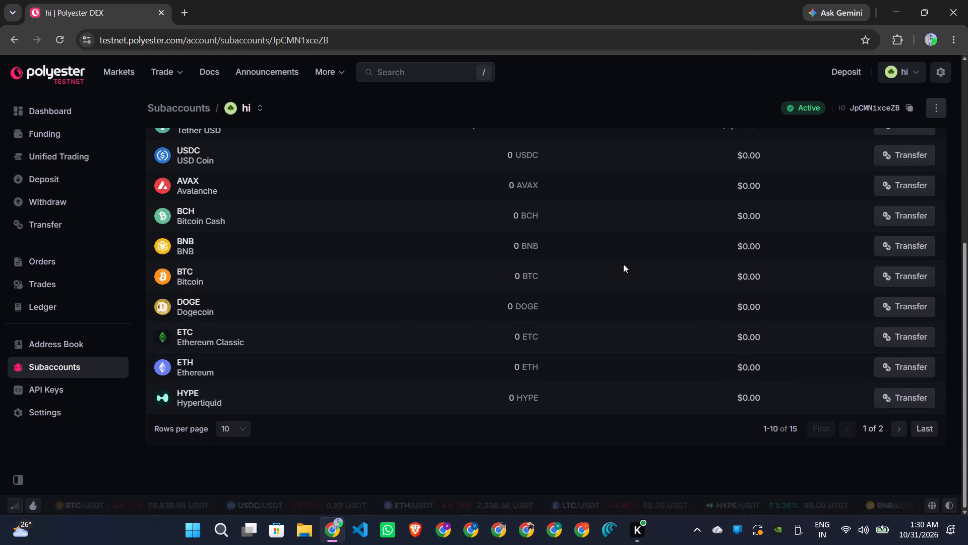
pyautogui.scroll(6, 623, 264)
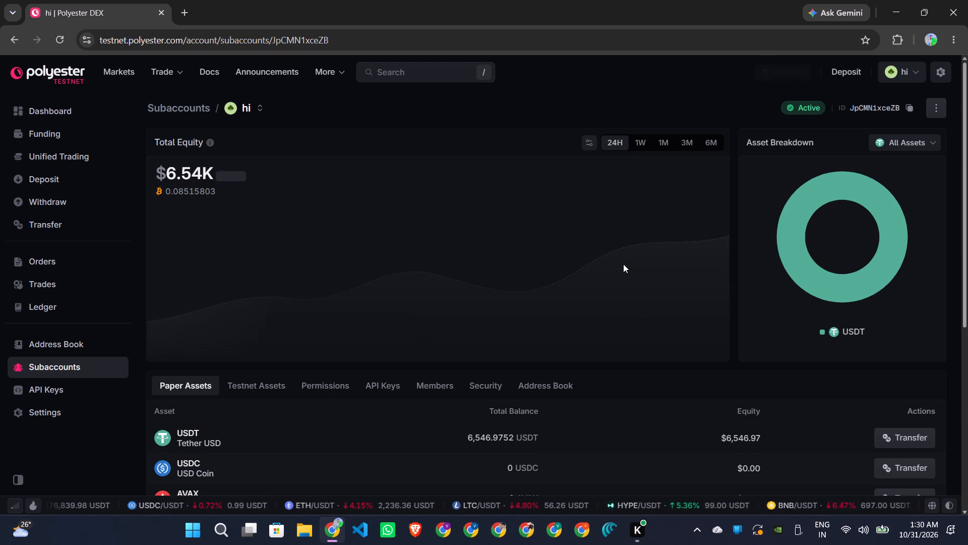
pyautogui.scroll(-6, 623, 264)
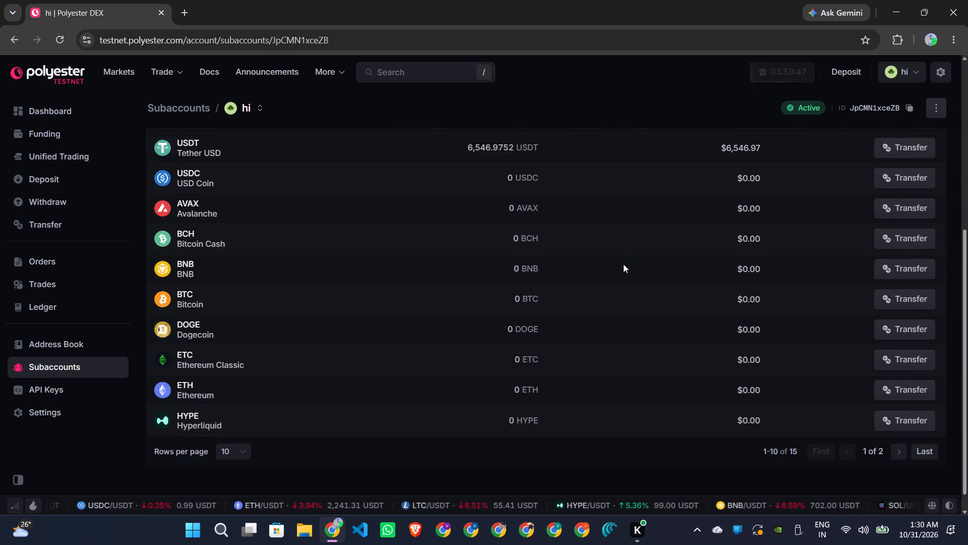
pyautogui.scroll(-1, 623, 264)
pyautogui.scroll(3, 623, 264)
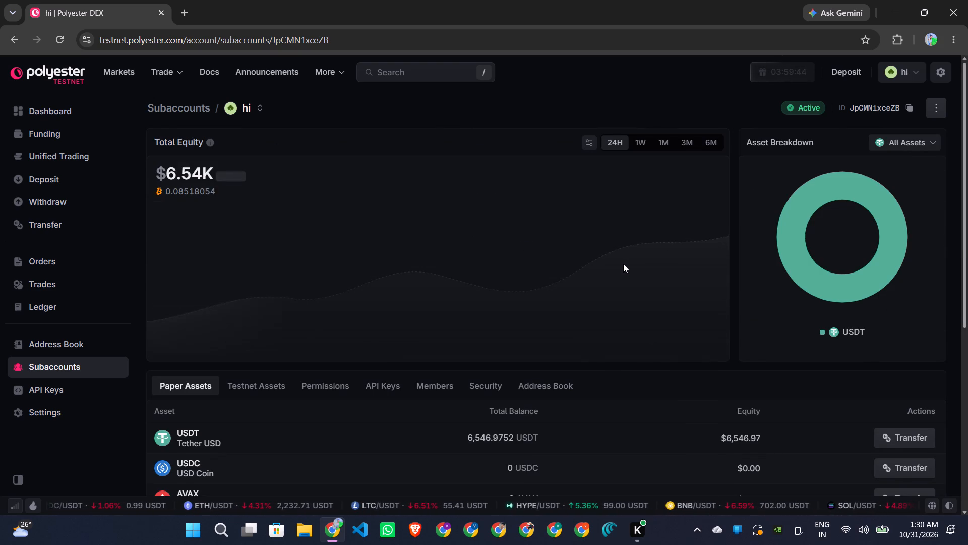